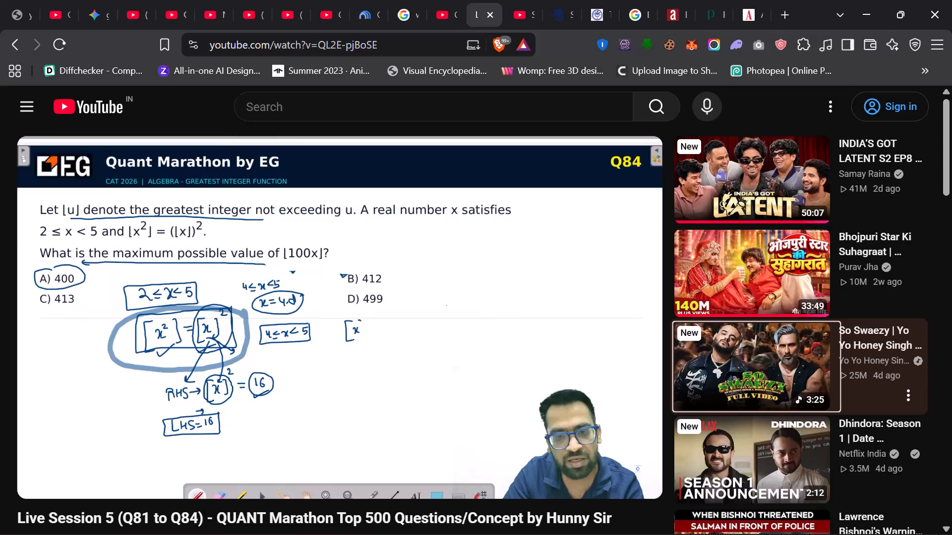
# Skim forward through the Q84 greatest integer solution, following how the bounds on x are derived from [x²] = 16.
pyautogui.press('Up')
pyautogui.press('Up')
pyautogui.press('Right')
pyautogui.press('Right')
pyautogui.press('Right')
pyautogui.press('Right')
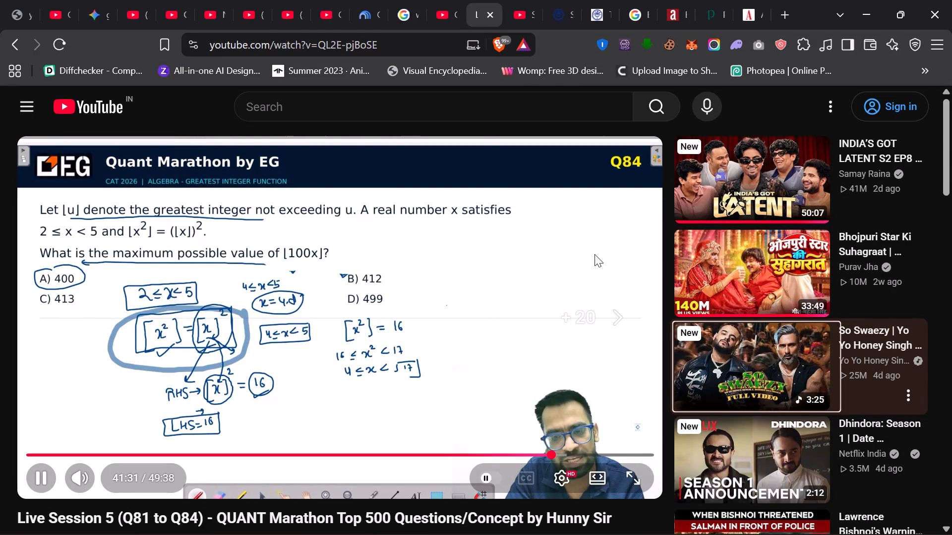
pyautogui.press('Right')
pyautogui.press('Right')
pyautogui.press('Right')
pyautogui.press('Right')
pyautogui.press('Right')
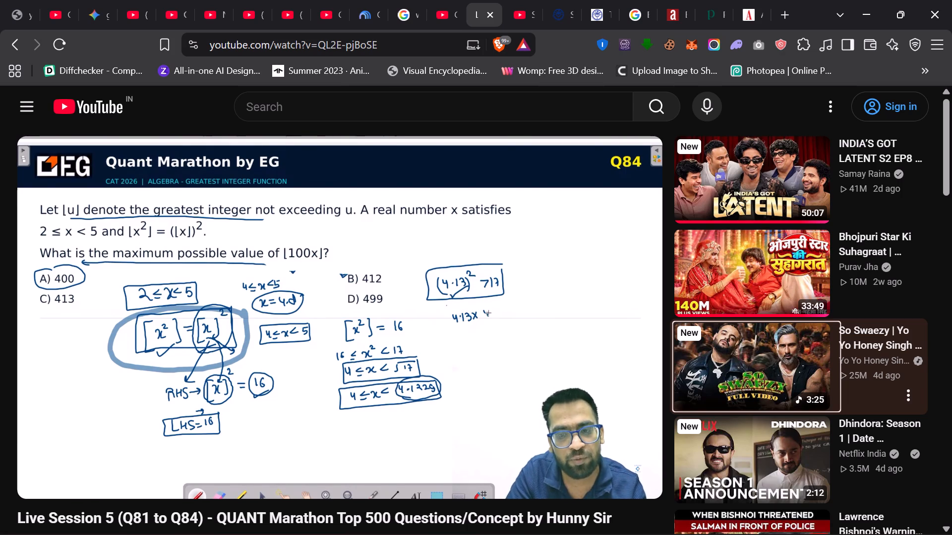
pyautogui.press('Right')
pyautogui.press('Right')
pyautogui.press('Right')
pyautogui.press('Right')
pyautogui.press('Right')
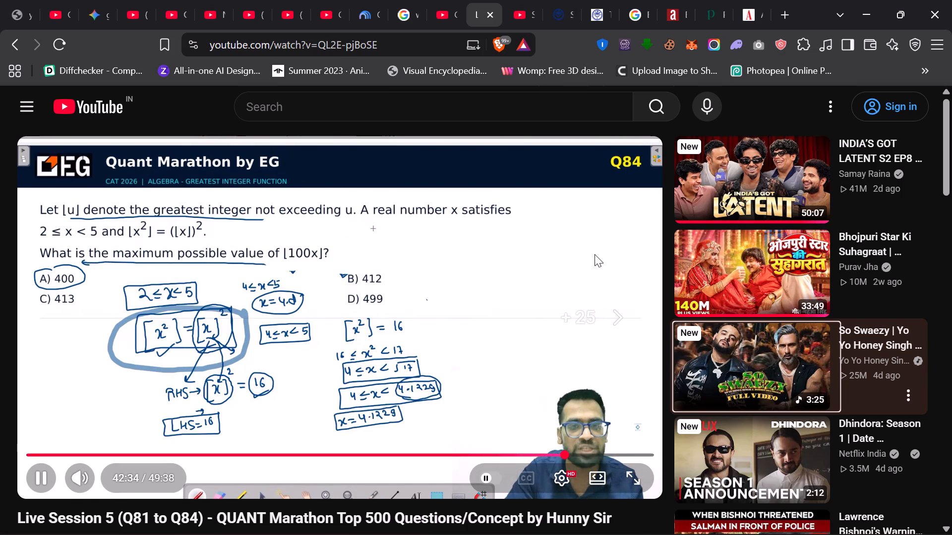
# Skip forward through the rest of the Q84 solution, following the [100x] calculation and the extra A² explanation.
pyautogui.press('Right')
pyautogui.press('Right')
pyautogui.press('Right')
pyautogui.press('Right')
pyautogui.press('Right')
pyautogui.press('Right')
pyautogui.press('Right')
pyautogui.press('Right')
pyautogui.press('Right')
pyautogui.press('Right')
pyautogui.press('Right')
pyautogui.press('Right')
pyautogui.press('Right')
pyautogui.press('Right')
pyautogui.press('Right')
pyautogui.press('Right')
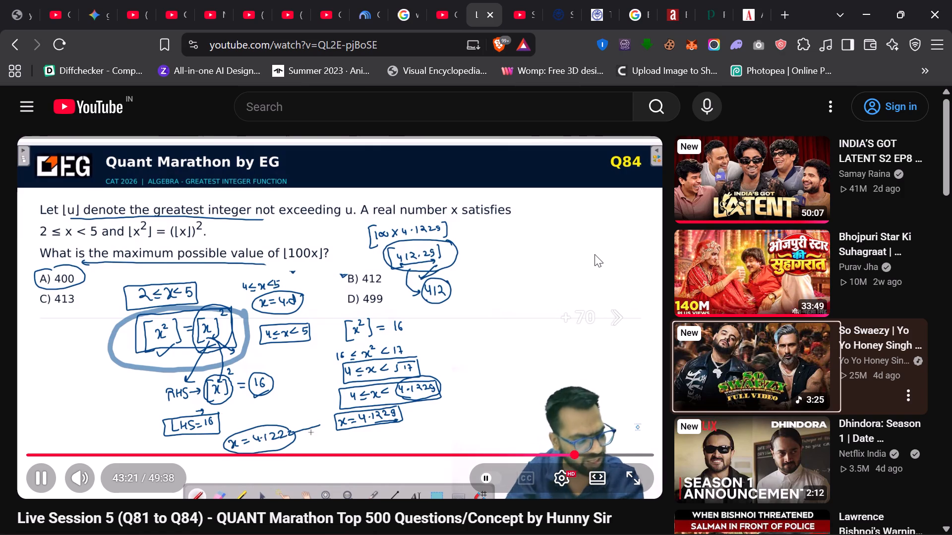
pyautogui.press('Right')
pyautogui.press('Right')
pyautogui.press('Right')
pyautogui.press('Right')
pyautogui.press('Right')
pyautogui.press('Right')
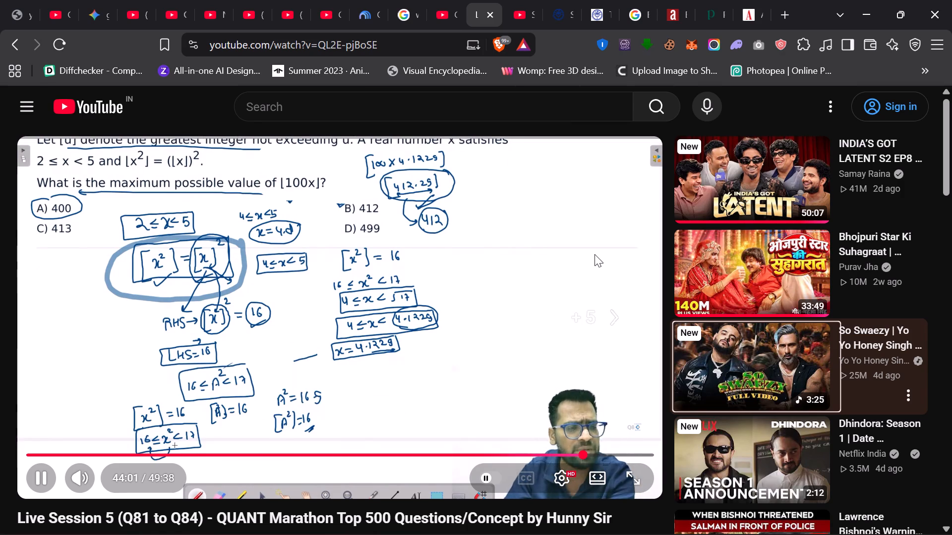
pyautogui.press('Right')
pyautogui.press('Right')
pyautogui.press('Right')
pyautogui.press('Right')
pyautogui.press('Right')
pyautogui.press('Right')
pyautogui.press('Right')
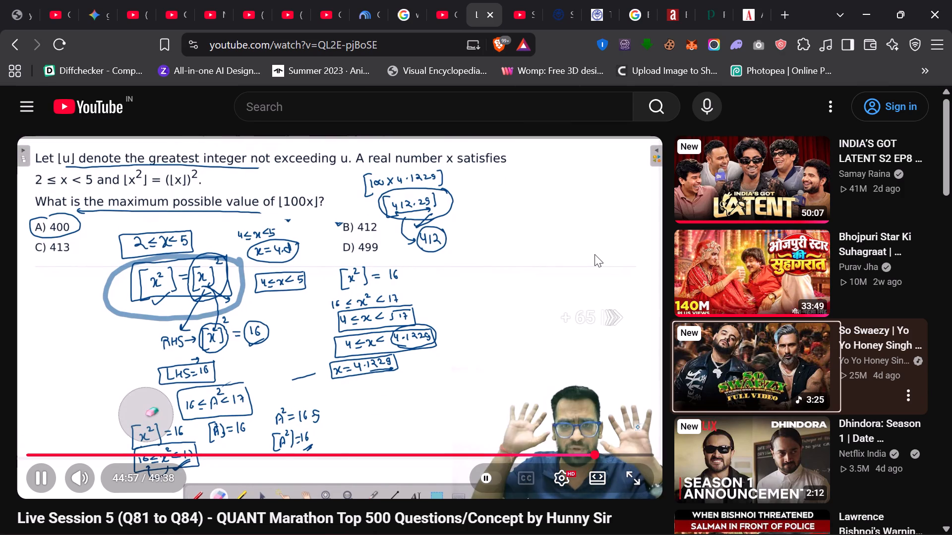
pyautogui.press('Right')
pyautogui.press('Right')
pyautogui.press('Right')
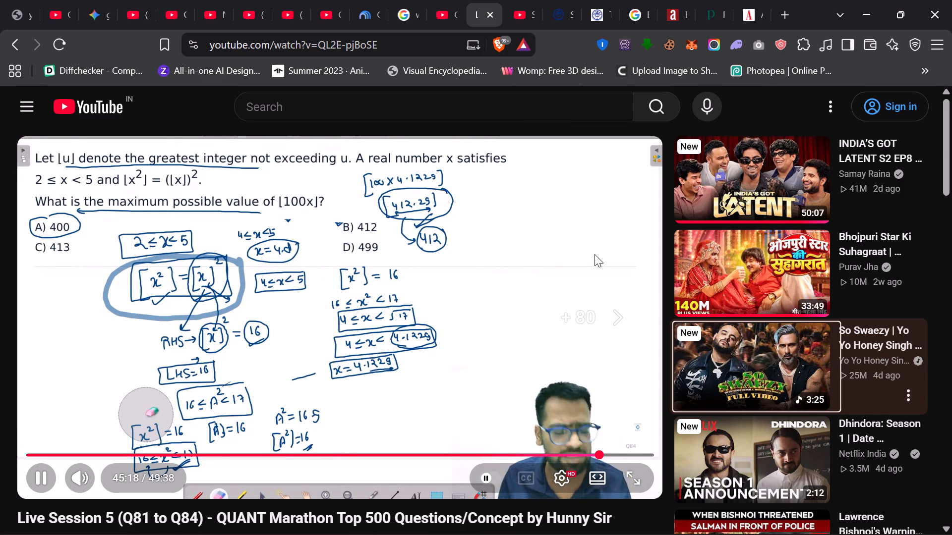
pyautogui.press('Right')
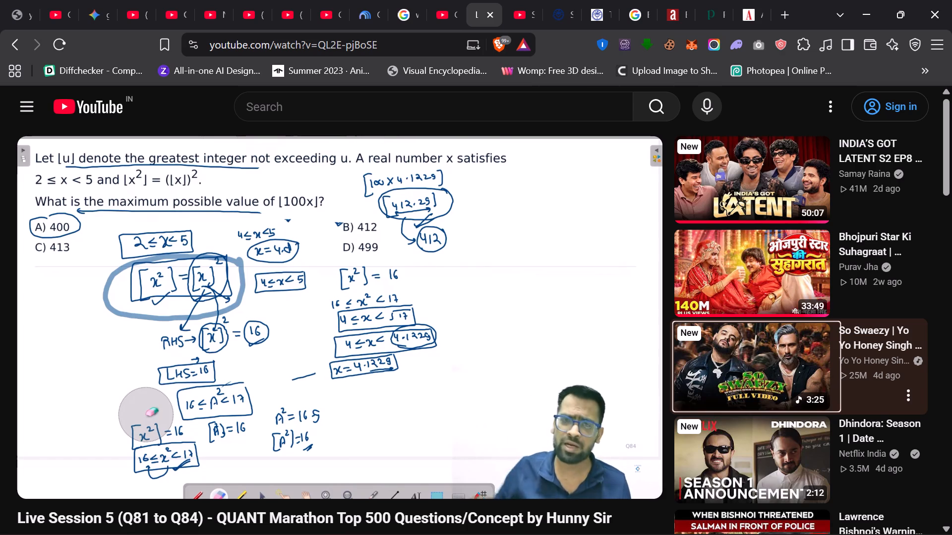
# Skip ahead in the lecture video past Q84 to the circle and parallel chords sketches.
pyautogui.press('Up')
pyautogui.press('Up')
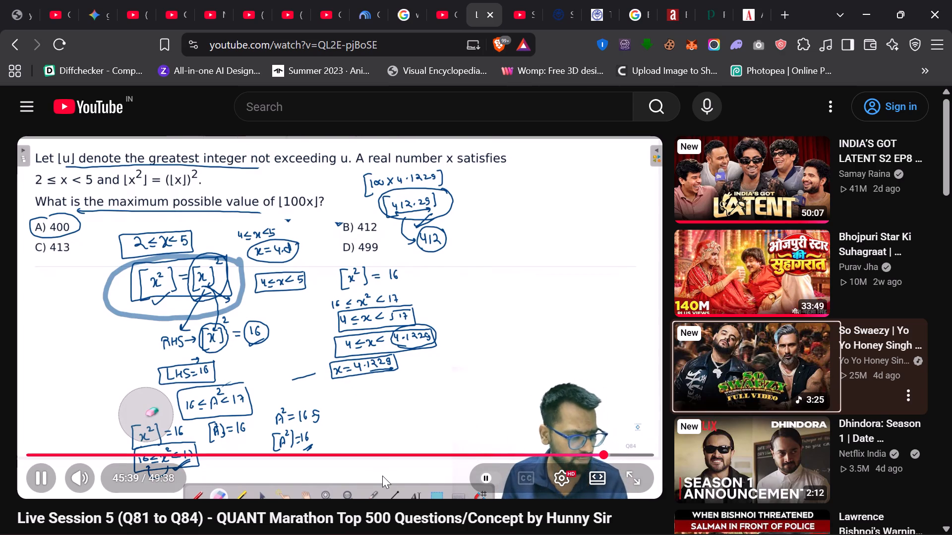
pyautogui.click(382, 476)
pyautogui.press('Up')
pyautogui.press('Right')
pyautogui.press('Right')
pyautogui.press('Right')
pyautogui.press('Right')
pyautogui.press('Right')
pyautogui.press('Right')
pyautogui.press('Right')
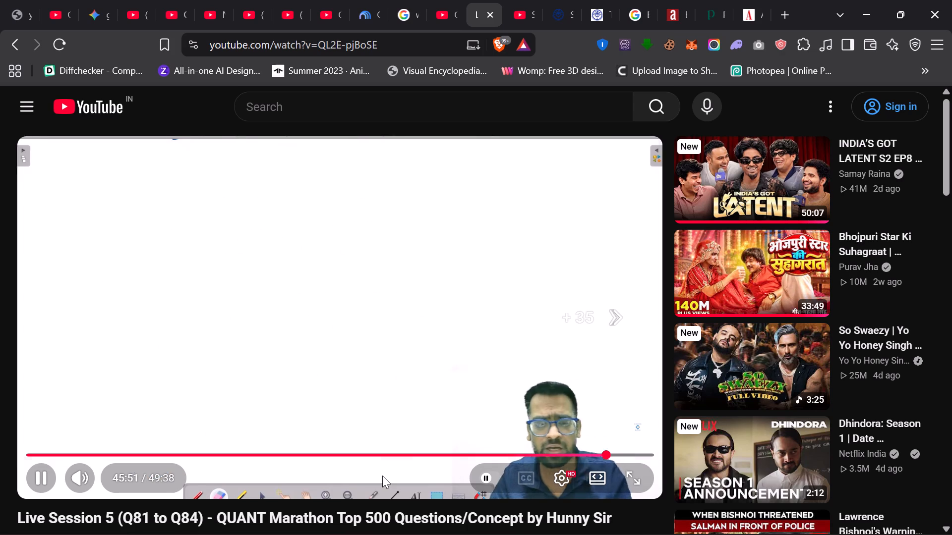
pyautogui.press('Right')
pyautogui.press('Right')
pyautogui.press('Right')
pyautogui.press('Right')
pyautogui.press('Right')
pyautogui.press('Right')
pyautogui.press('Right')
pyautogui.press('Right')
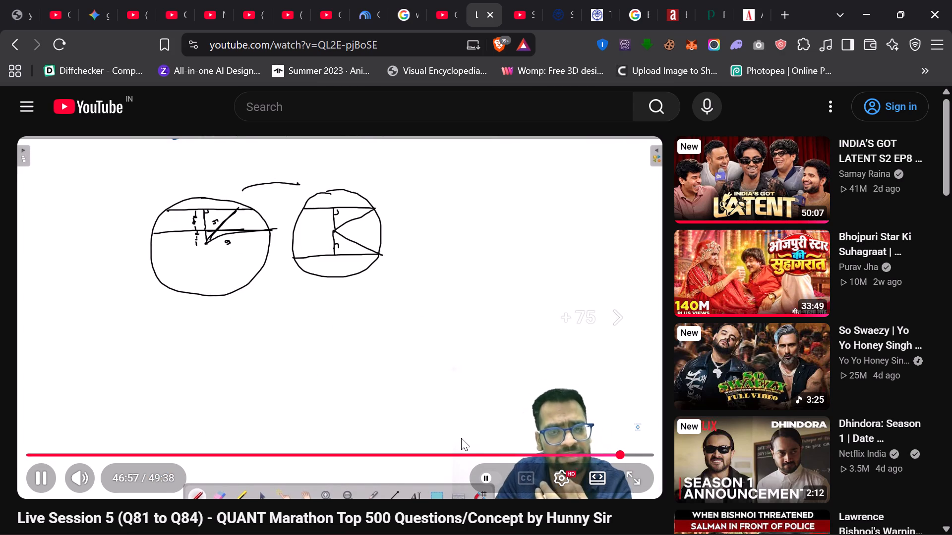
# Rewind the lecture video to just before the circle sketches, watch the transition after Q84, and pause playback.
pyautogui.press('Left')
pyautogui.press('Left')
pyautogui.press('Left')
pyautogui.press('Left')
pyautogui.press('Left')
pyautogui.press('Left')
pyautogui.press('Left')
pyautogui.press('Left')
pyautogui.press('Left')
pyautogui.press('Left')
pyautogui.press('Left')
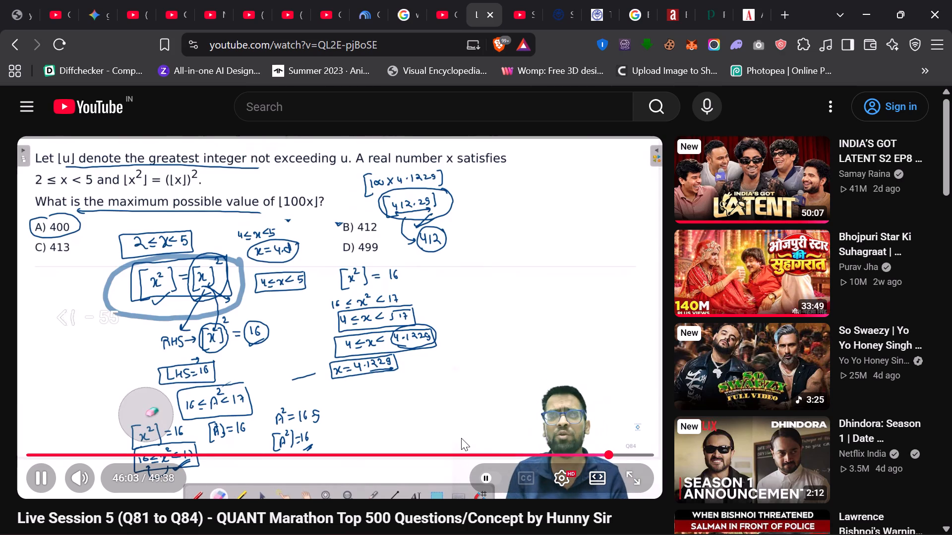
pyautogui.press('Right')
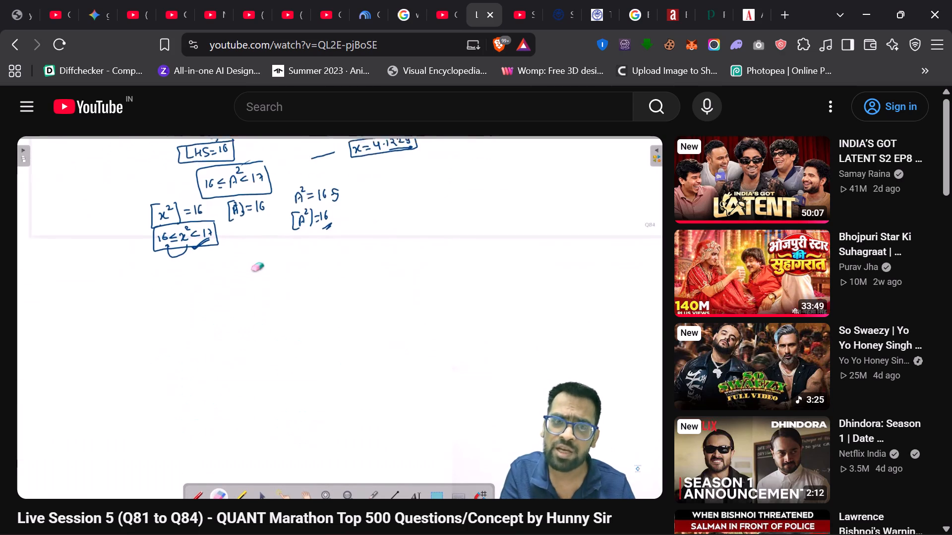
pyautogui.press('Left')
pyautogui.press('Left')
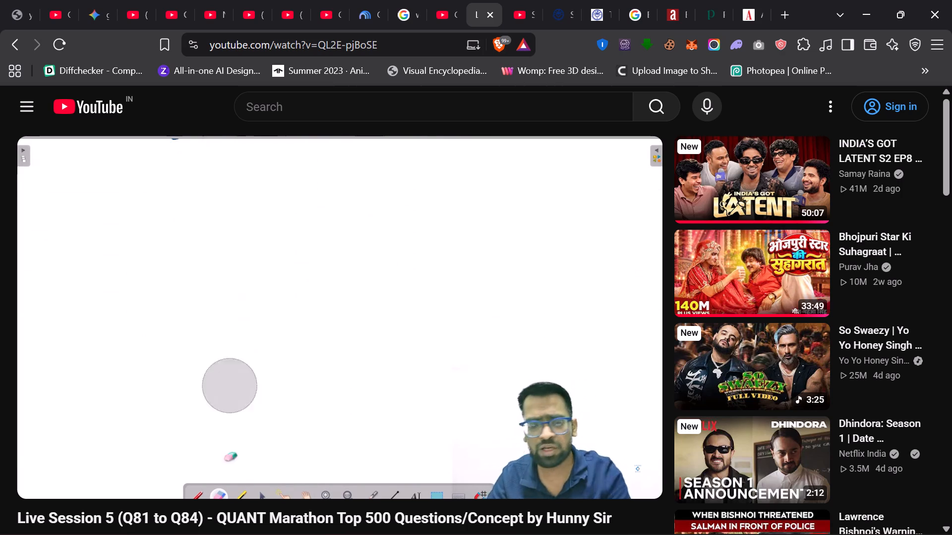
pyautogui.press('space')
# Switch to File Explorer and create a folder named "present" in Downloads.
pyautogui.click(522, 519)
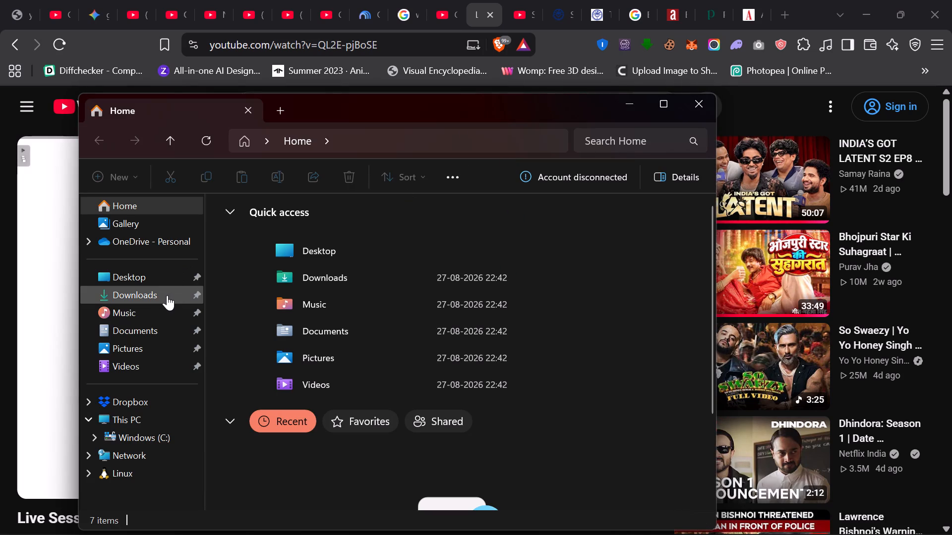
pyautogui.click(162, 296)
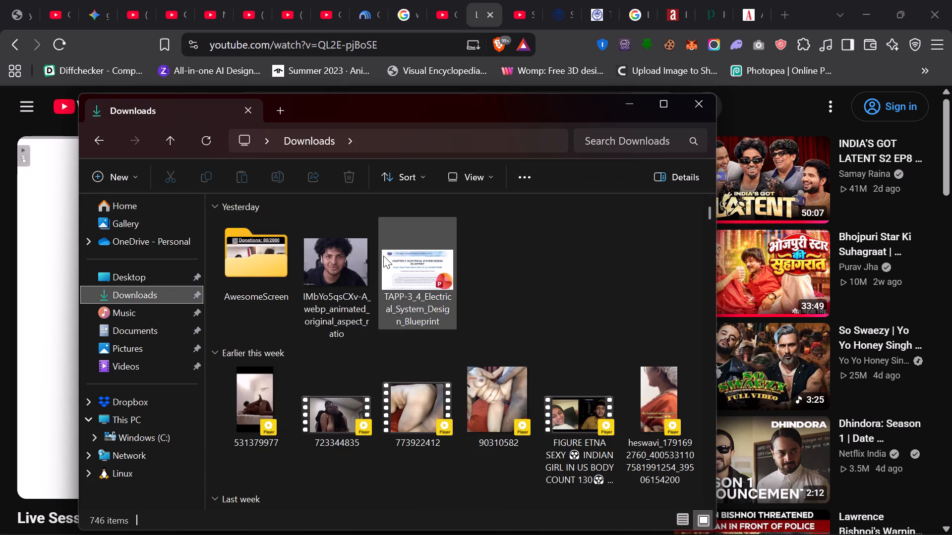
pyautogui.rightClick(532, 289)
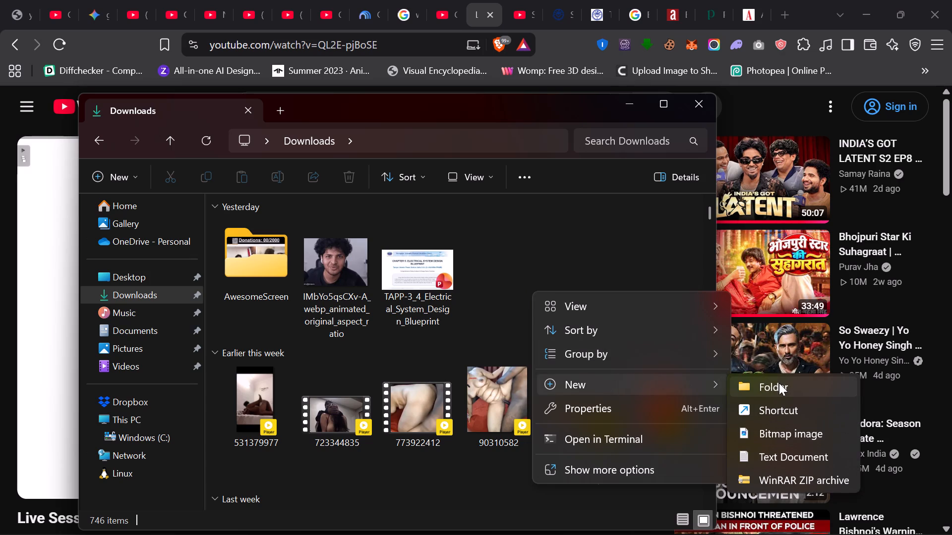
pyautogui.click(779, 383)
pyautogui.write('present')
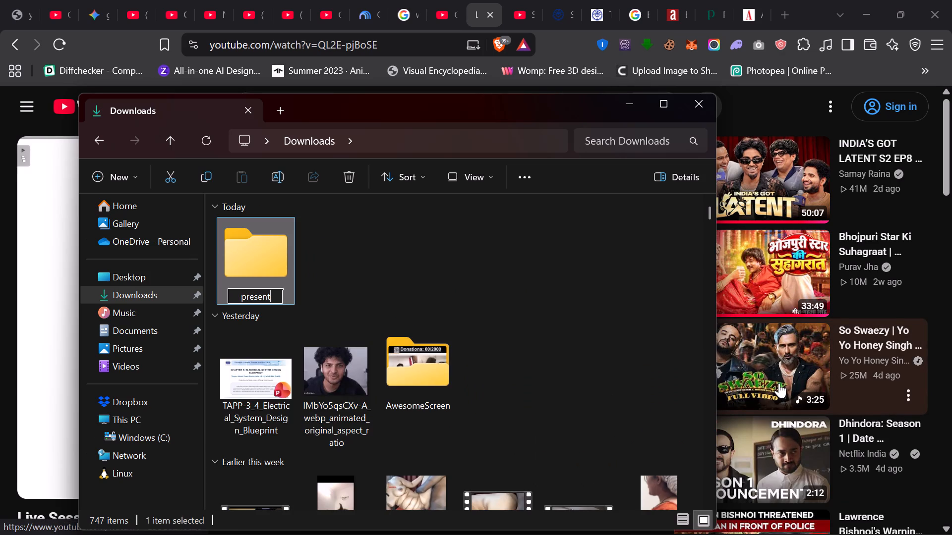
pyautogui.press('Return')
# Move the TAPP-3_4_Electrical_System_Design_Blueprint presentation from Downloads into the "present" folder.
pyautogui.moveTo(222, 401); pyautogui.dragTo(240, 363)
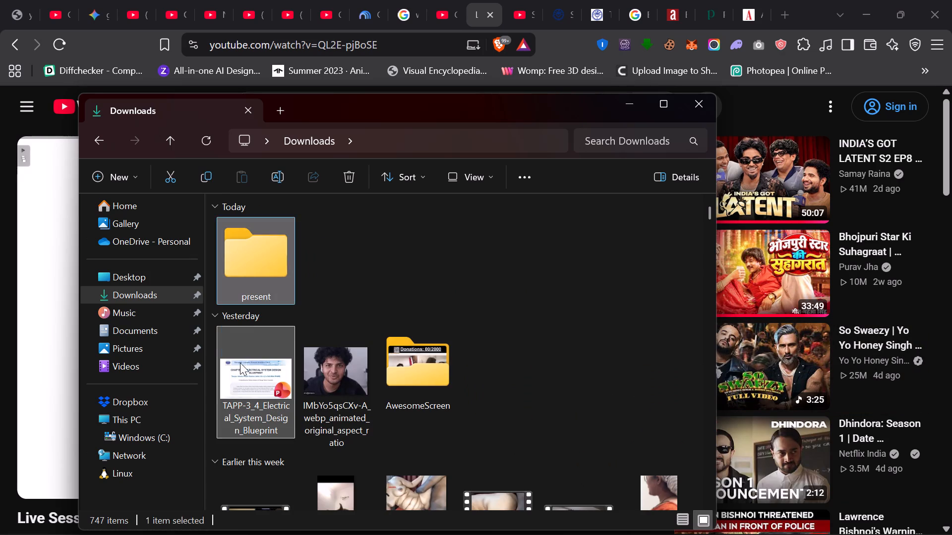
pyautogui.moveTo(240, 363); pyautogui.dragTo(262, 398)
pyautogui.moveTo(262, 398); pyautogui.dragTo(269, 281)
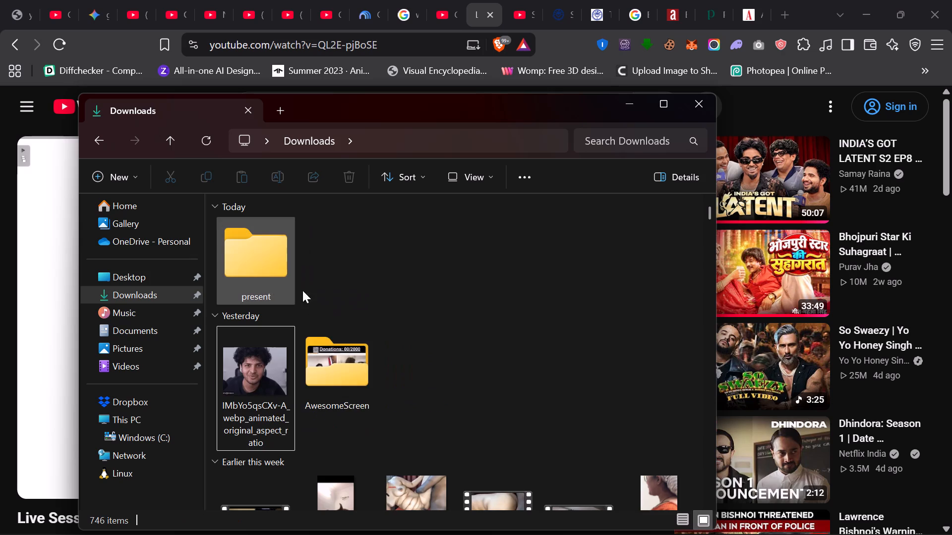
# Permanently delete the 07-2026 PDF from the AwesomeScreen folder in Downloads.
pyautogui.doubleClick(303, 365)
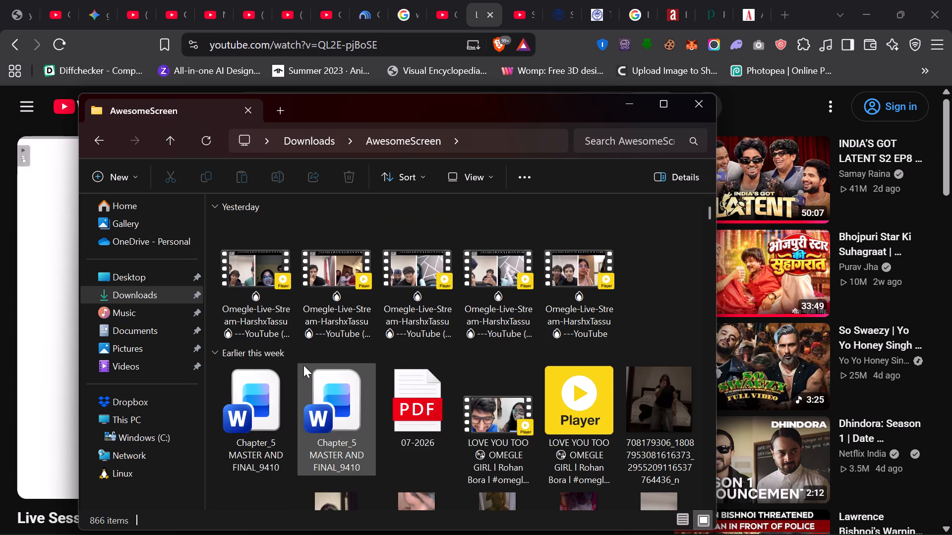
pyautogui.click(402, 422)
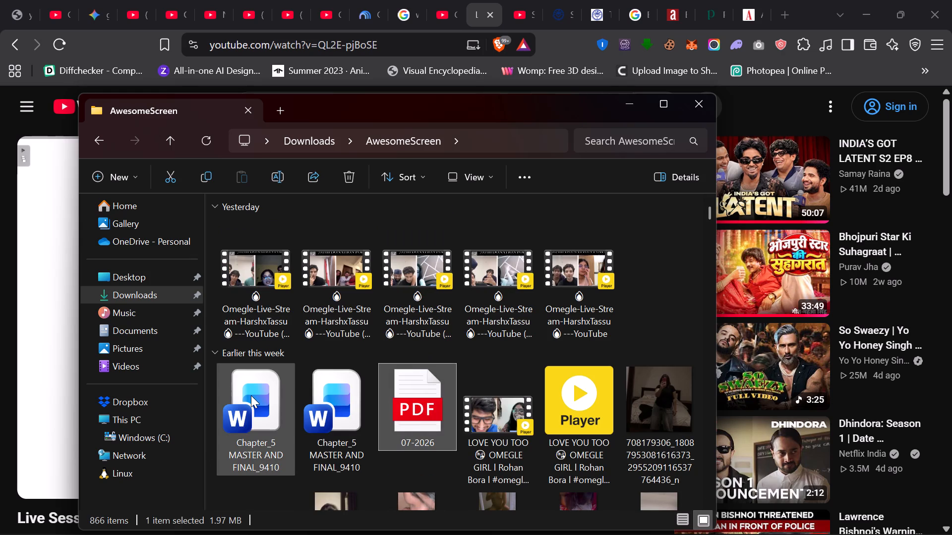
pyautogui.hotkey('shift', 'Delete')
pyautogui.press('Return')
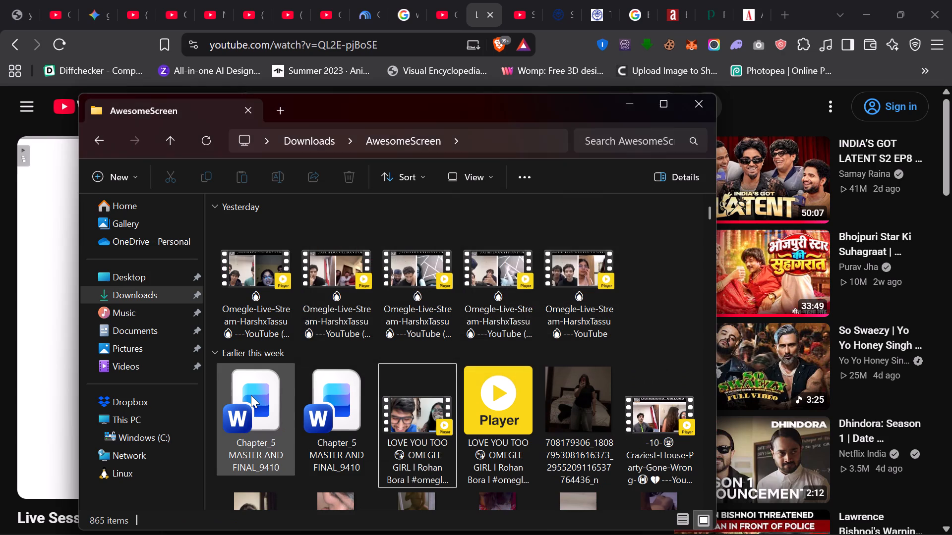
# Move both Chapter_5 MASTER AND FINAL_9410 Word files from AwesomeScreen into the "present" folder in Downloads.
pyautogui.moveTo(217, 429); pyautogui.dragTo(331, 430)
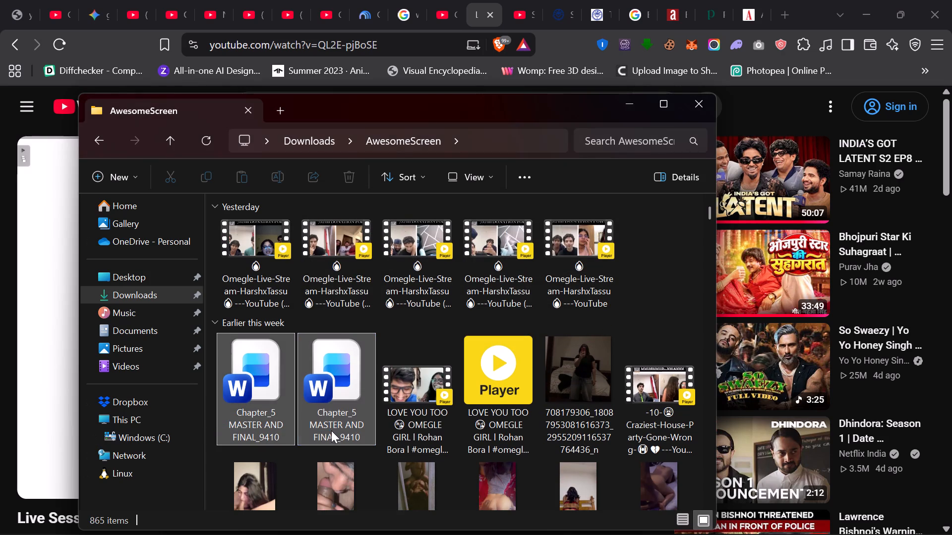
pyautogui.hotkey('ctrl', 'x')
pyautogui.click(157, 296)
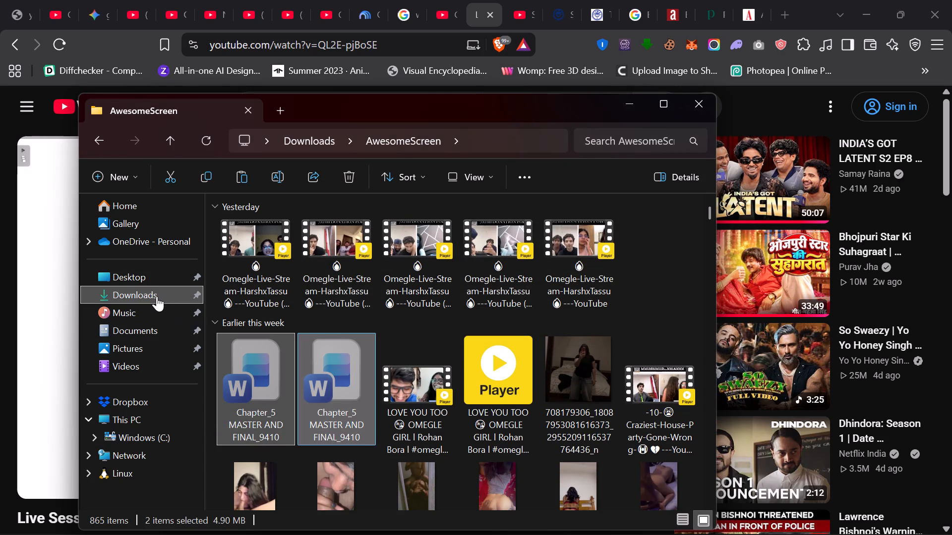
pyautogui.doubleClick(312, 267)
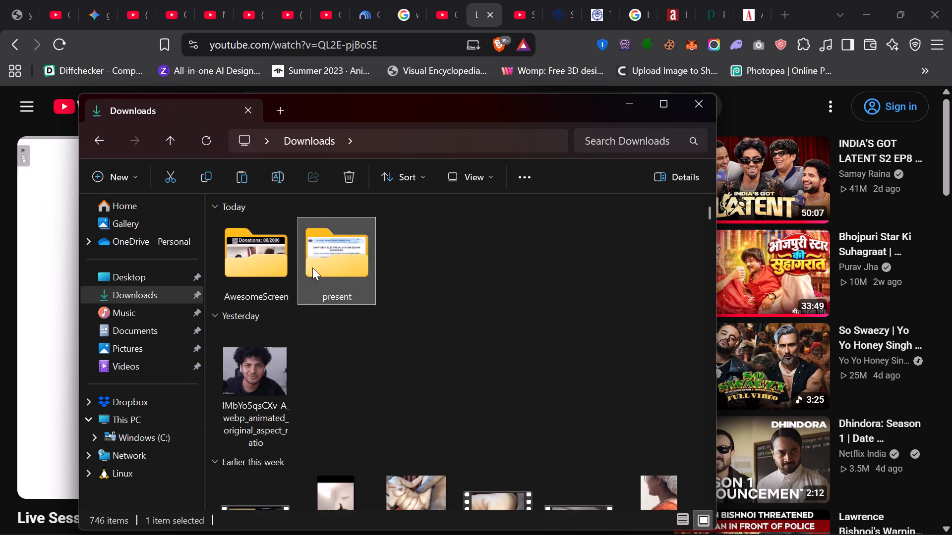
pyautogui.hotkey('ctrl', 'v')
pyautogui.press('Down')
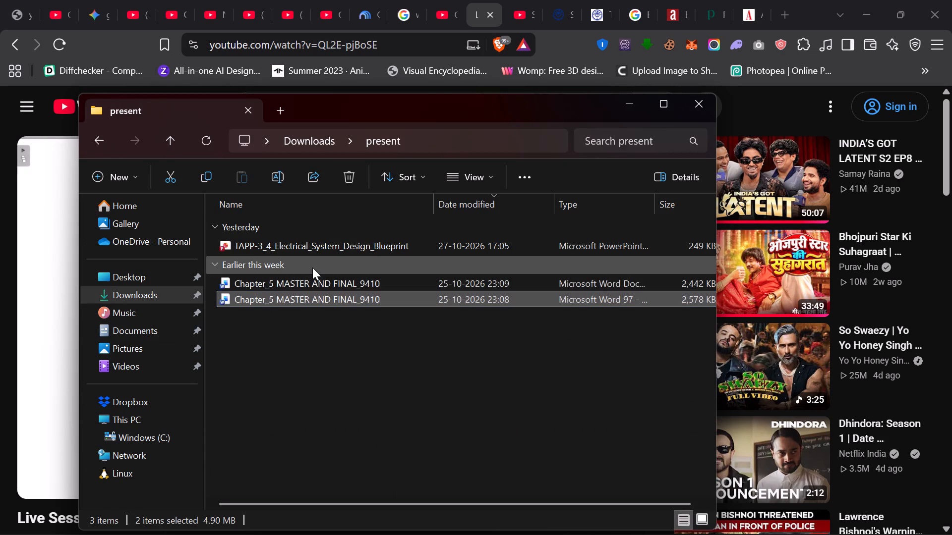
pyautogui.press('Up')
pyautogui.press('Return')
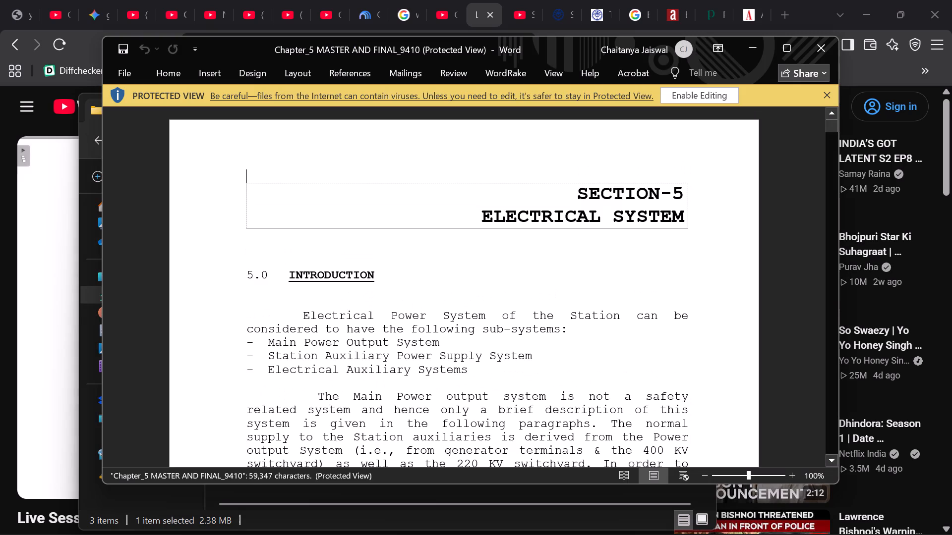
# Read through the Section-5 Electrical System chapter at 60% zoom, from the introduction to the Fig. 5.1 single line diagram.
pyautogui.press('Down')
pyautogui.press('Down')
pyautogui.scroll(-1, 431, 346)
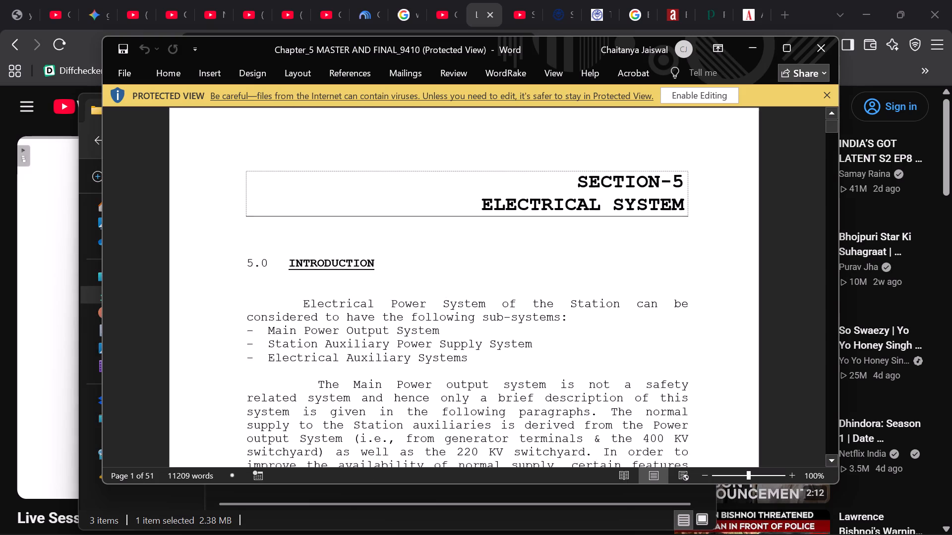
pyautogui.scroll(-1, 431, 346)
pyautogui.keyDown('ctrl'); pyautogui.scroll(-4, 431, 346); pyautogui.keyUp('ctrl')
pyautogui.scroll(-1, 431, 346)
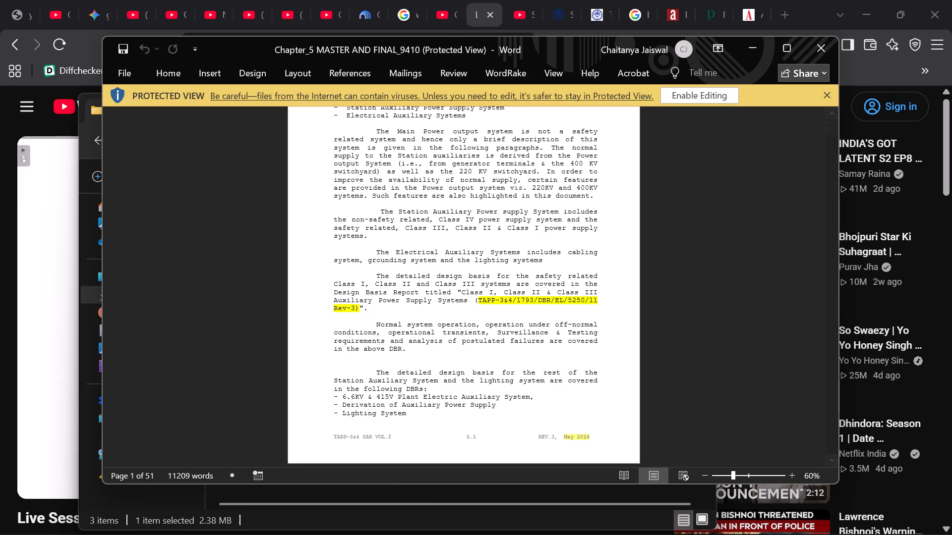
pyautogui.scroll(-1, 431, 346)
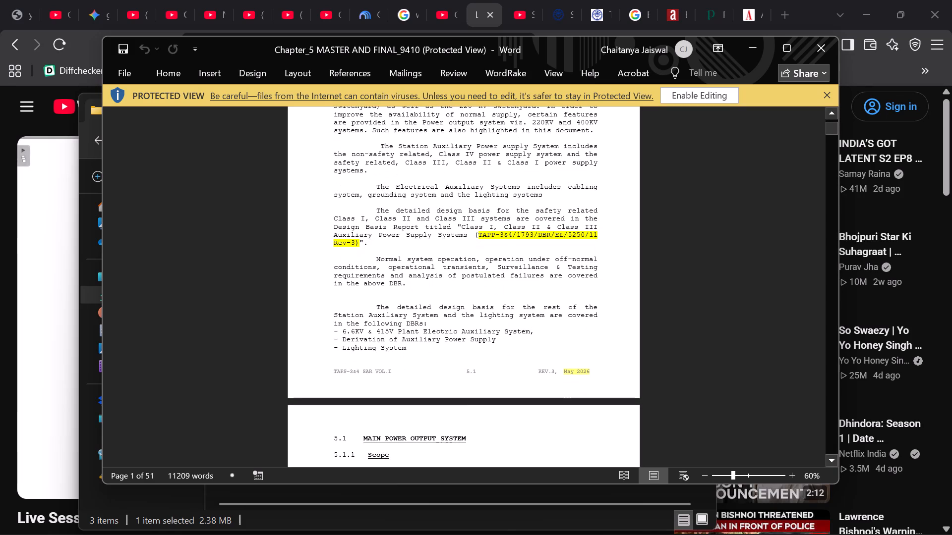
pyautogui.scroll(-1, 431, 346)
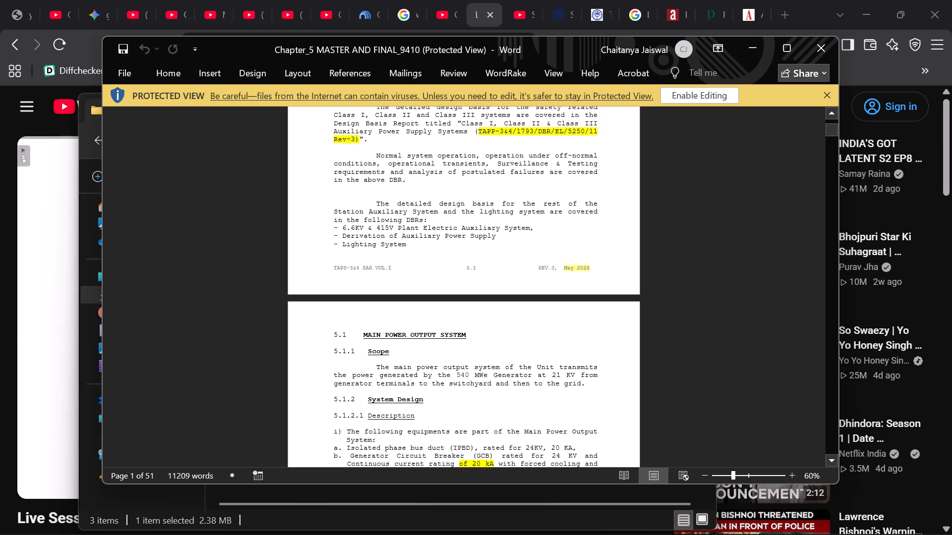
pyautogui.scroll(-2, 431, 346)
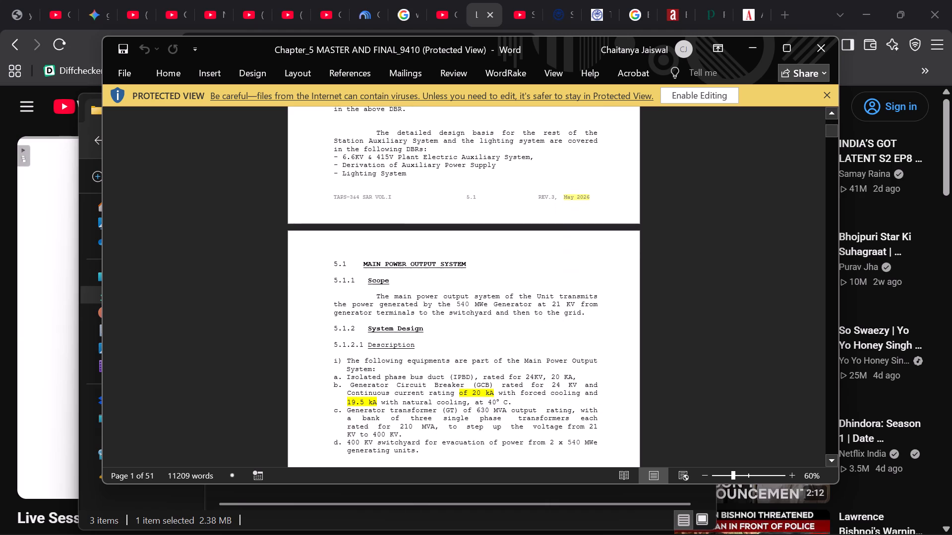
pyautogui.scroll(-2, 431, 346)
pyautogui.hscroll(1, 431, 346)
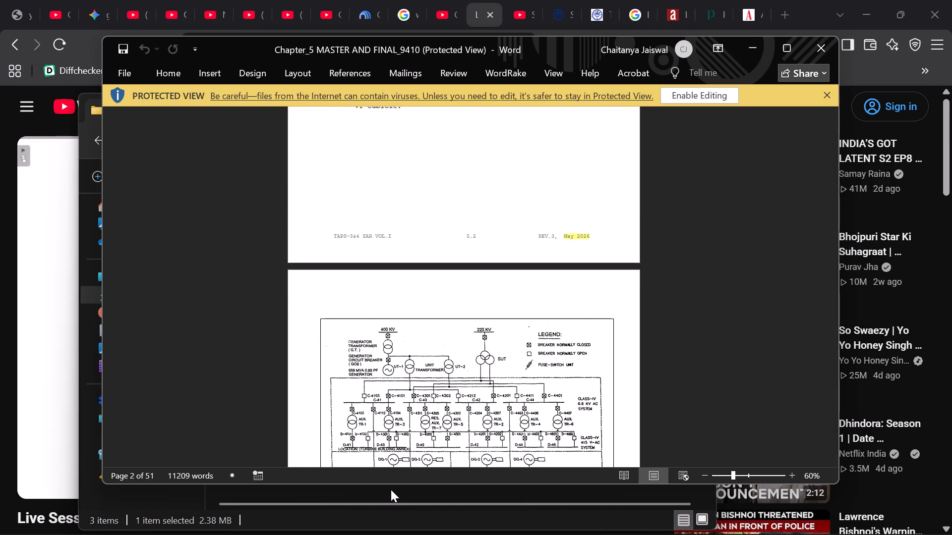
pyautogui.scroll(-3, 497, 315)
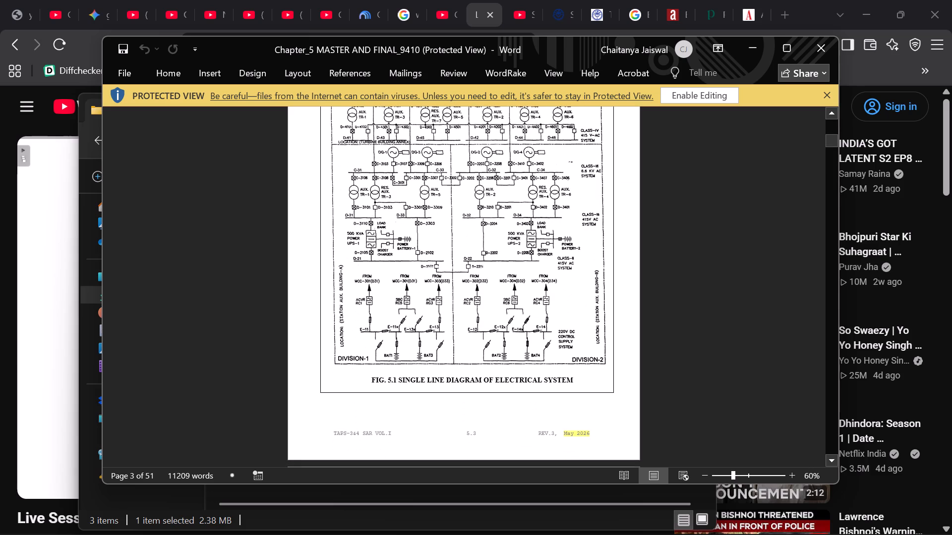
# Reread the main power output system description and the Isolated Phase Bus Duct paragraph on page 5.2.
pyautogui.scroll(6, 497, 315)
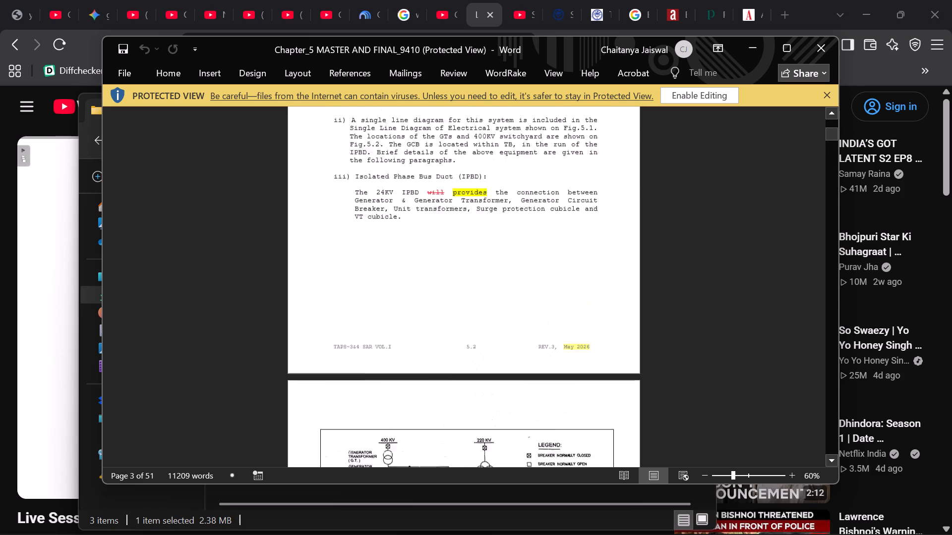
pyautogui.scroll(-1, 497, 315)
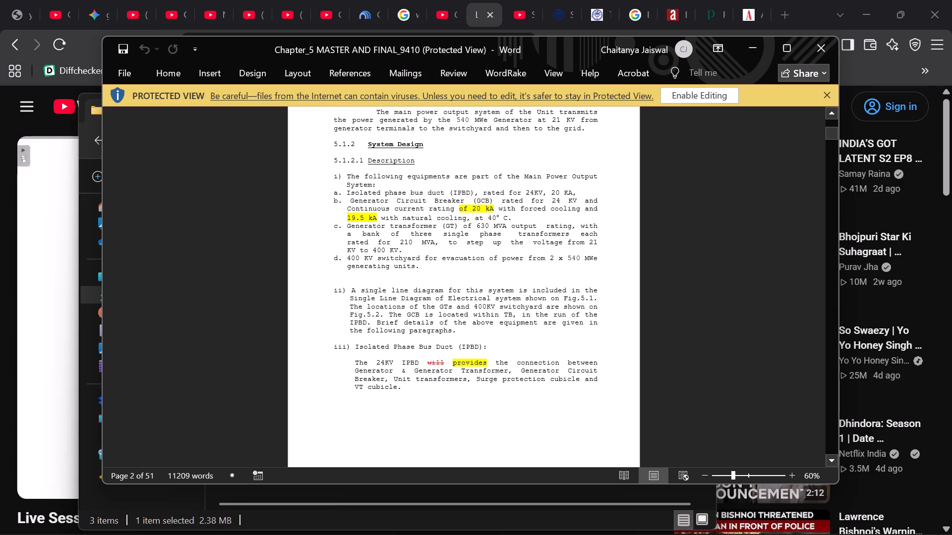
pyautogui.scroll(-3, 497, 315)
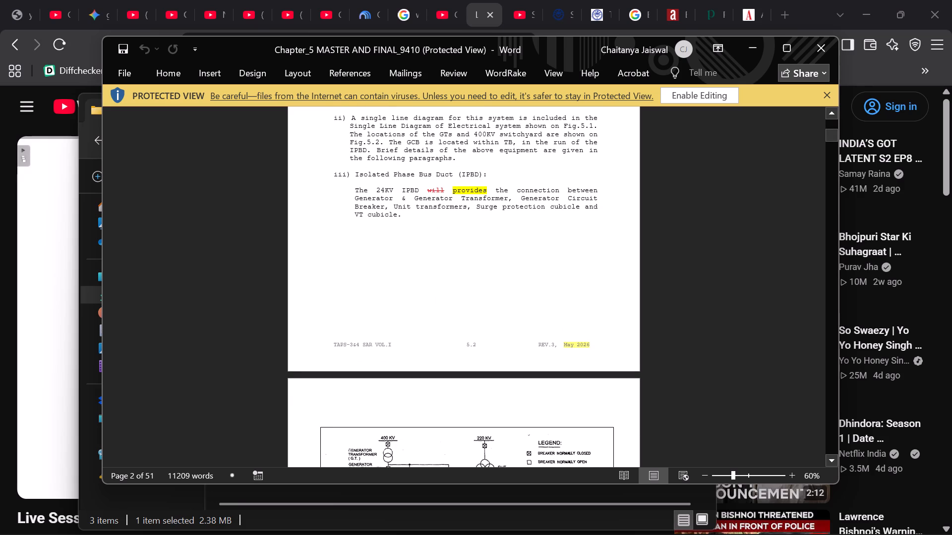
pyautogui.scroll(-1, 497, 315)
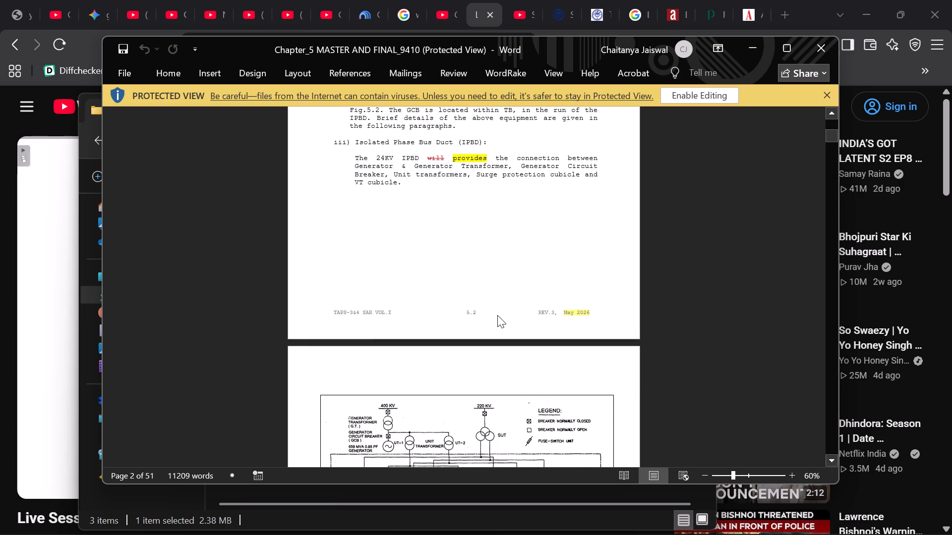
pyautogui.scroll(-1, 497, 315)
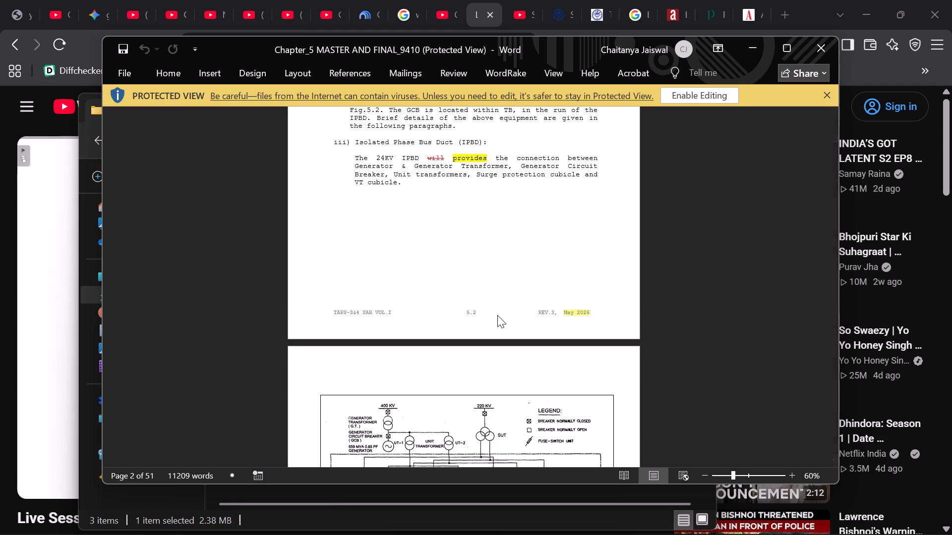
pyautogui.scroll(-1, 497, 315)
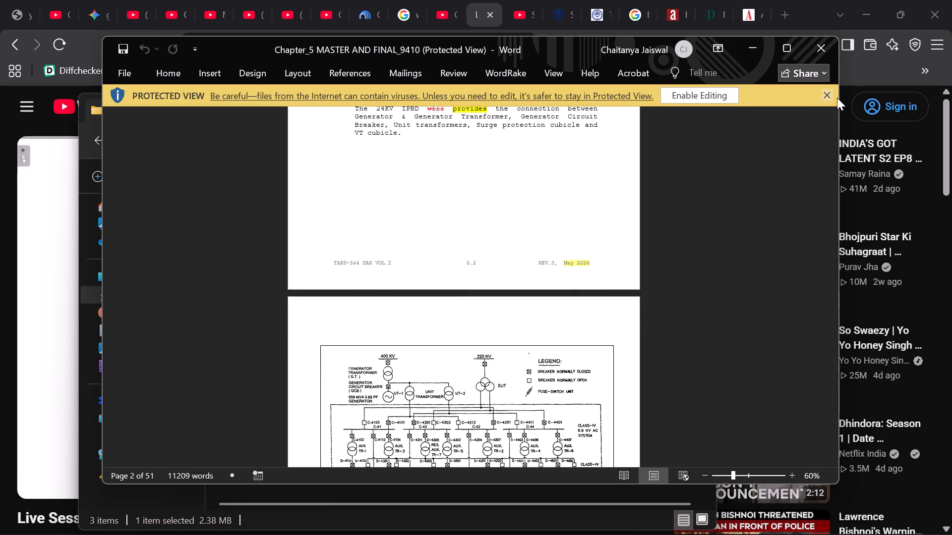
# Dismiss the Protected View warning bar without enabling editing.
pyautogui.click(830, 97)
# Examine the Fig. 5.1 single line diagram and the Fig. 5.2 location drawing of the 400 KV and 220 KV switchyard.
pyautogui.scroll(-1, 598, 276)
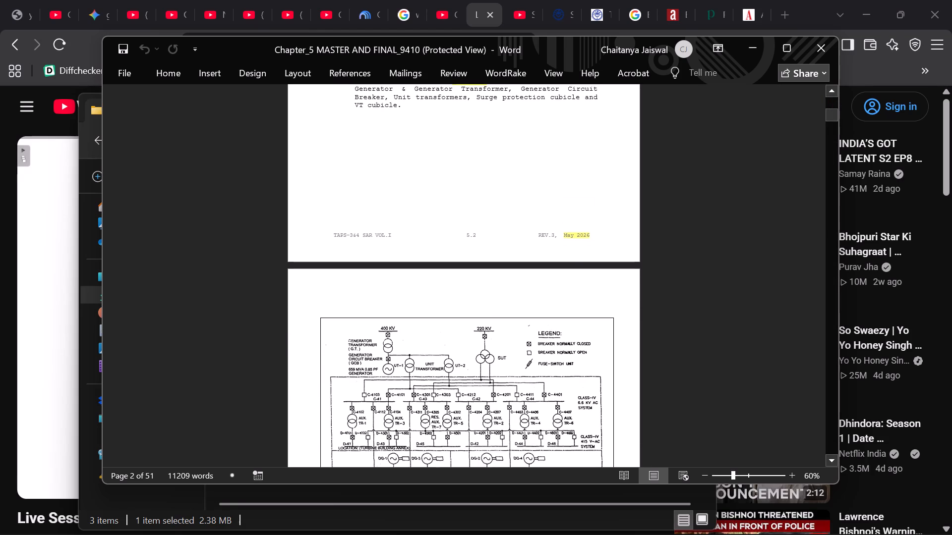
pyautogui.scroll(-2, 598, 276)
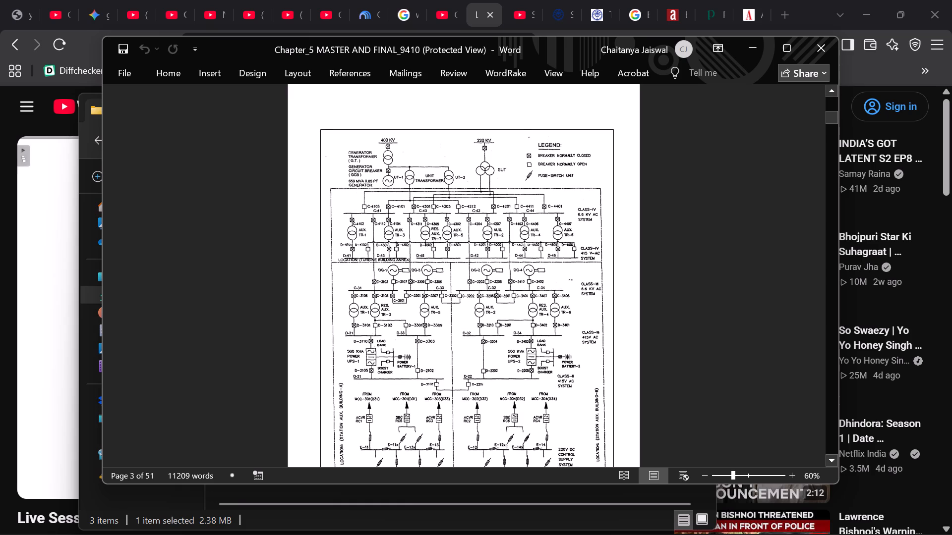
pyautogui.scroll(-1, 598, 276)
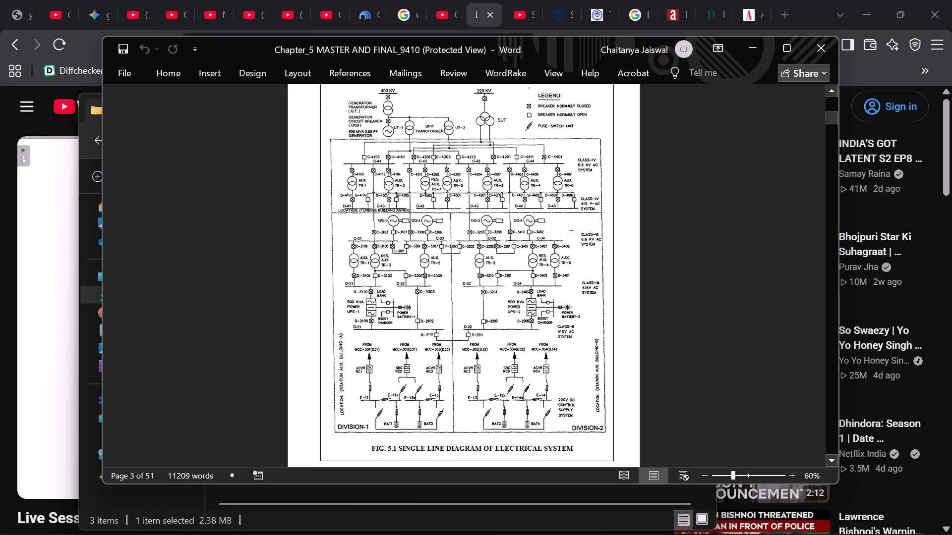
pyautogui.scroll(-1, 598, 276)
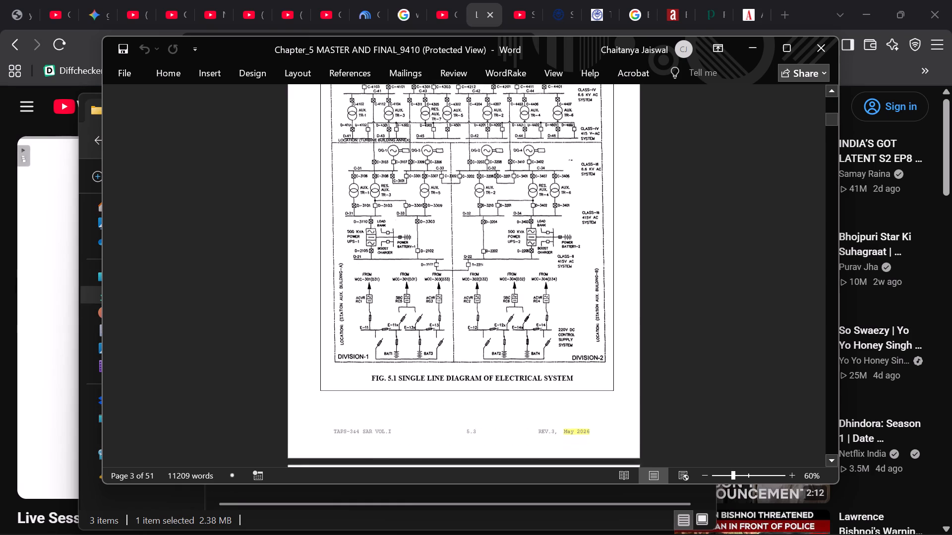
pyautogui.scroll(-2, 598, 276)
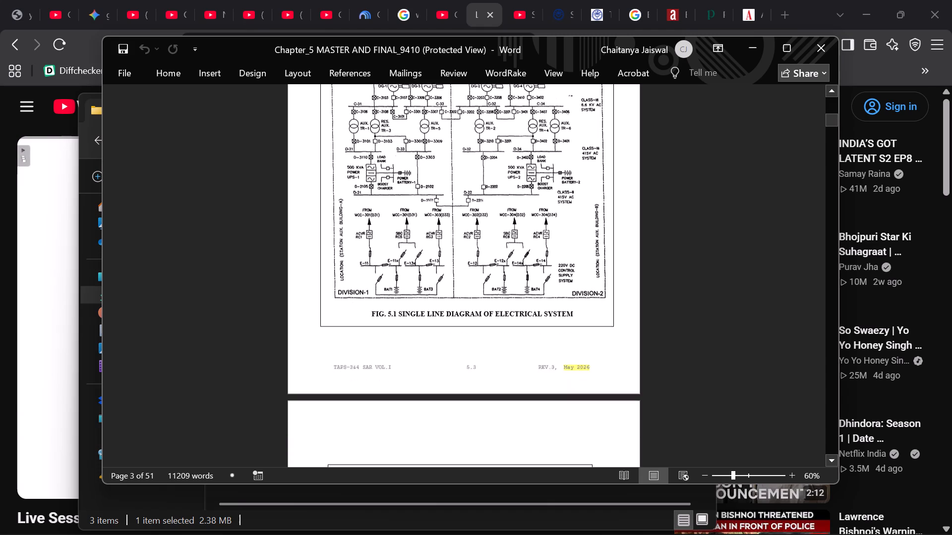
pyautogui.scroll(-2, 598, 276)
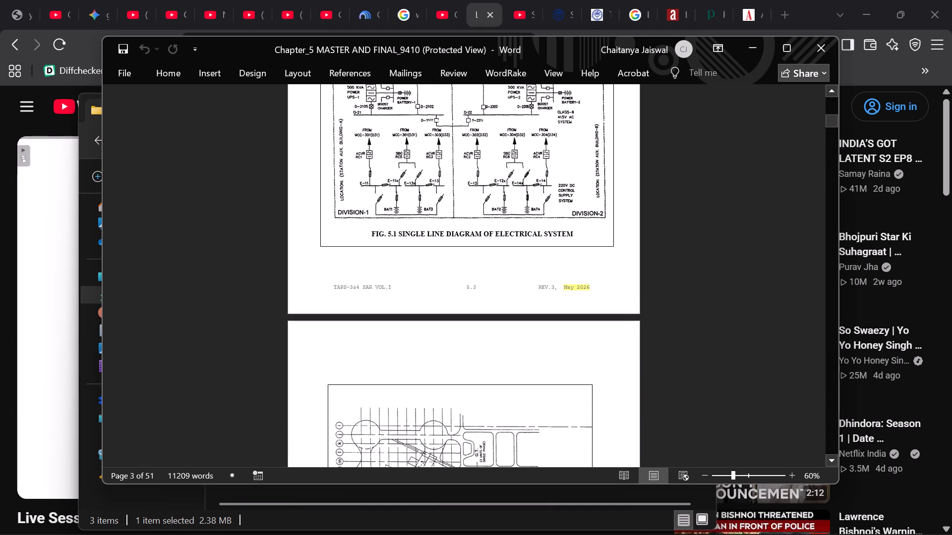
pyautogui.scroll(-1, 598, 276)
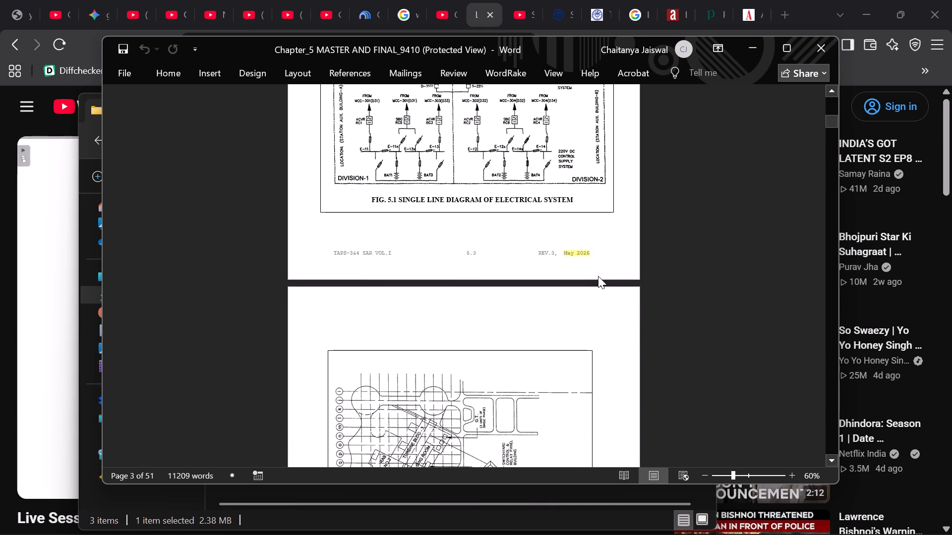
pyautogui.scroll(-3, 598, 276)
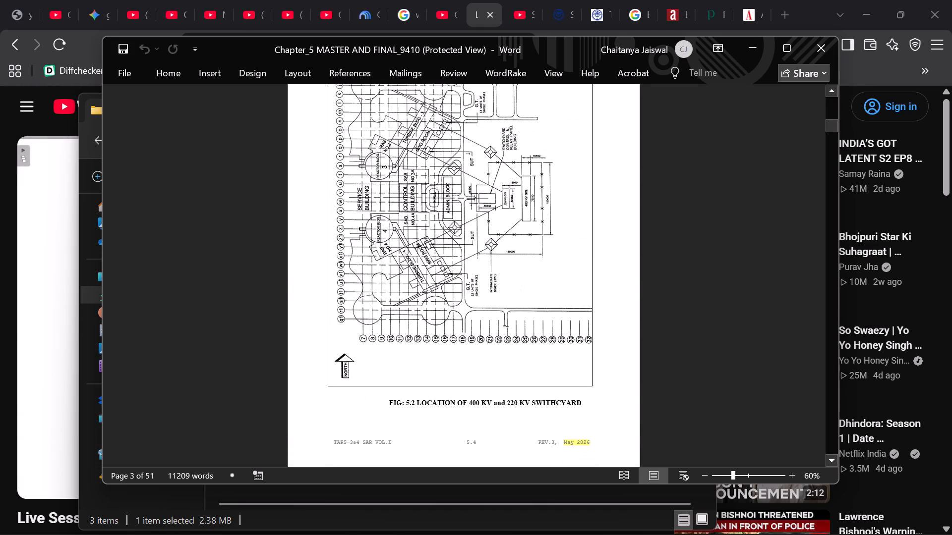
# Select and copy the Fig. 5.1 single line diagram of the electrical system.
pyautogui.keyDown('ctrl'); pyautogui.scroll(3, 514, 216); pyautogui.keyUp('ctrl')
pyautogui.keyDown('ctrl'); pyautogui.scroll(-1, 514, 216); pyautogui.keyUp('ctrl')
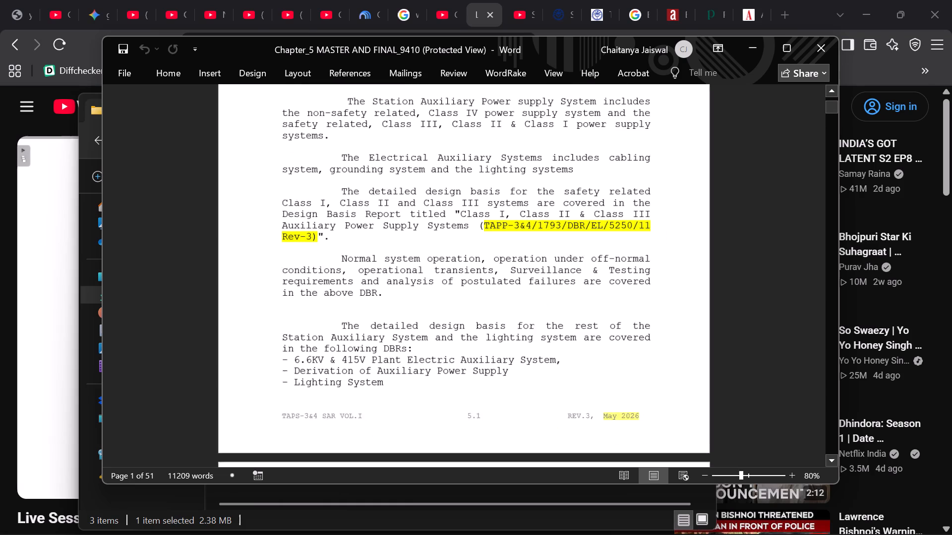
pyautogui.keyDown('ctrl'); pyautogui.scroll(-3, 514, 216); pyautogui.keyUp('ctrl')
pyautogui.scroll(-3, 514, 216)
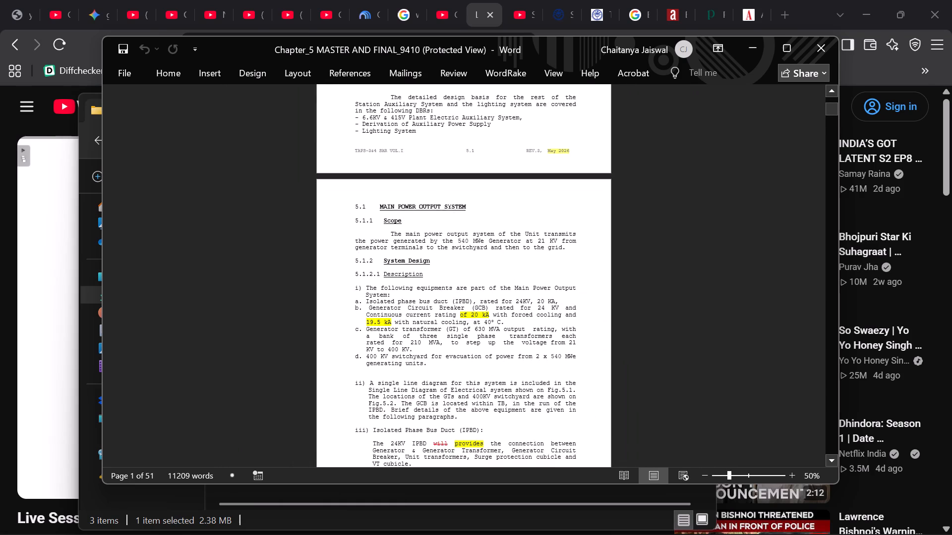
pyautogui.scroll(-6, 464, 311)
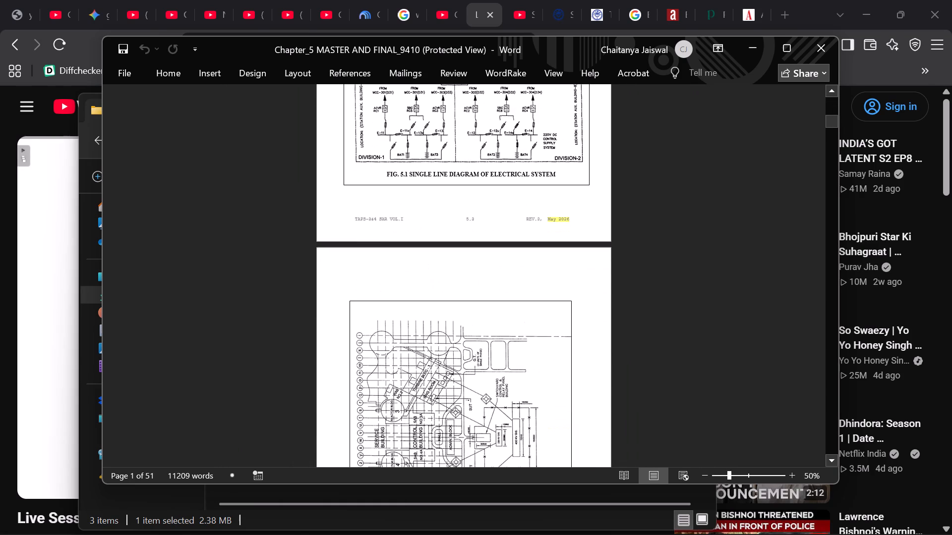
pyautogui.click(525, 144)
pyautogui.scroll(1, 529, 228)
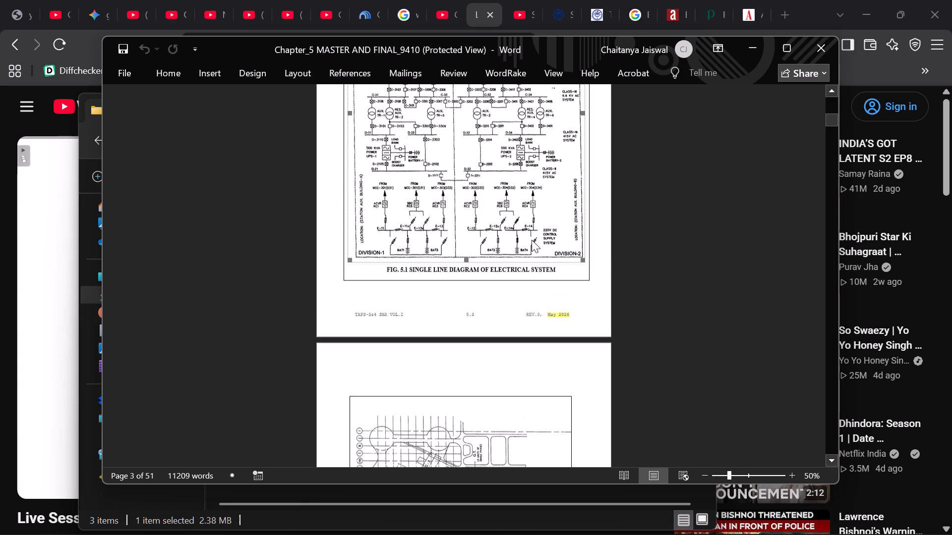
pyautogui.click(609, 287)
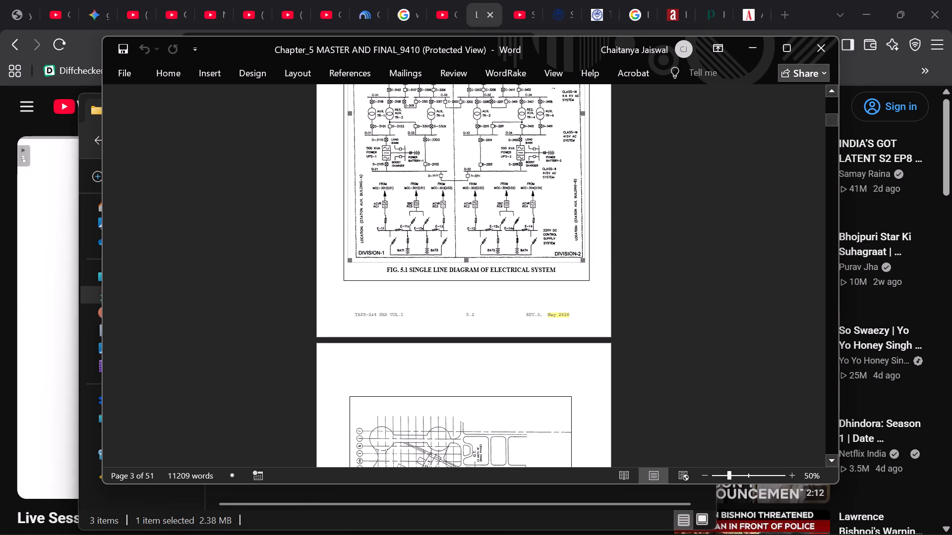
pyautogui.click(574, 268)
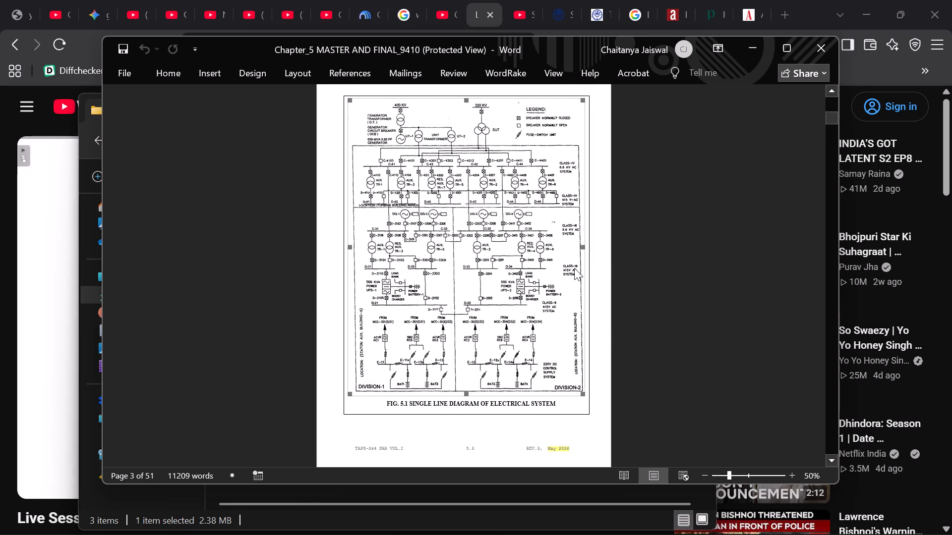
pyautogui.hotkey('ctrl', 'c')
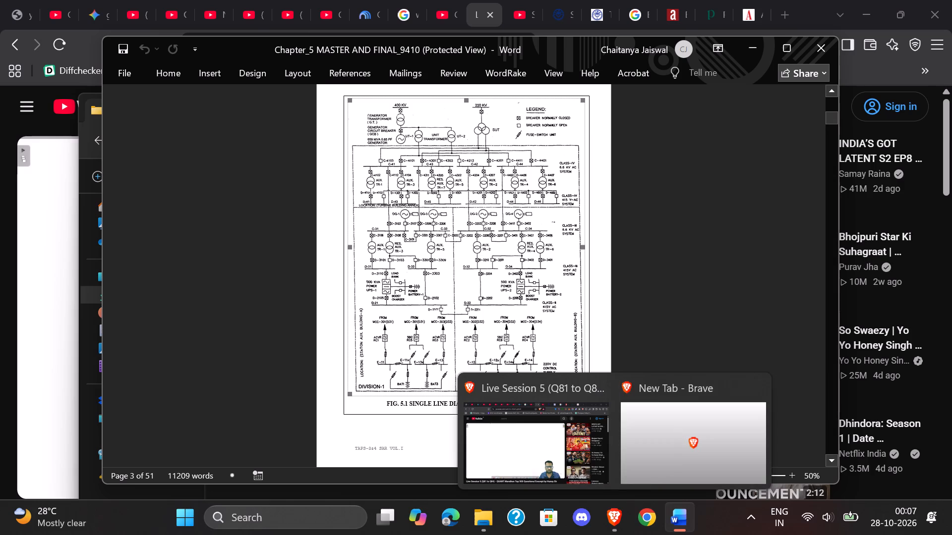
# Select the frame around the Fig. 5.2 drawing of the 400 KV and 220 KV switchyard location.
pyautogui.scroll(-3, 669, 362)
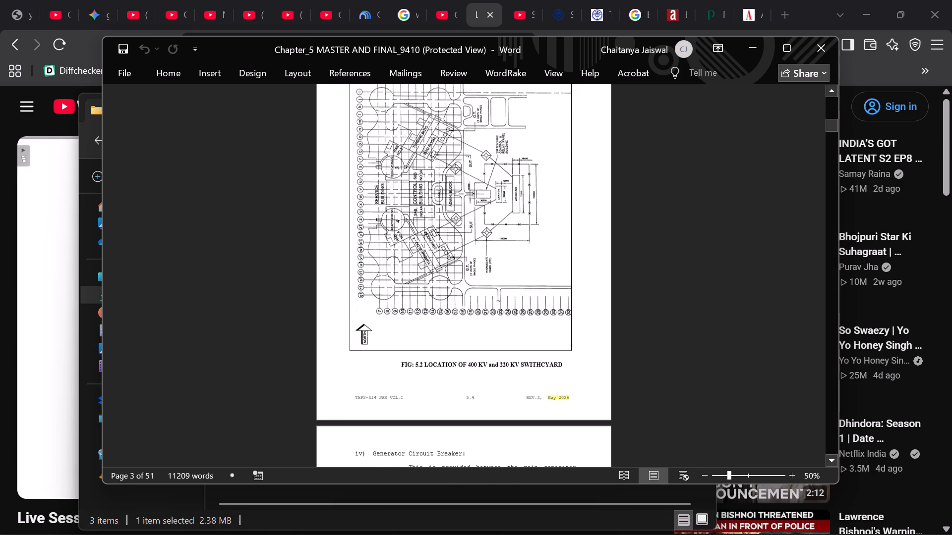
pyautogui.click(536, 294)
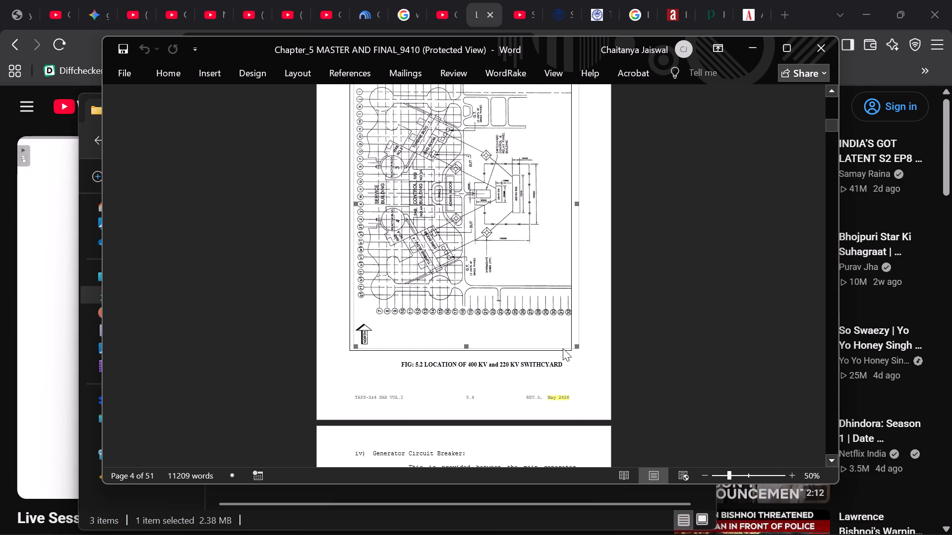
pyautogui.moveTo(569, 351); pyautogui.dragTo(588, 355)
# Read the Generator Circuit Breaker and Generator Transformers paragraphs on page 5.5, and skim the remaining pages to the chapter's end.
pyautogui.scroll(-2, 588, 355)
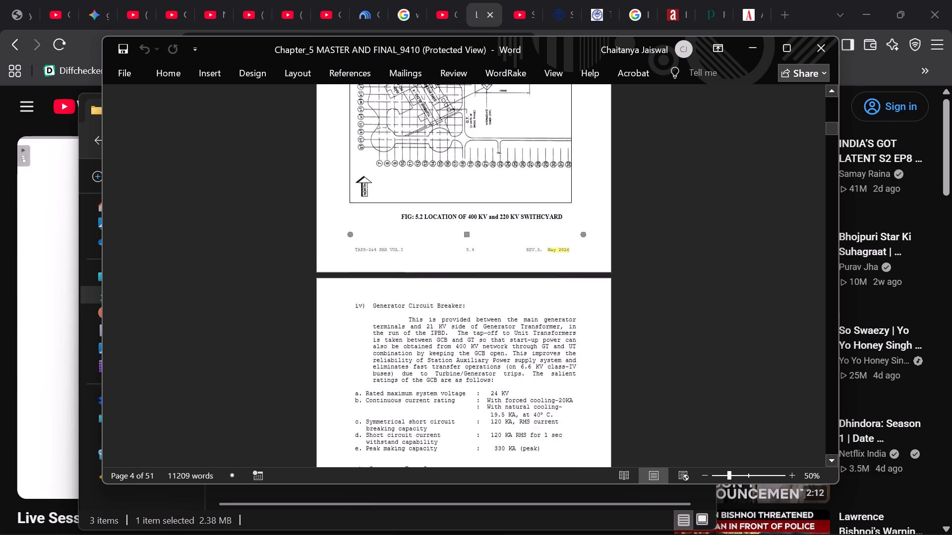
pyautogui.scroll(-2, 588, 355)
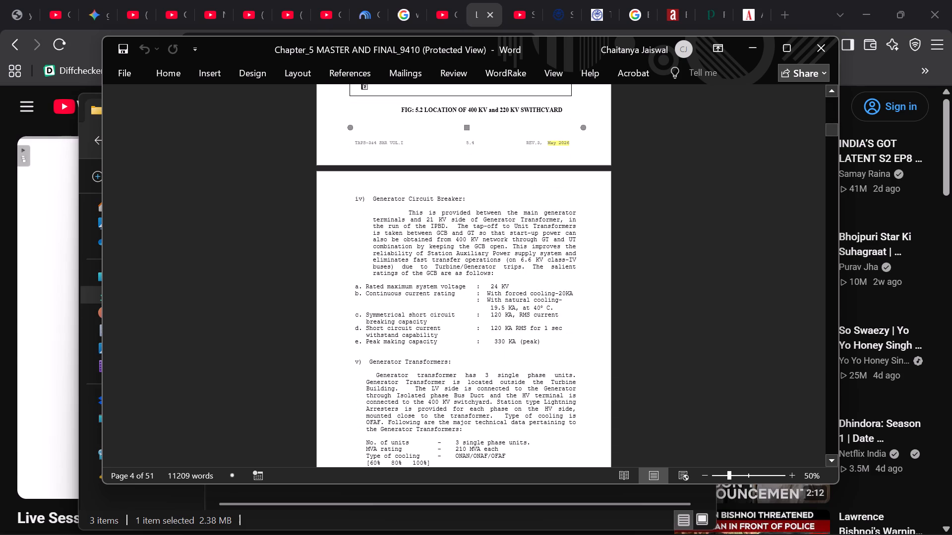
pyautogui.scroll(-1, 588, 355)
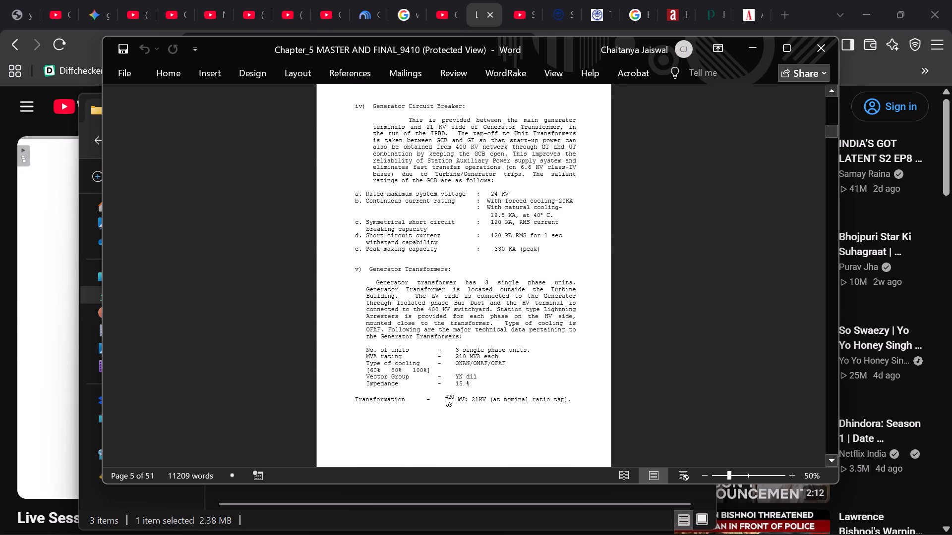
pyautogui.scroll(-3, 588, 355)
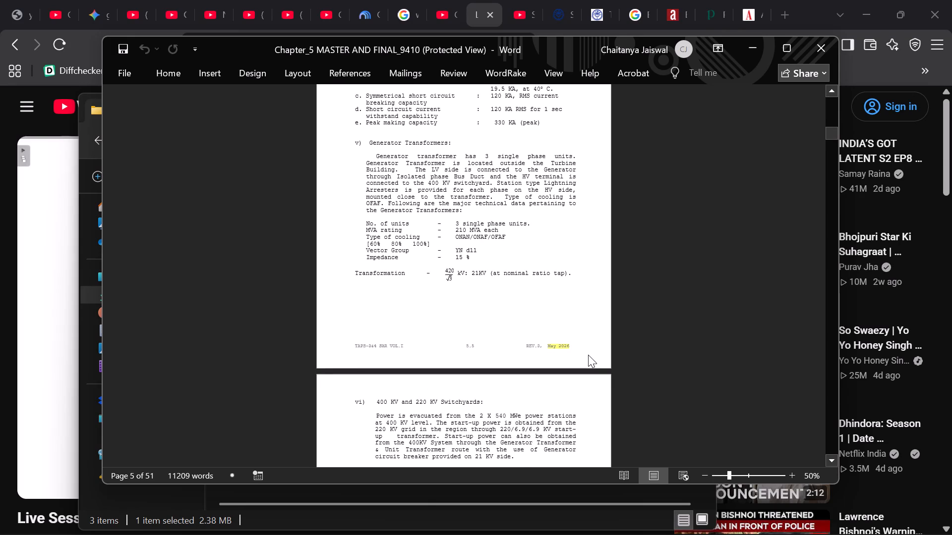
pyautogui.scroll(-3, 588, 355)
pyautogui.scroll(-20, 588, 355)
pyautogui.scroll(-9, 588, 355)
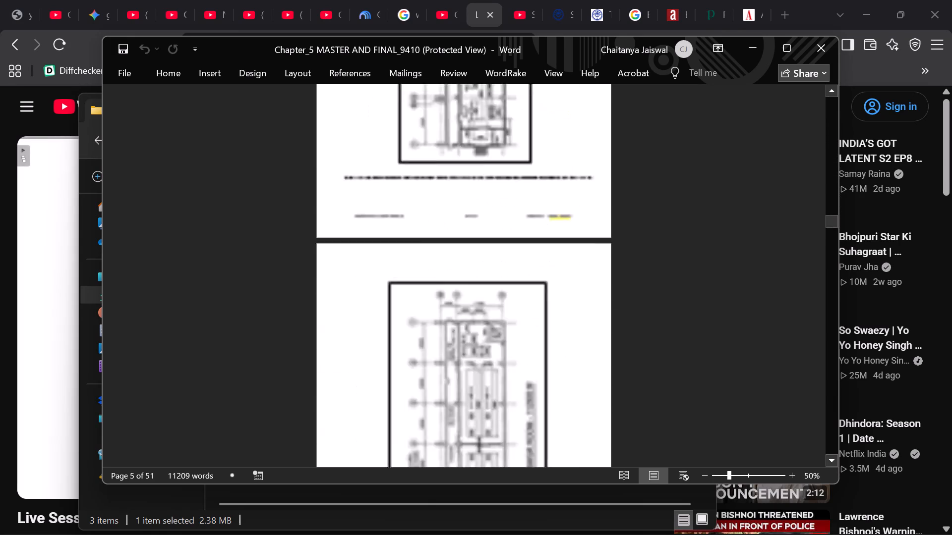
pyautogui.scroll(-20, 588, 355)
pyautogui.scroll(-9, 588, 355)
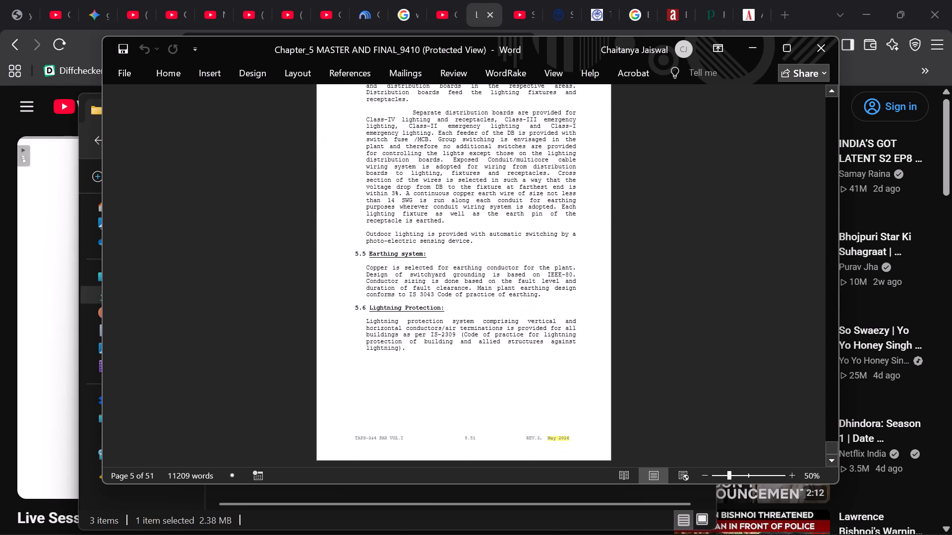
# Skim back from the chapter's end through the lighting, cabling and emergency power supply reliability sections.
pyautogui.scroll(7, 588, 355)
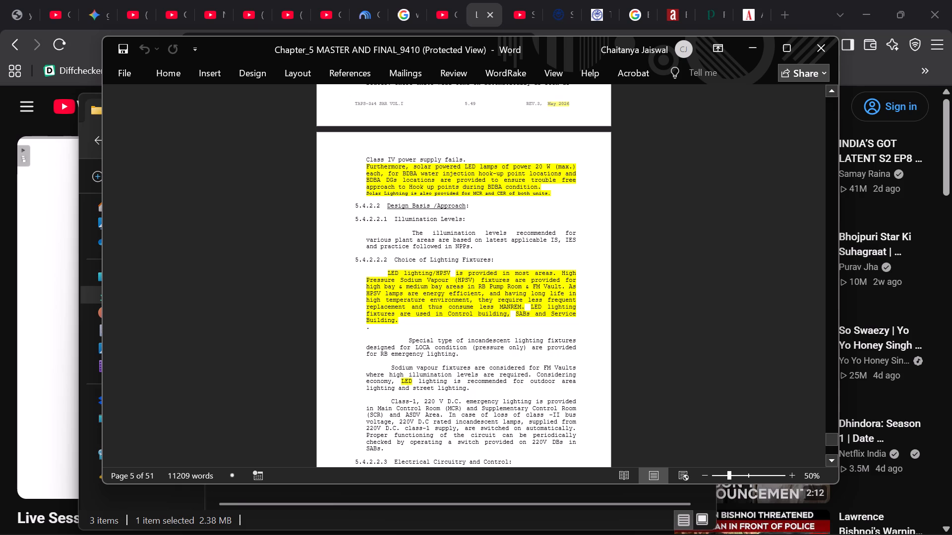
pyautogui.scroll(3, 588, 355)
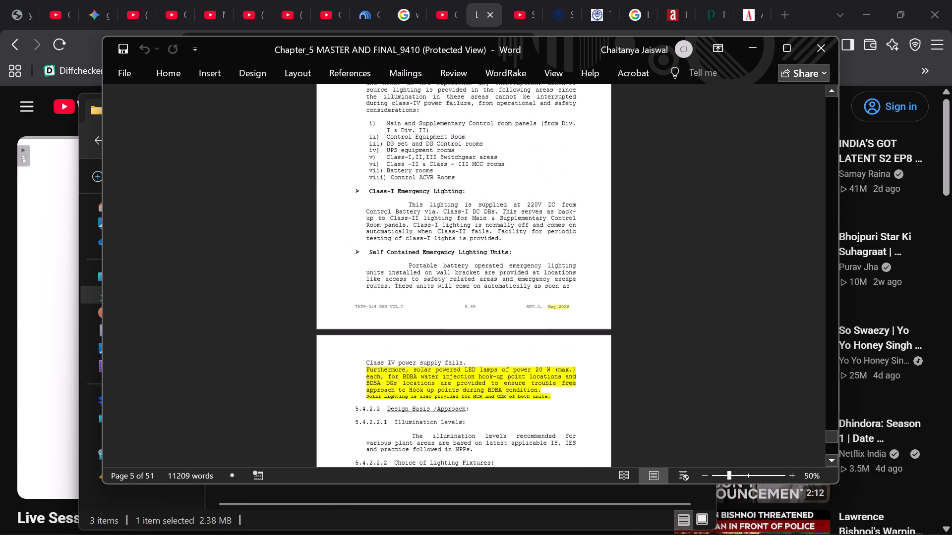
pyautogui.scroll(3, 588, 355)
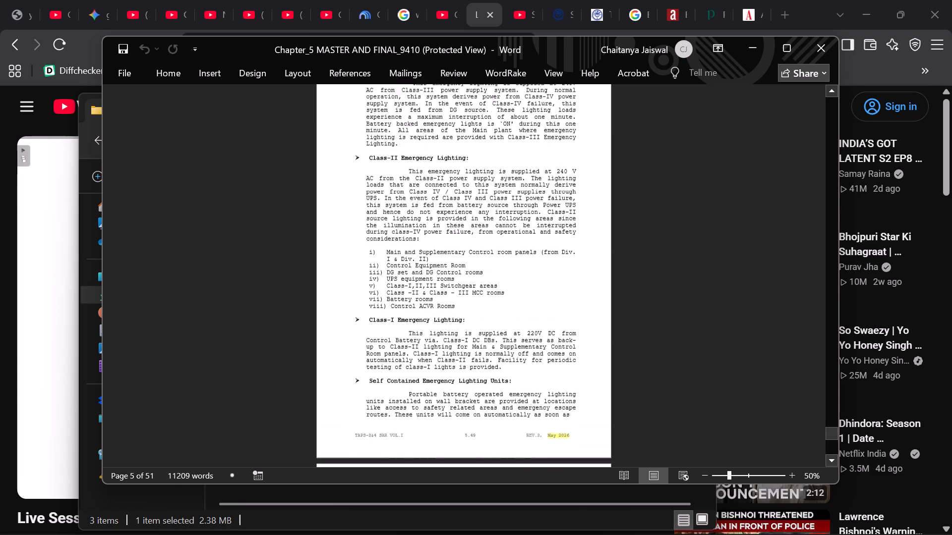
pyautogui.scroll(4, 588, 355)
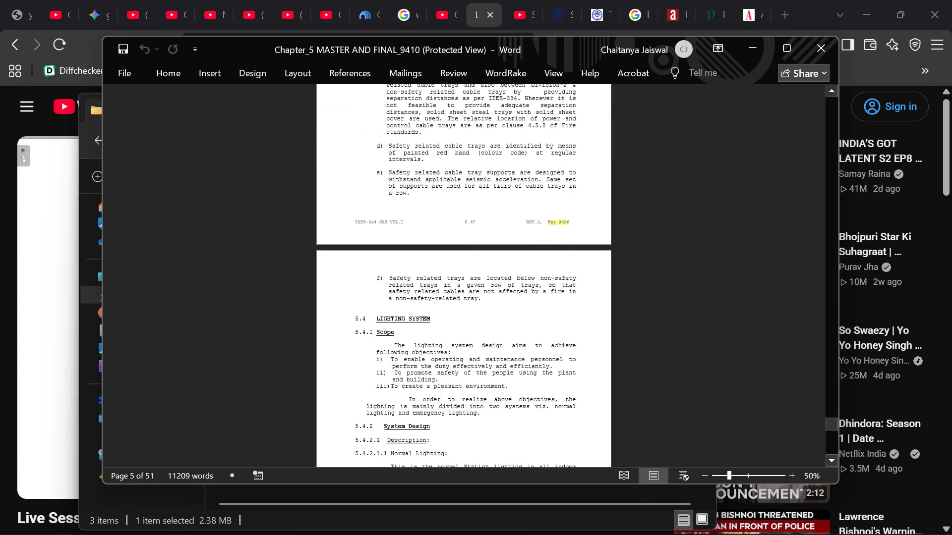
pyautogui.scroll(8, 588, 355)
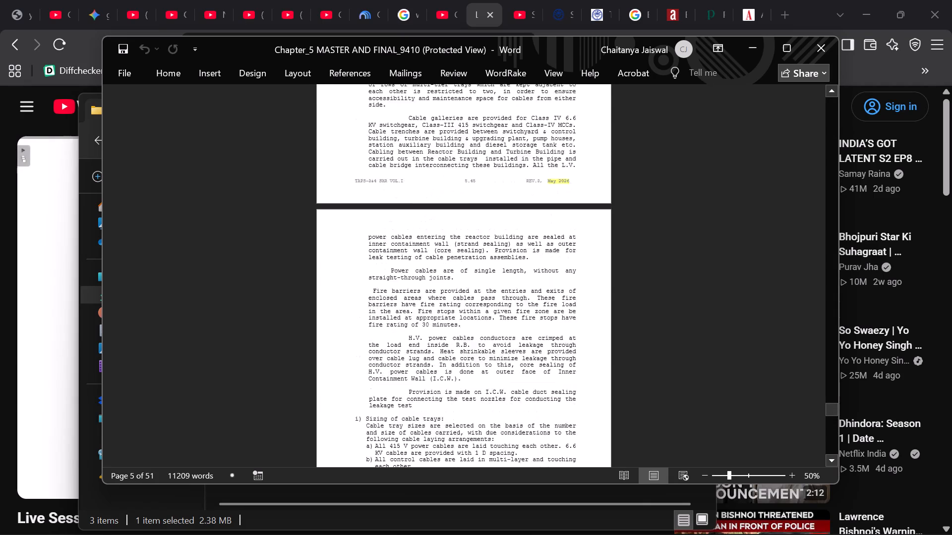
pyautogui.scroll(4, 588, 355)
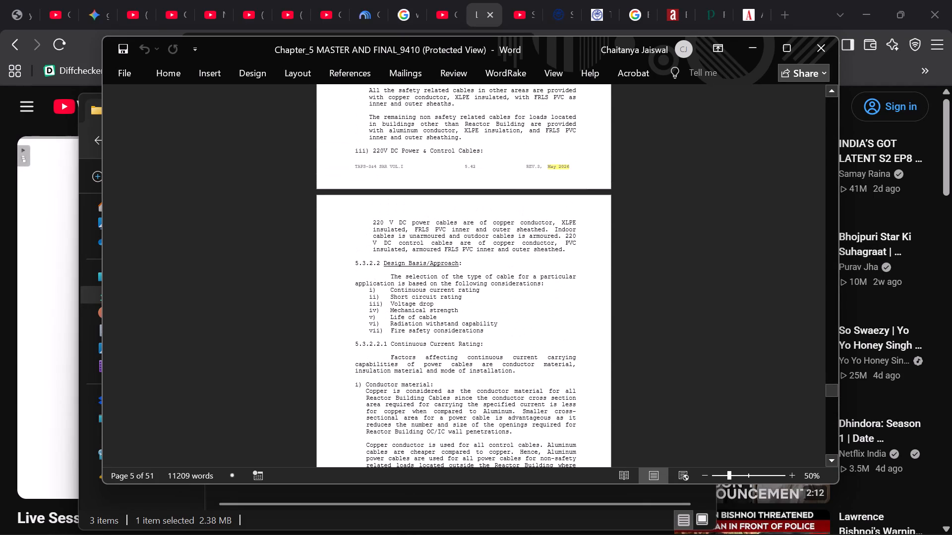
pyautogui.scroll(4, 474, 225)
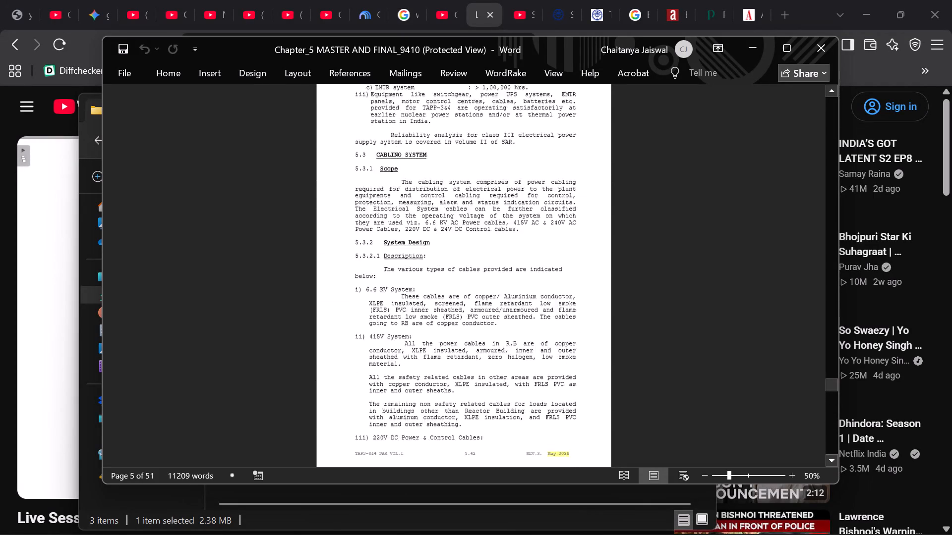
pyautogui.scroll(3, 474, 225)
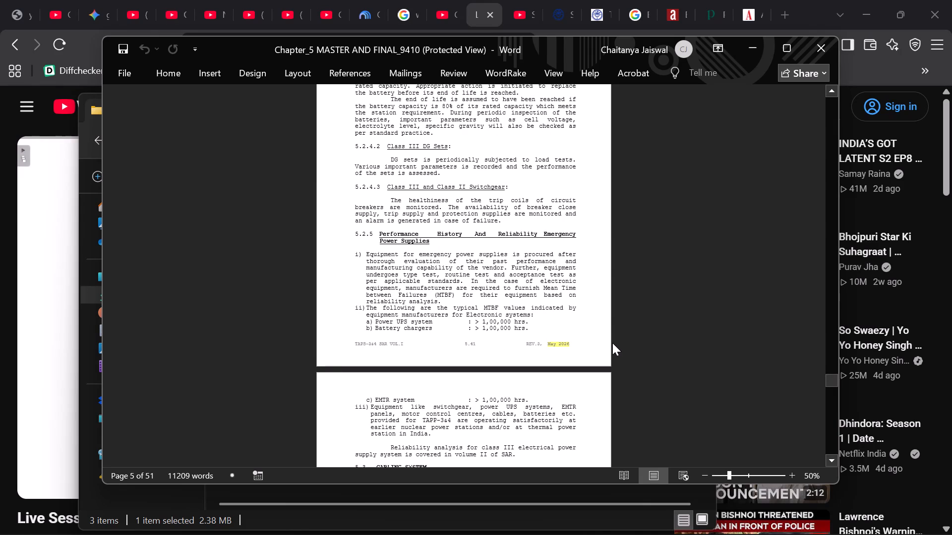
pyautogui.scroll(1, 612, 343)
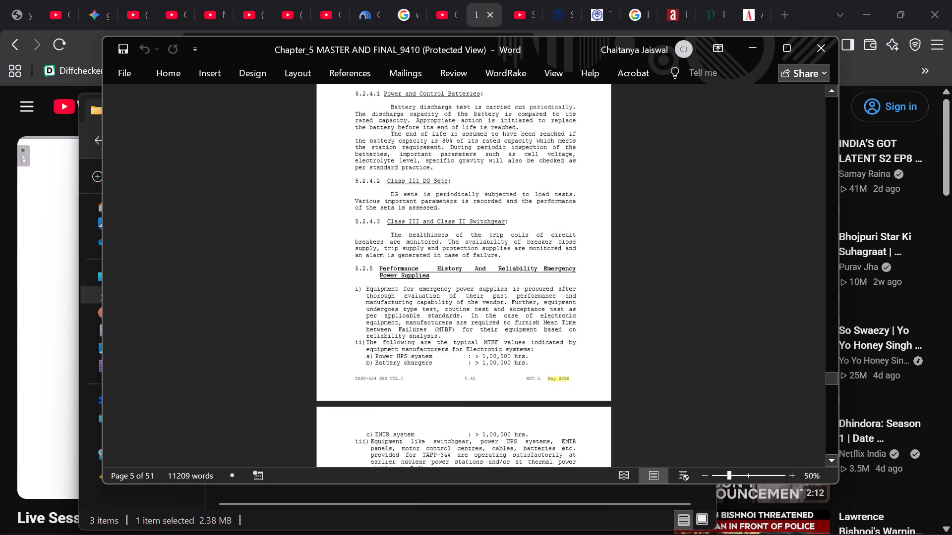
pyautogui.scroll(7, 612, 343)
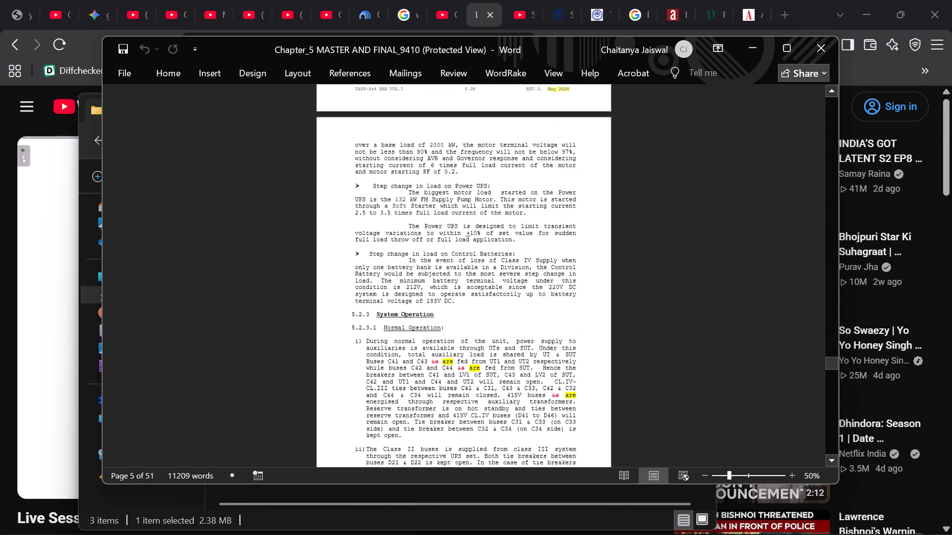
# Read section 5.2.2.2.3 on step electrical load changes and the additional power supplies listed on page 5.38.
pyautogui.scroll(4, 612, 343)
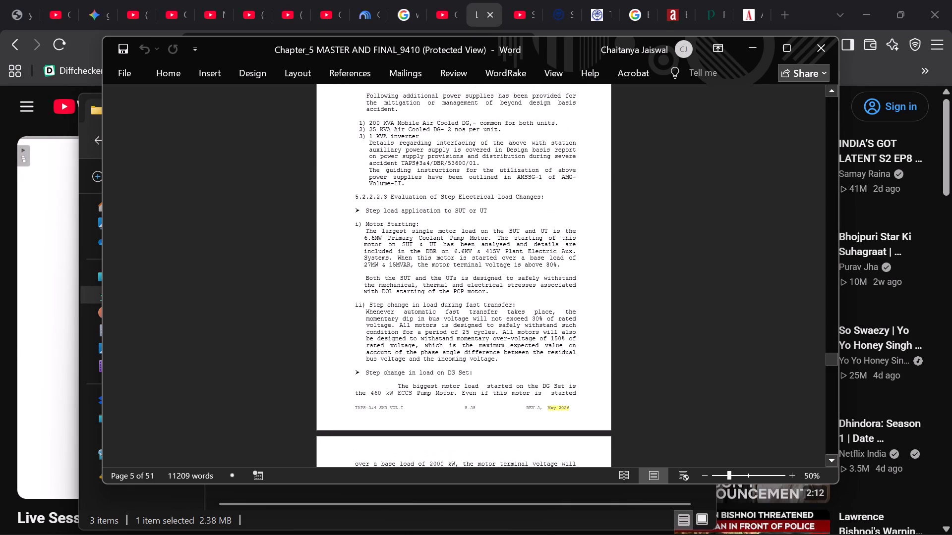
pyautogui.scroll(-1, 612, 343)
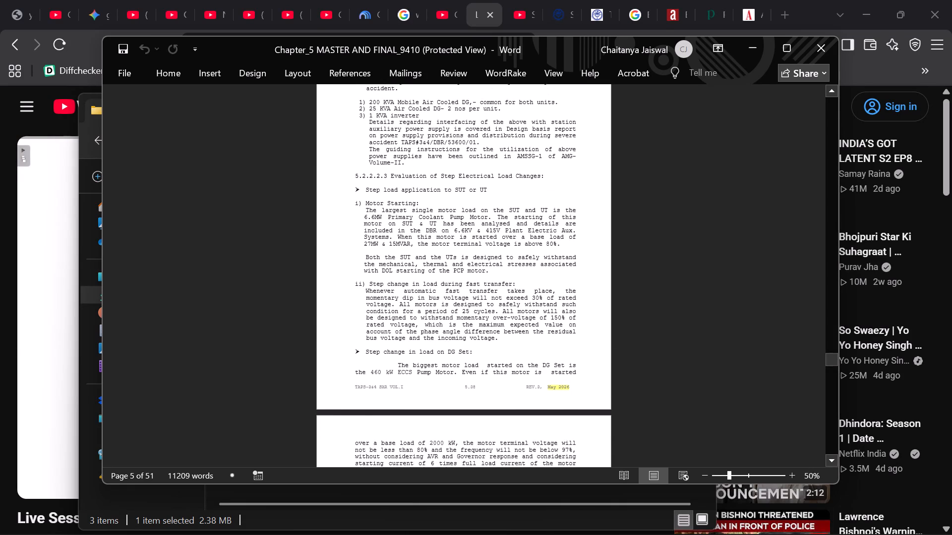
pyautogui.scroll(-2, 612, 343)
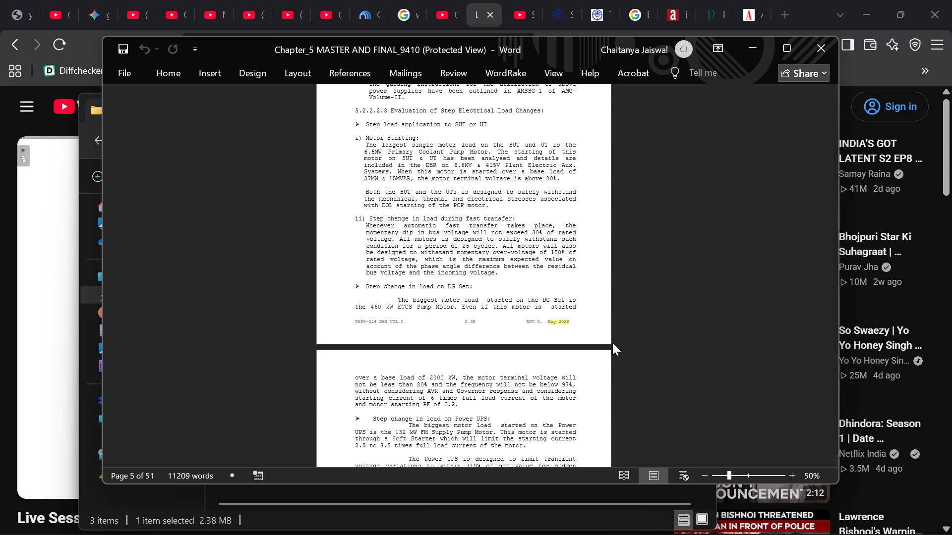
pyautogui.scroll(-2, 612, 343)
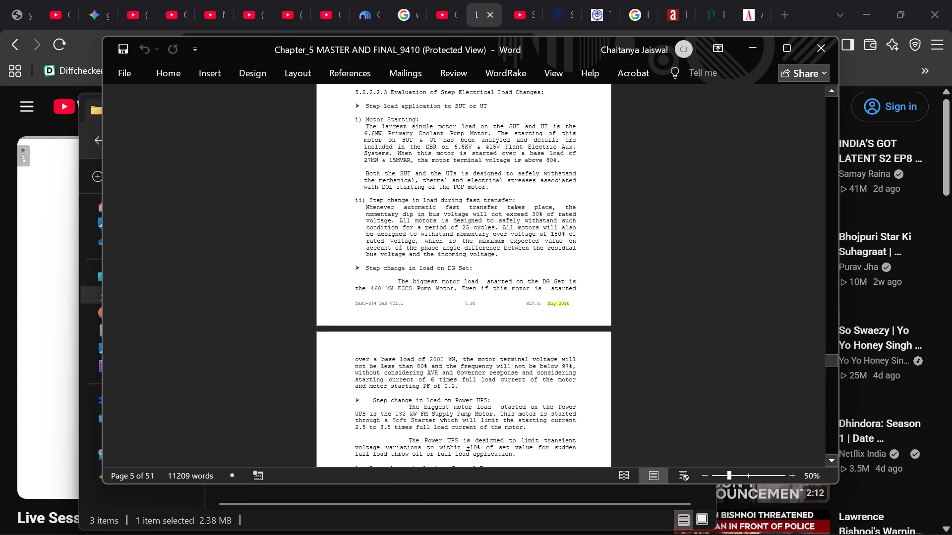
pyautogui.scroll(-2, 612, 343)
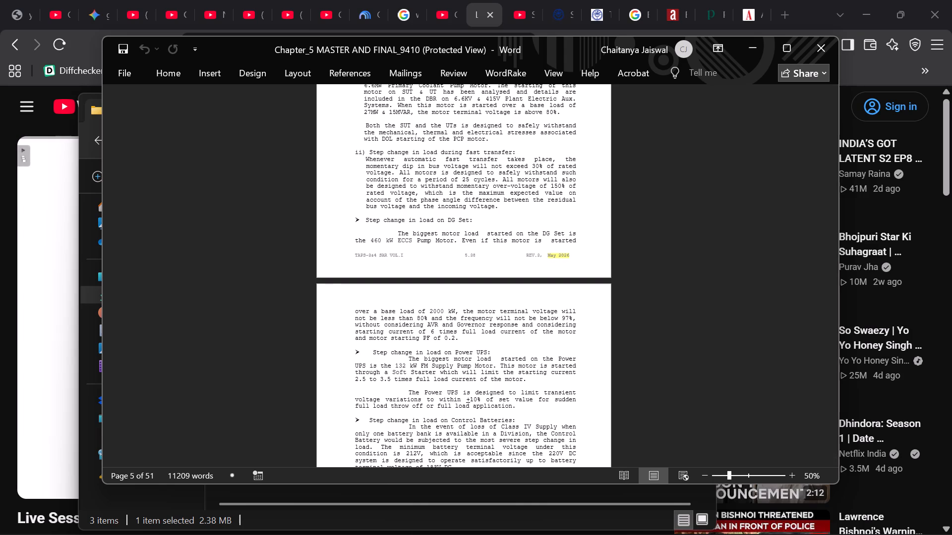
pyautogui.scroll(1, 612, 343)
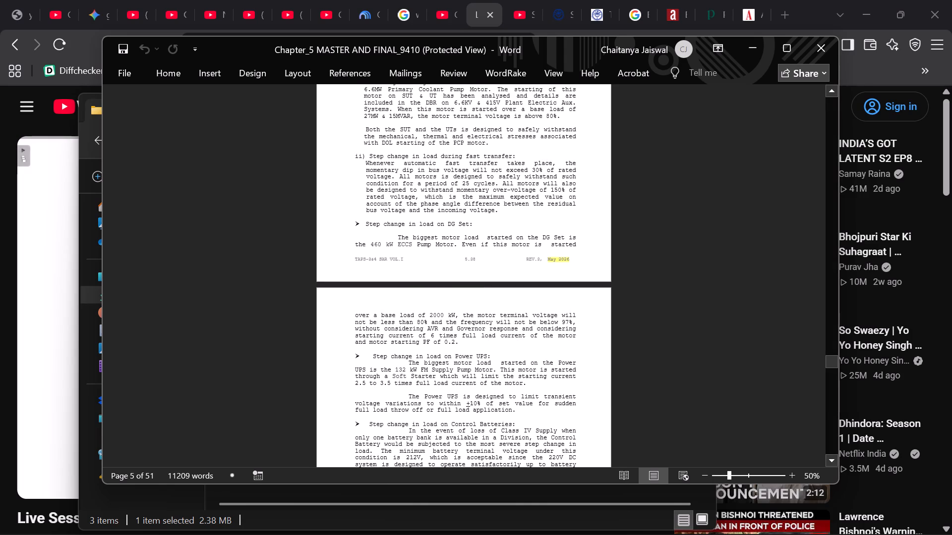
pyautogui.scroll(1, 612, 343)
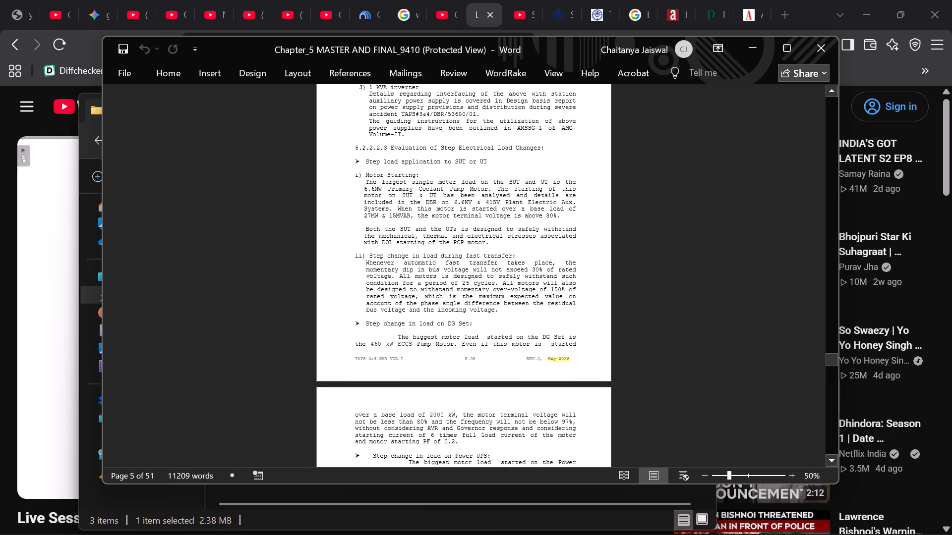
pyautogui.scroll(2, 612, 343)
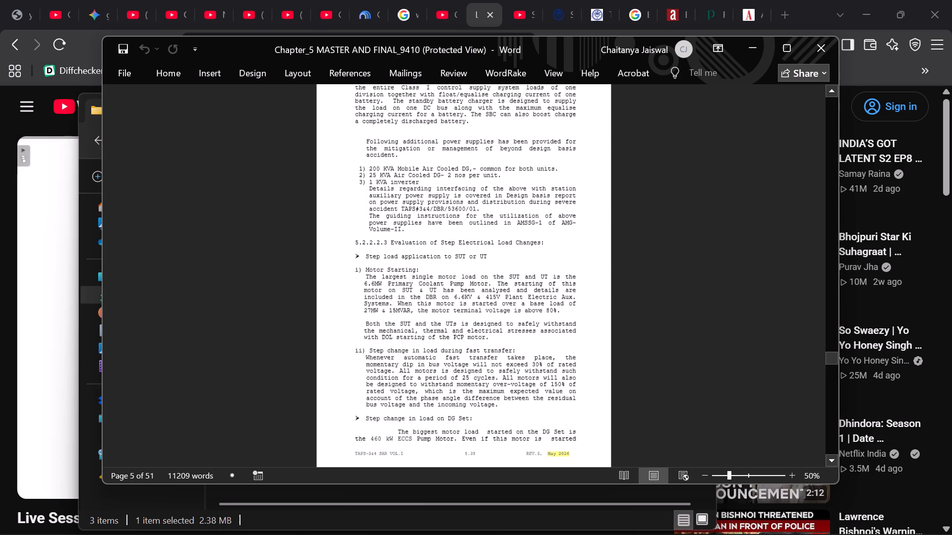
pyautogui.scroll(2, 612, 343)
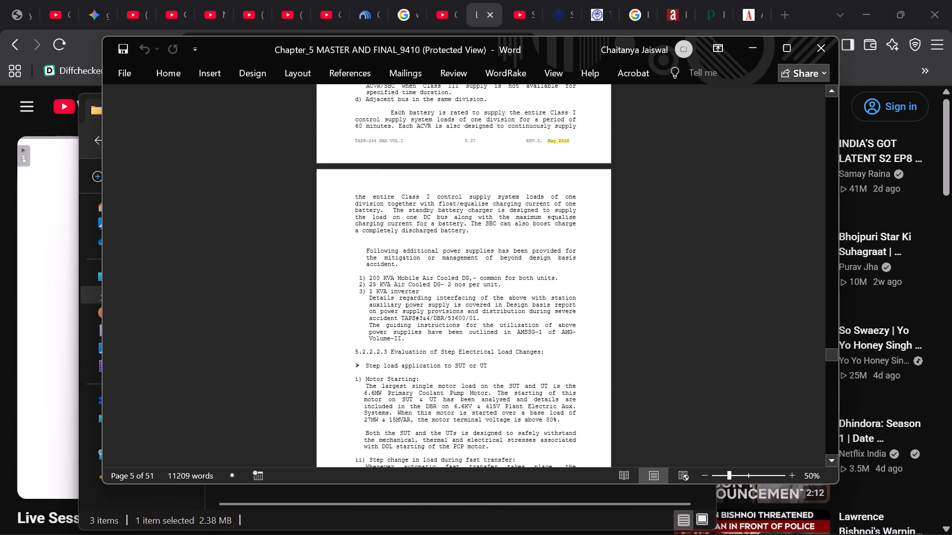
# Examine the tie breaker closure text, the DG set load tables and the 6.6 KV Class III System section.
pyautogui.scroll(6, 612, 343)
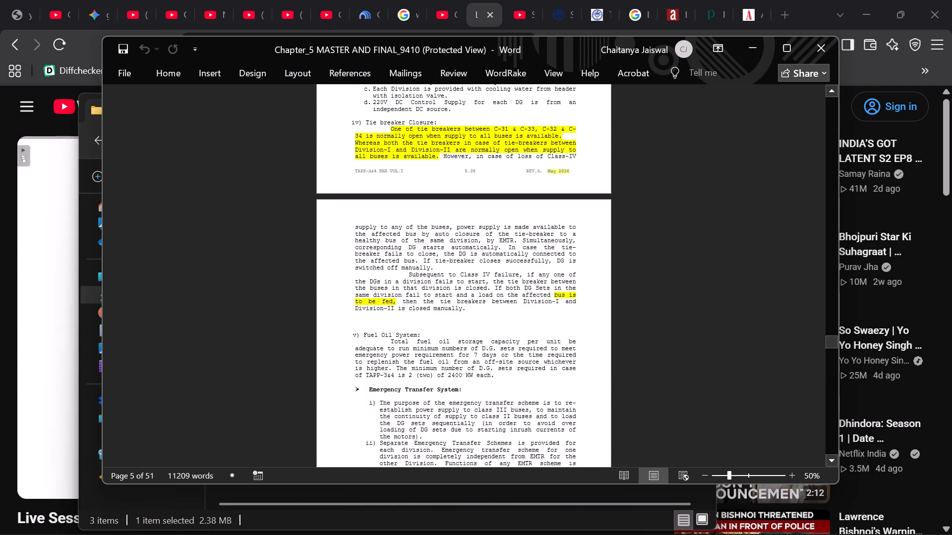
pyautogui.scroll(1, 612, 343)
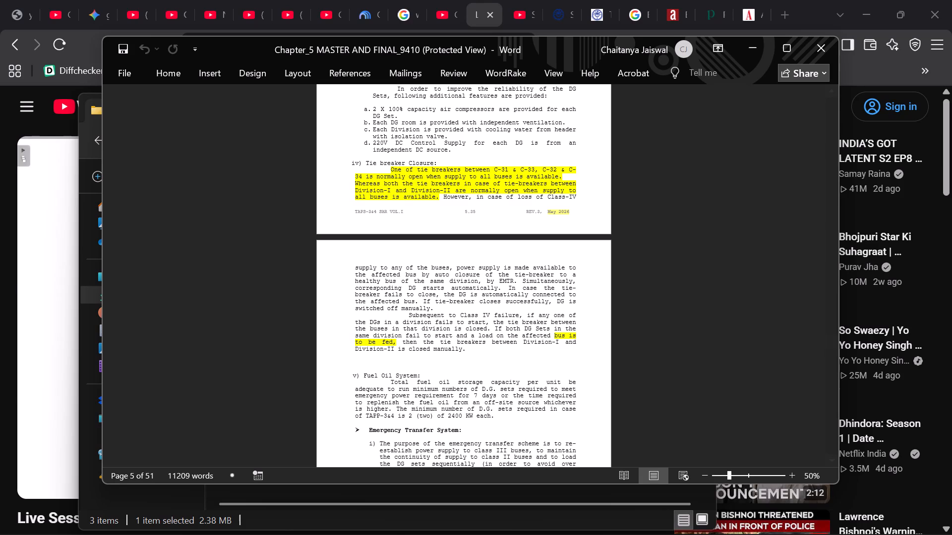
pyautogui.scroll(2, 612, 343)
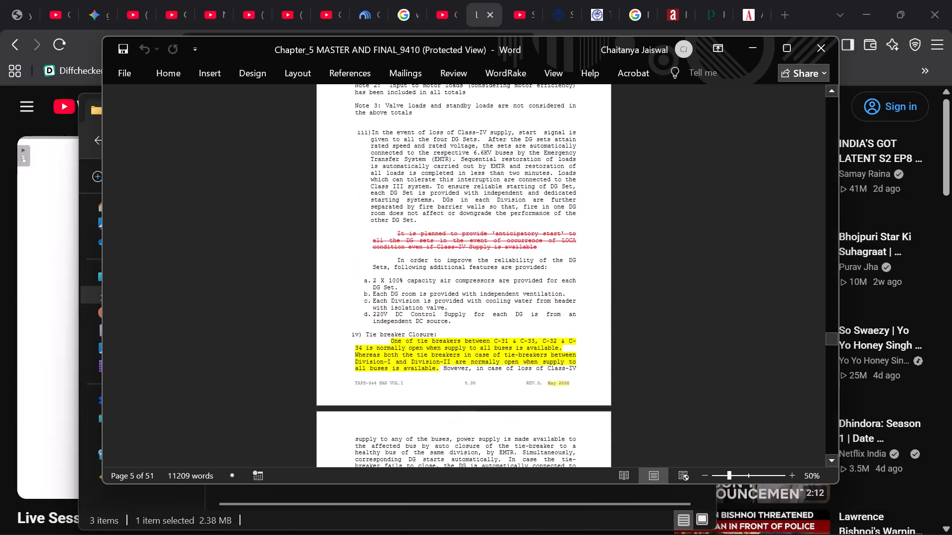
pyautogui.scroll(5, 612, 343)
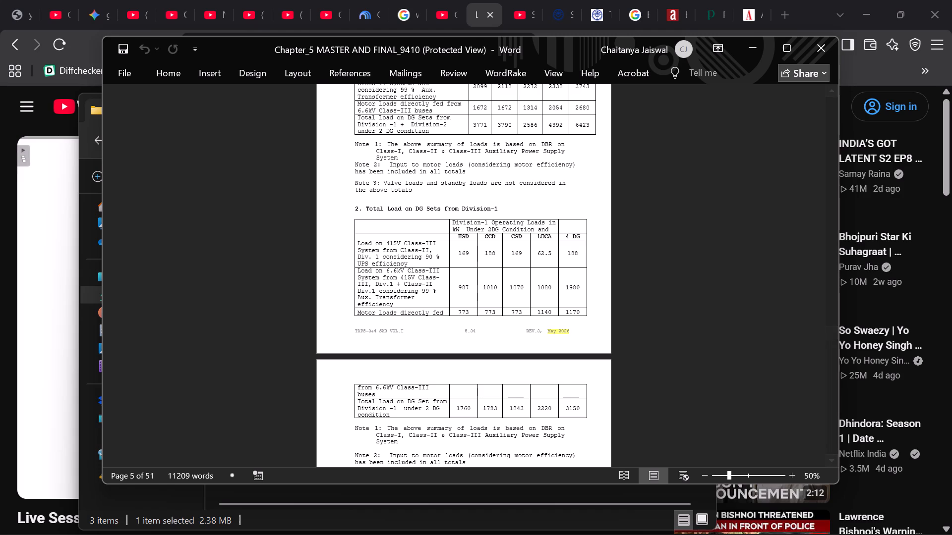
pyautogui.scroll(8, 490, 233)
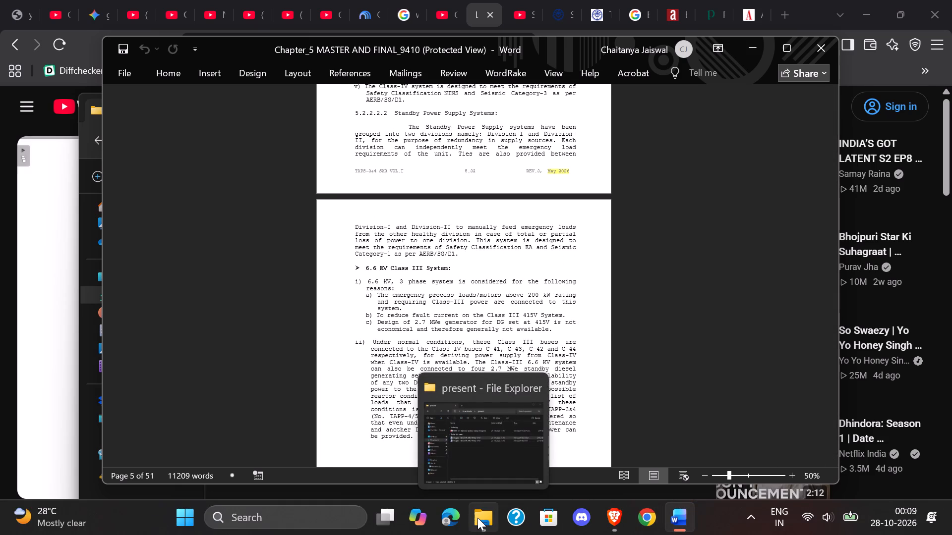
# Switch to the present folder in File Explorer and open the TAPP-3_4_Electrical_System_Design_Blueprint presentation.
pyautogui.click(477, 518)
pyautogui.doubleClick(505, 251)
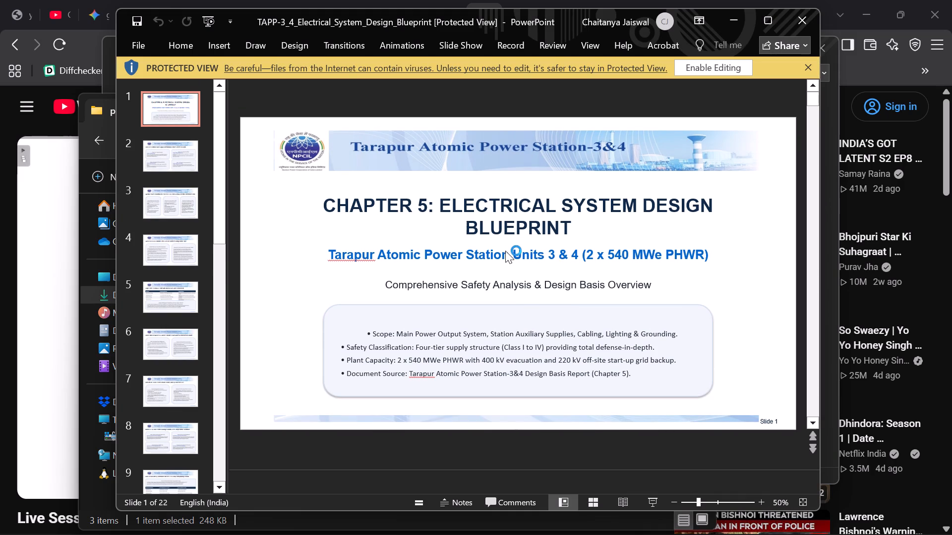
# Review the presentation's opening slides, from the title through the power supply classification to the 400 kV GIS scheme on slide 6.
pyautogui.press('Down')
pyautogui.press('Down')
pyautogui.press('Up')
pyautogui.press('Up')
pyautogui.press('Down')
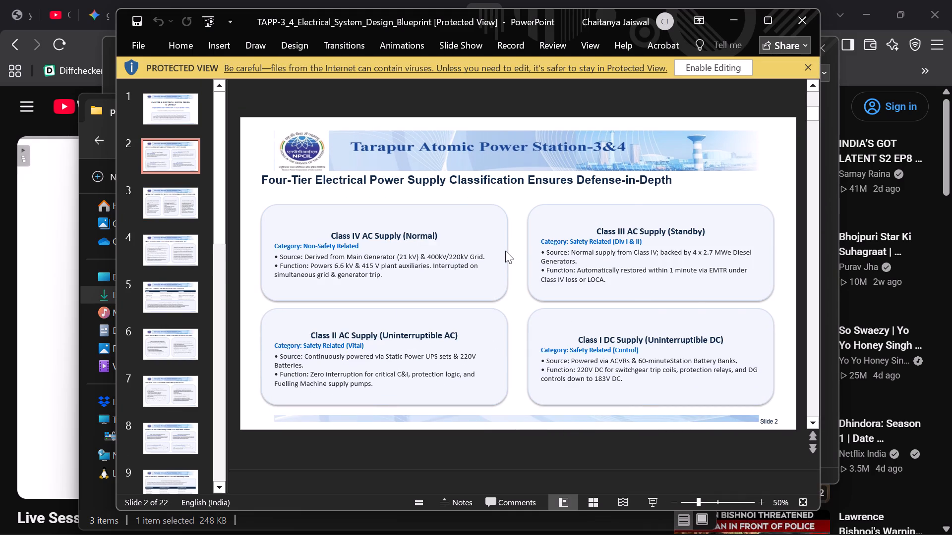
pyautogui.press('Down')
pyautogui.press('Down')
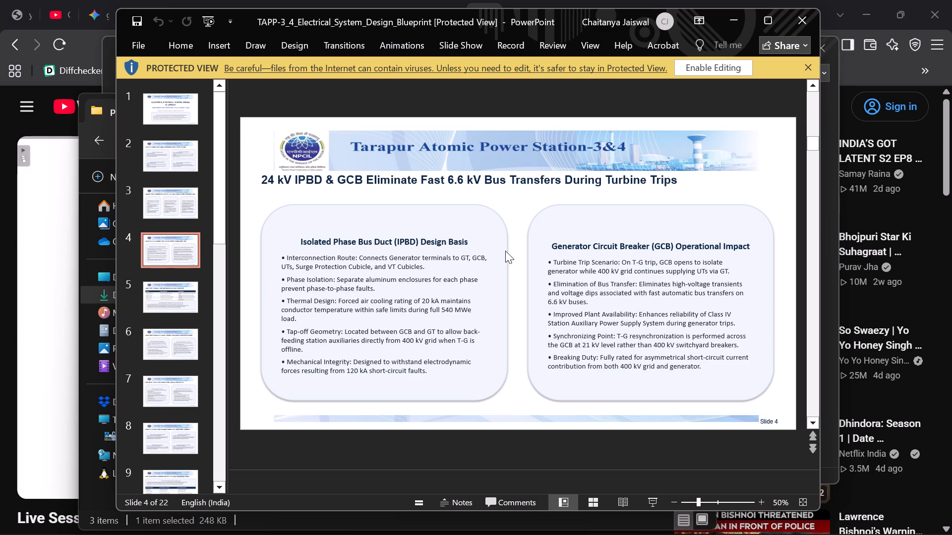
pyautogui.press('Down')
pyautogui.press('Down')
pyautogui.press('Up')
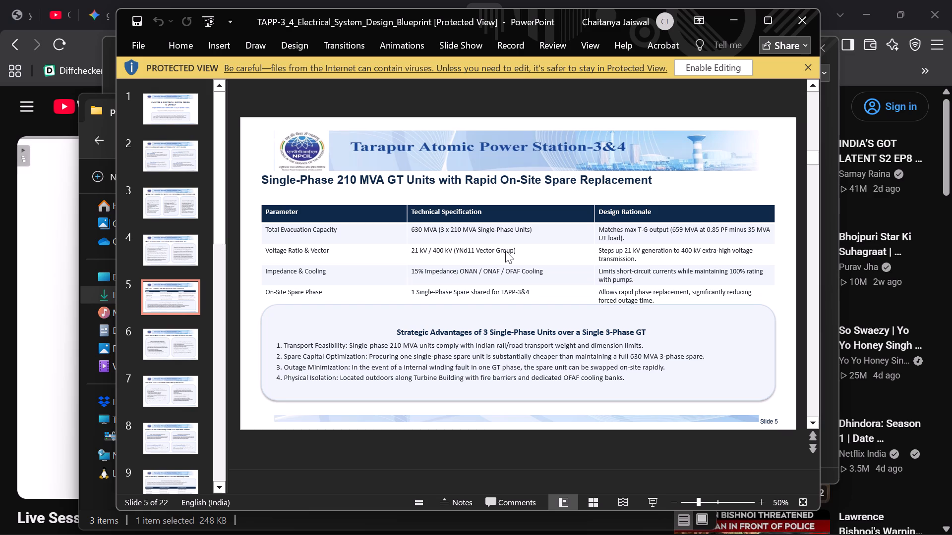
pyautogui.press('Down')
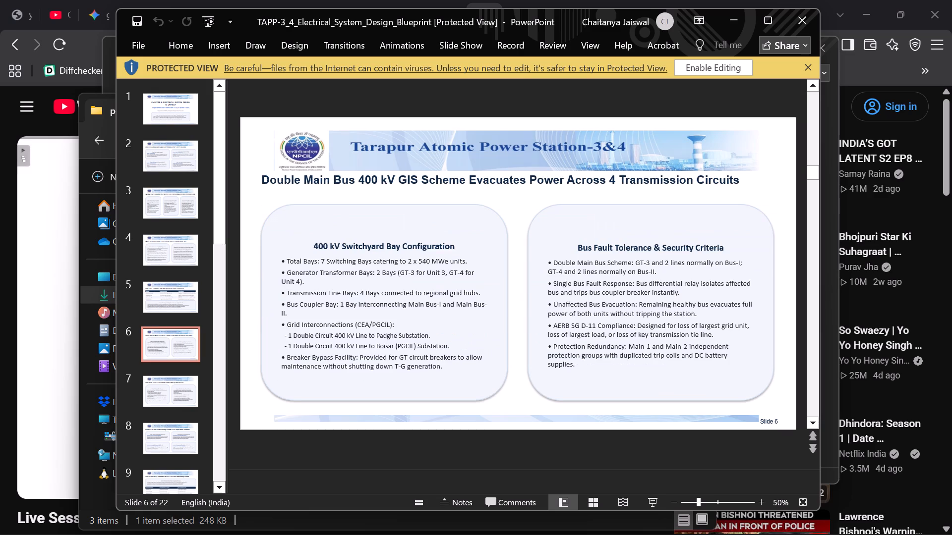
# Skim the remaining slides to slide 22, and go back to the FRLS XLPE cabling slide, number 20.
pyautogui.press('Down')
pyautogui.press('Down')
pyautogui.press('Down')
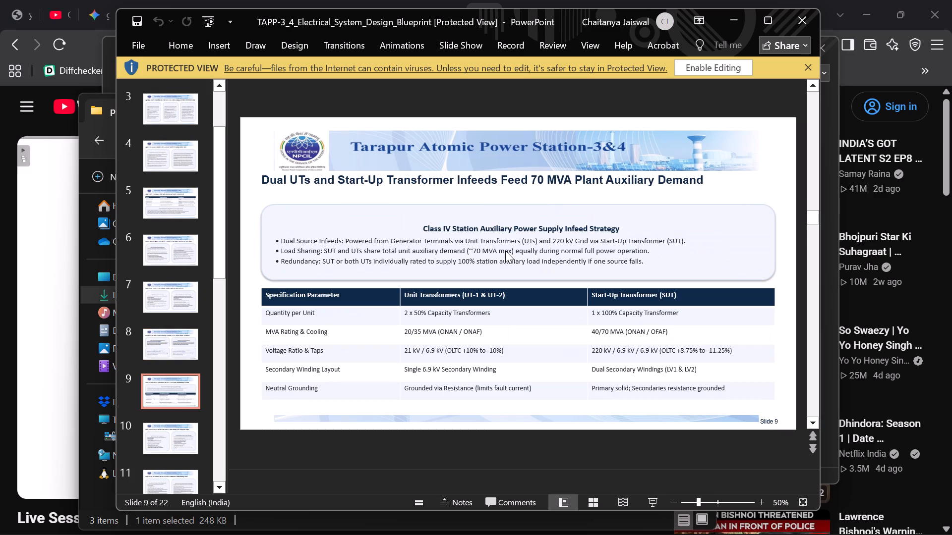
pyautogui.press('Down')
pyautogui.press('Down')
pyautogui.press('Down')
pyautogui.press('Down')
pyautogui.press('Down')
pyautogui.press('Down')
pyautogui.press('Down')
pyautogui.press('Down')
pyautogui.press('Down')
pyautogui.press('Down')
pyautogui.press('Down')
pyautogui.press('Down')
pyautogui.press('Down')
pyautogui.press('Down')
pyautogui.press('Down')
pyautogui.press('Down')
pyautogui.press('Down')
pyautogui.press('Down')
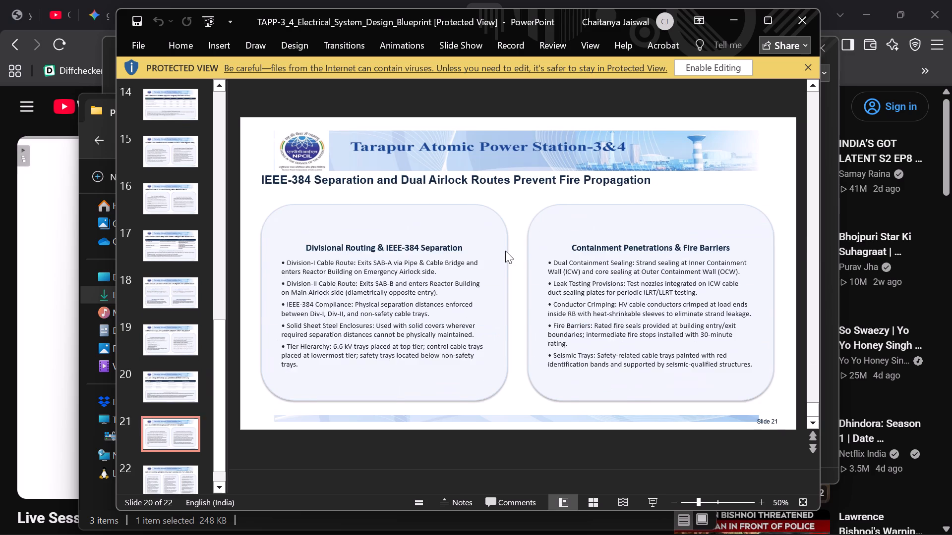
pyautogui.press('Down')
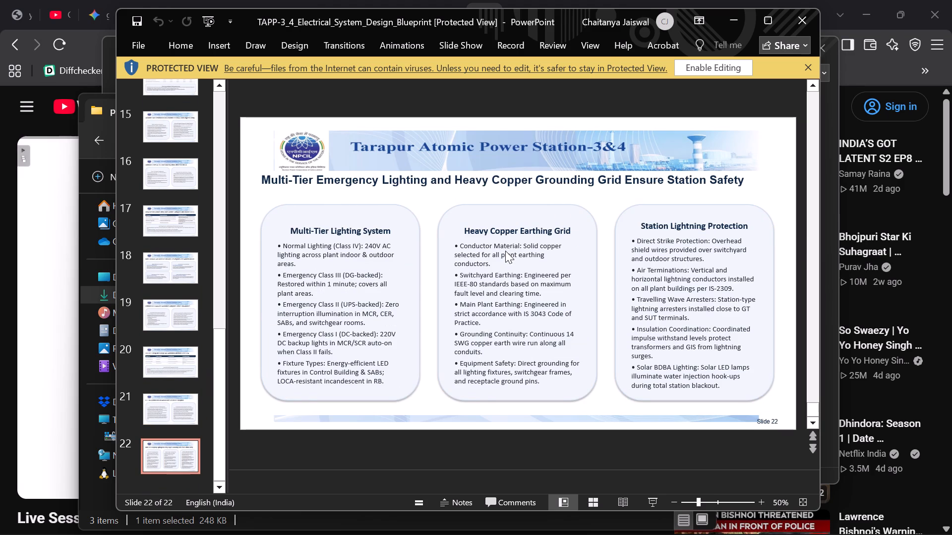
pyautogui.press('Up')
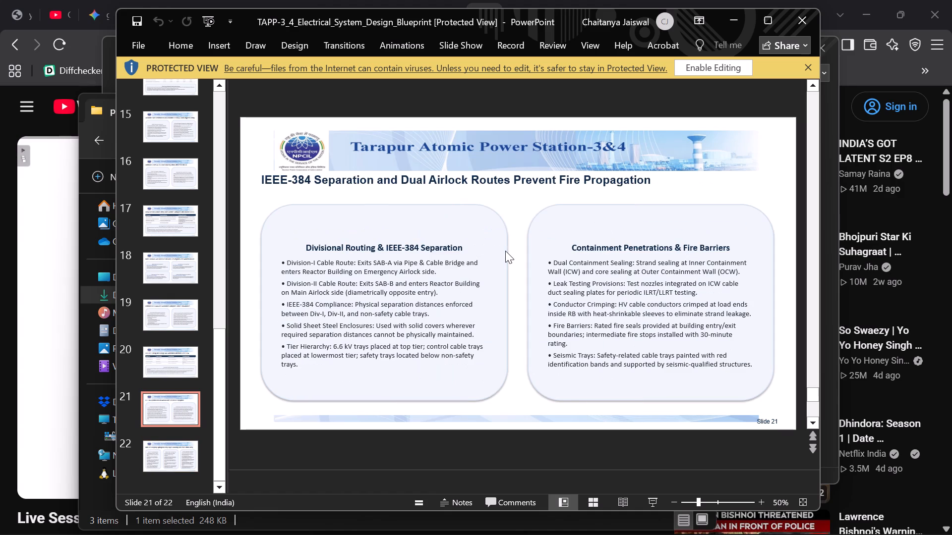
pyautogui.press('Up')
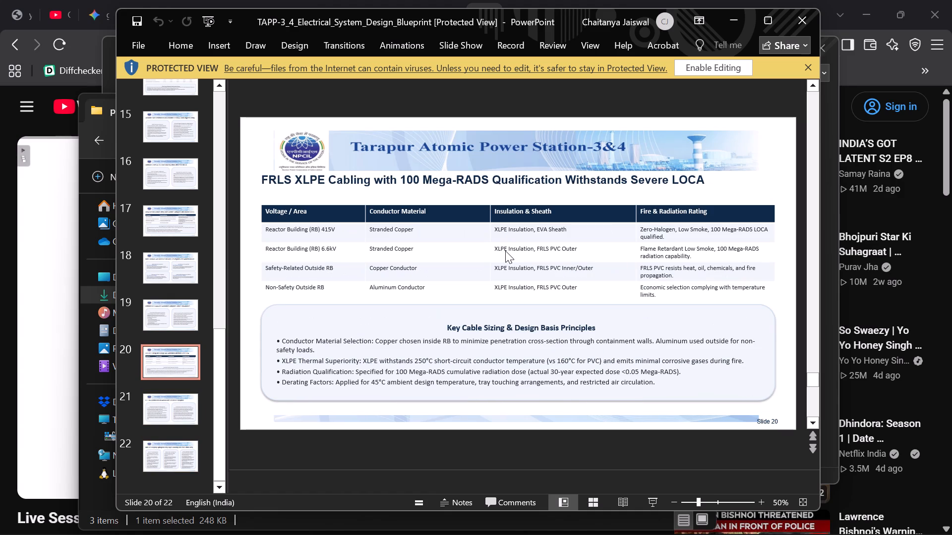
# Enable editing of the Electrical System Design Blueprint presentation.
pyautogui.click(698, 182)
pyautogui.click(722, 67)
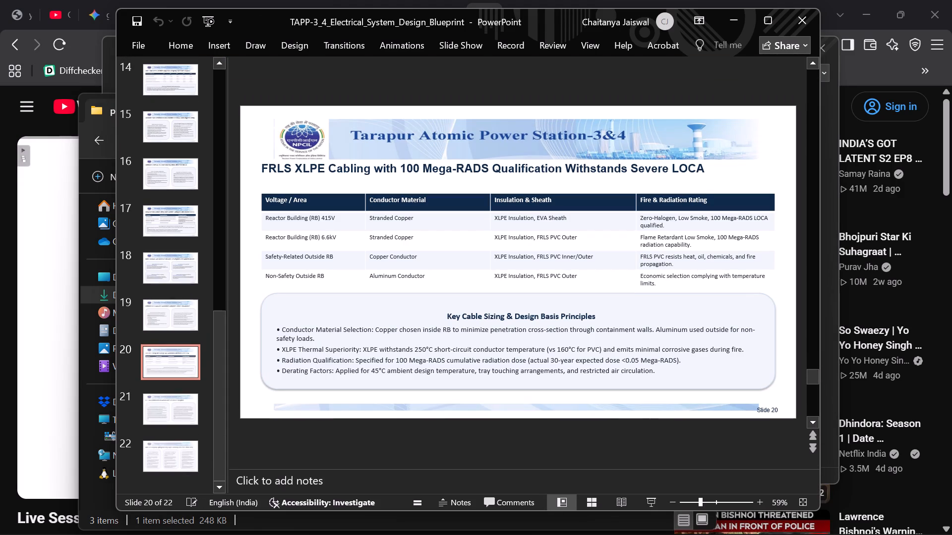
# Append the word "Conditions" to the end of the FRLS XLPE cabling title on slide 20.
pyautogui.click(702, 168)
pyautogui.press('space')
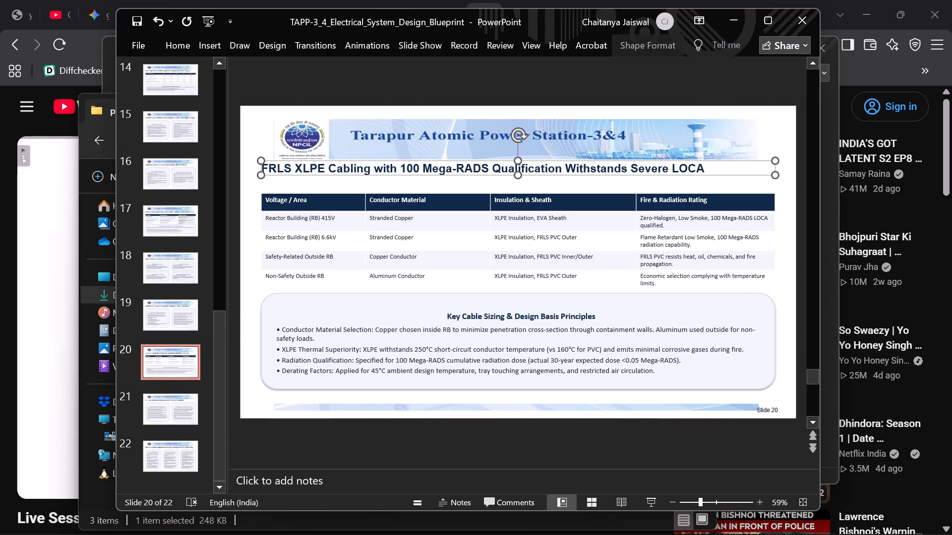
pyautogui.write('Conditions')
pyautogui.click(789, 239)
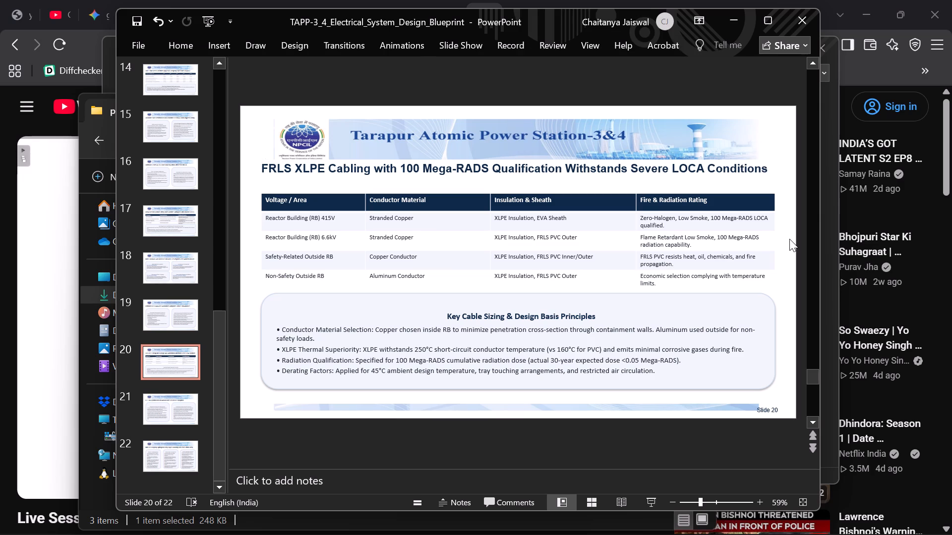
# Look back through the slides from slide 20 to the title slide, and return to the power supply classification on slide 2.
pyautogui.press('Up')
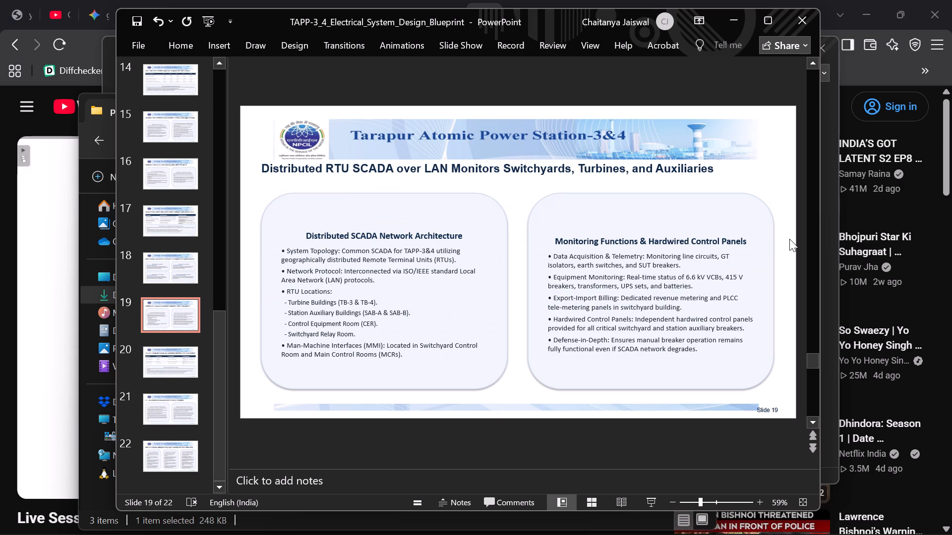
pyautogui.press('Up')
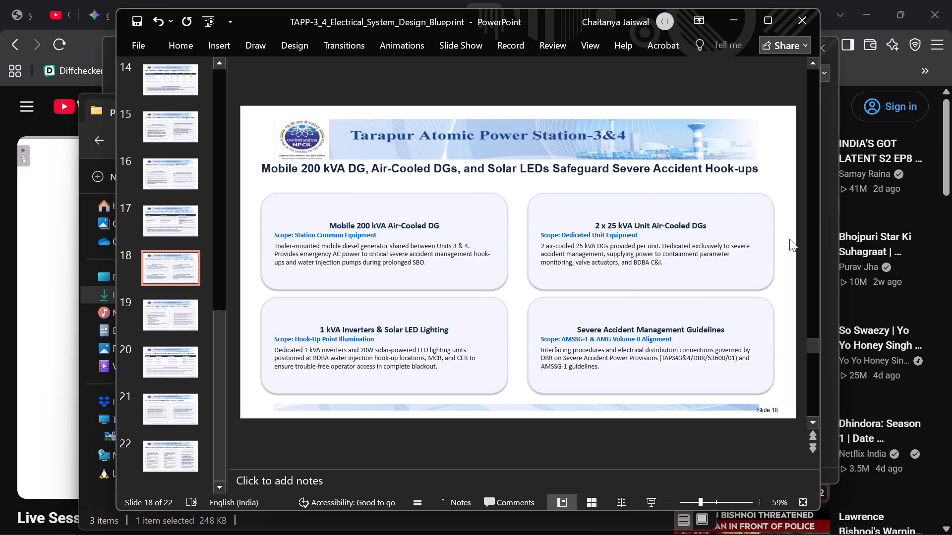
pyautogui.press('Up')
pyautogui.press('Up')
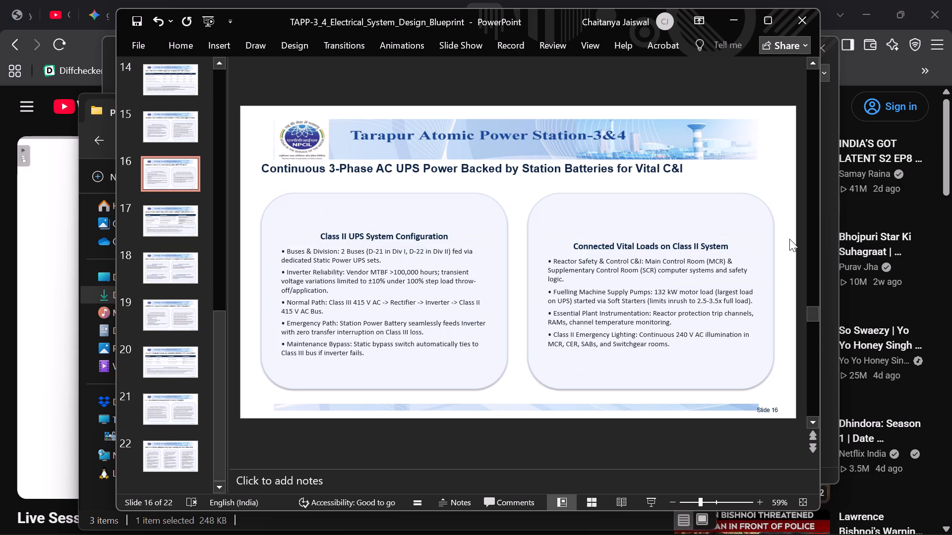
pyautogui.press('Up')
pyautogui.press('Up')
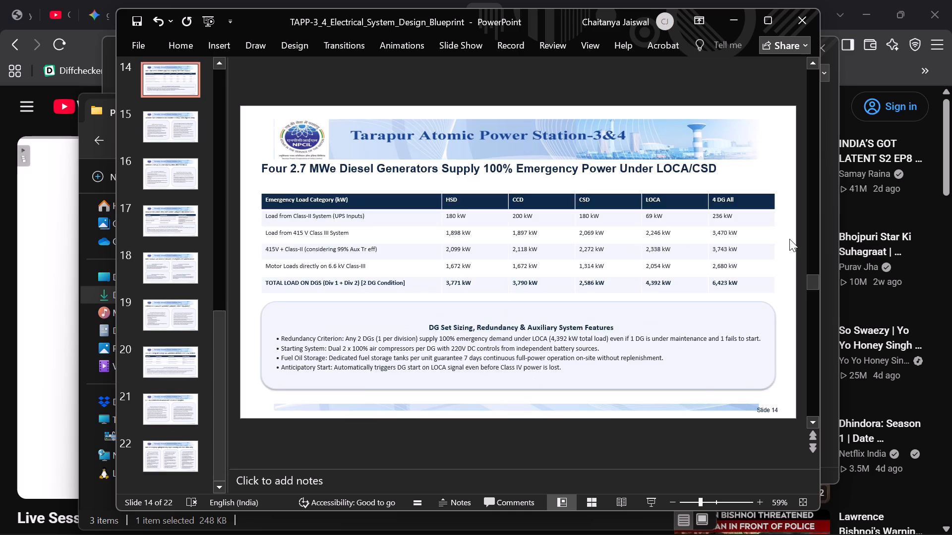
pyautogui.press('Up')
pyautogui.press('Up')
pyautogui.press('Up')
pyautogui.press('Up')
pyautogui.press('Up')
pyautogui.press('Up')
pyautogui.press('Up')
pyautogui.press('Up')
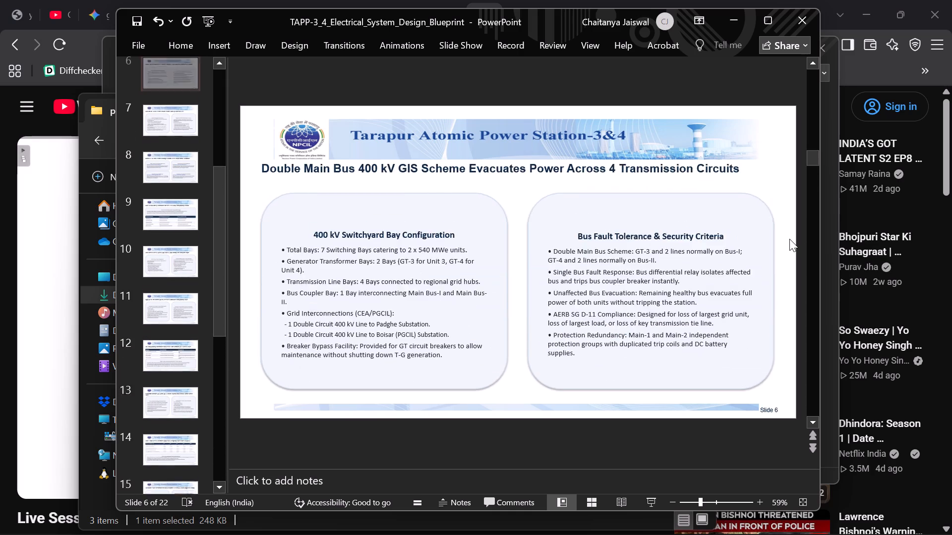
pyautogui.press('Up')
pyautogui.press('Up')
pyautogui.press('Up')
pyautogui.press('Up')
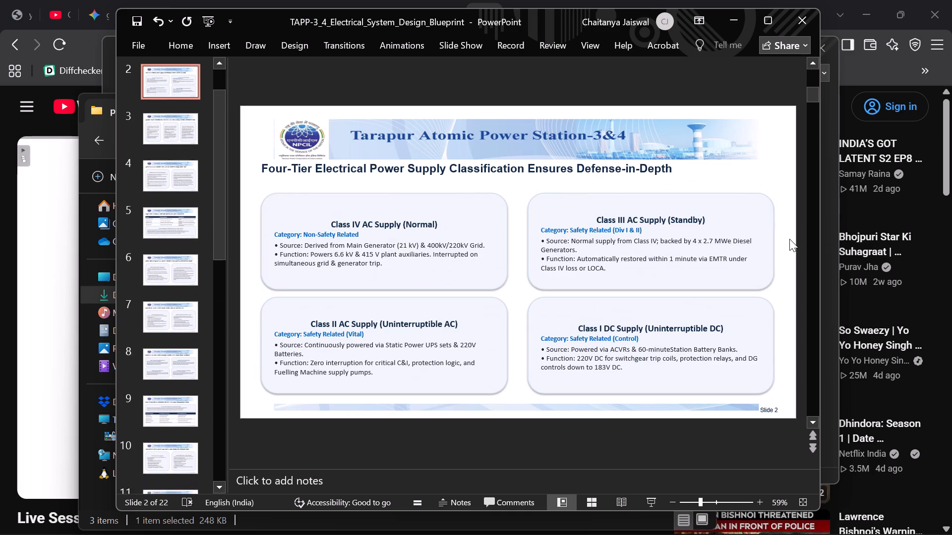
pyautogui.press('Up')
pyautogui.press('Down')
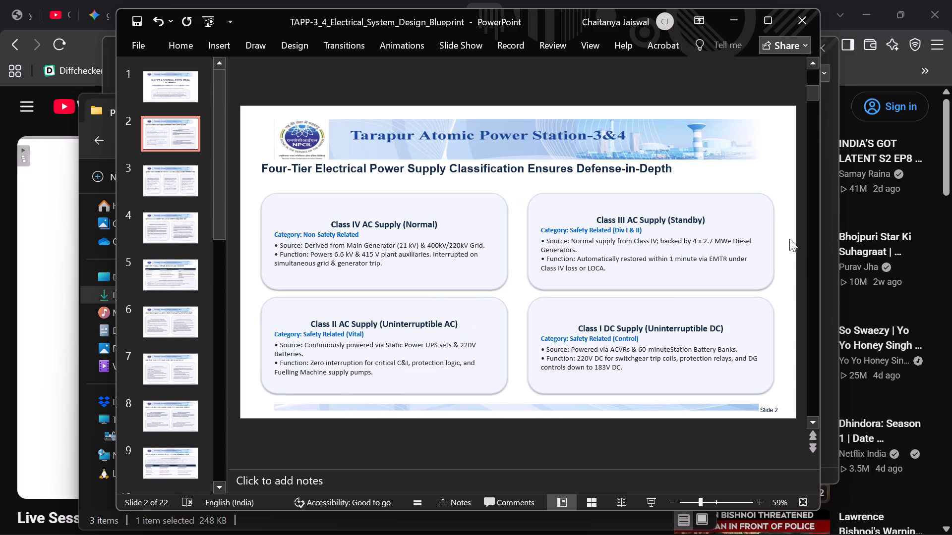
# Duplicate slide 2, the Four-Tier Electrical Power Supply Classification slide.
pyautogui.rightClick(171, 127)
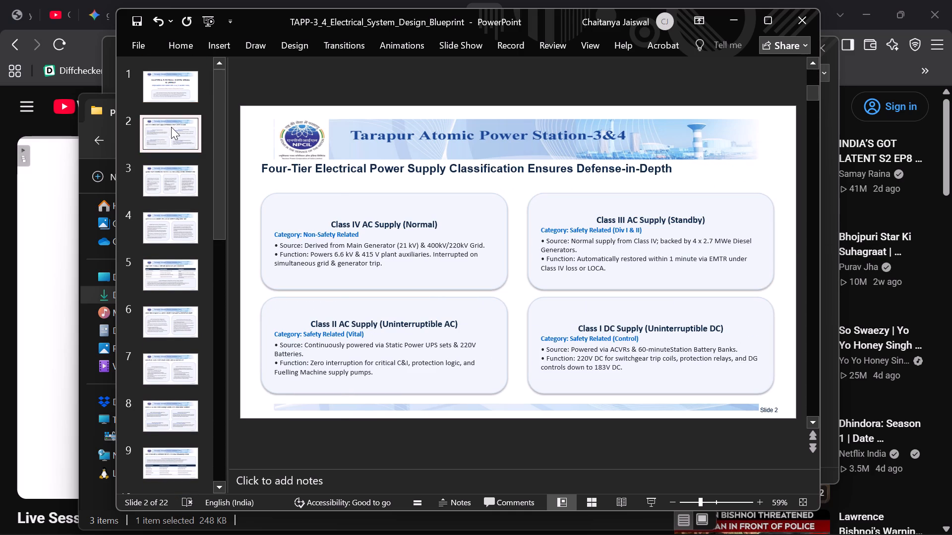
pyautogui.click(227, 279)
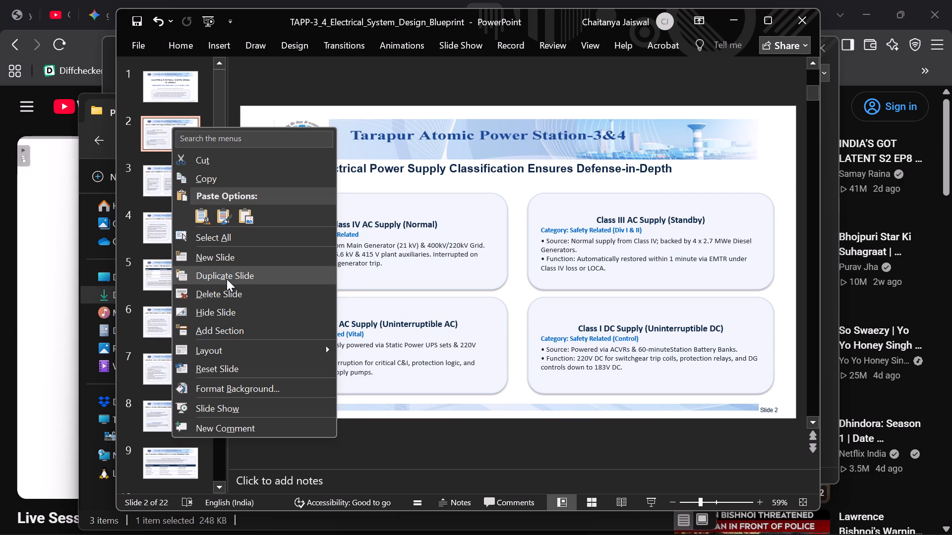
# Delete the Class III and Class I supply boxes and the slide number from the duplicated slide.
pyautogui.click(287, 199)
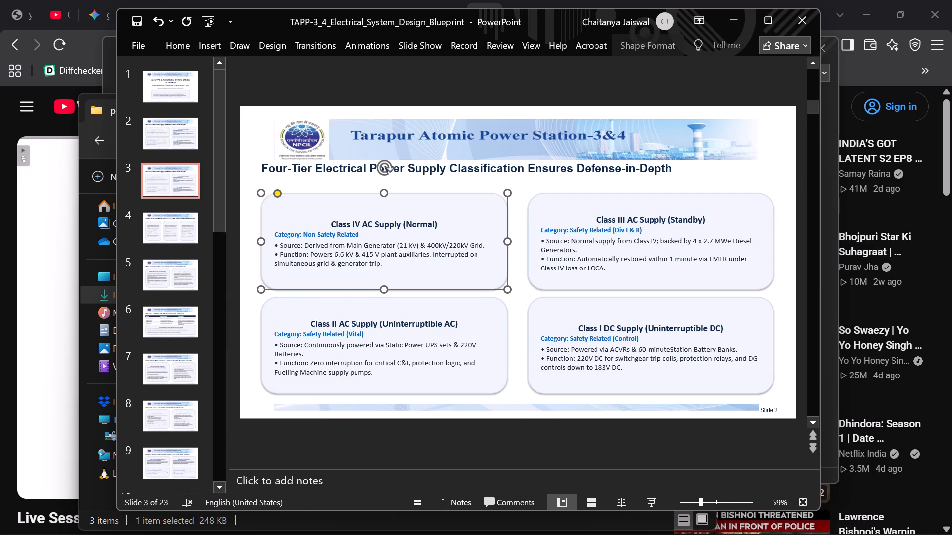
pyautogui.click(776, 170)
pyautogui.click(786, 181)
pyautogui.moveTo(786, 181); pyautogui.dragTo(549, 280)
pyautogui.click(767, 176)
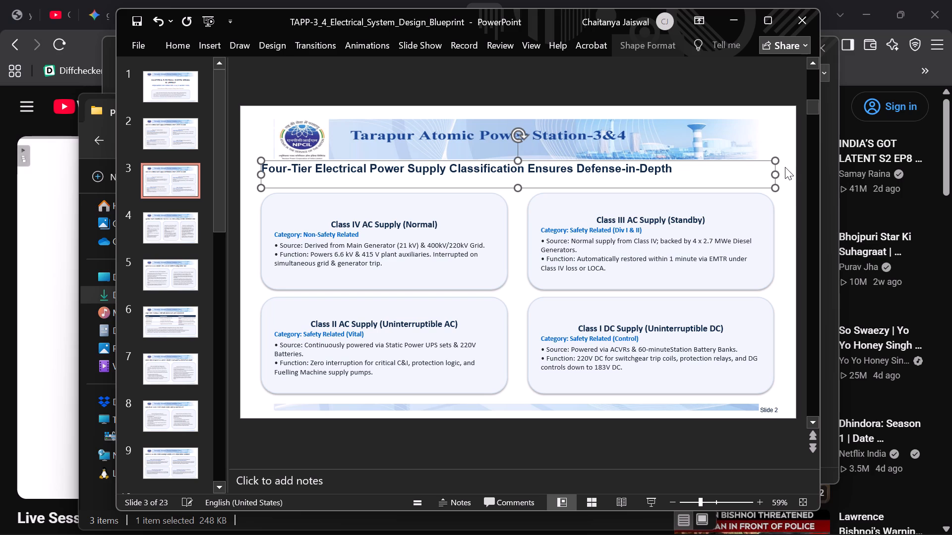
pyautogui.click(785, 167)
pyautogui.moveTo(785, 167); pyautogui.dragTo(507, 353)
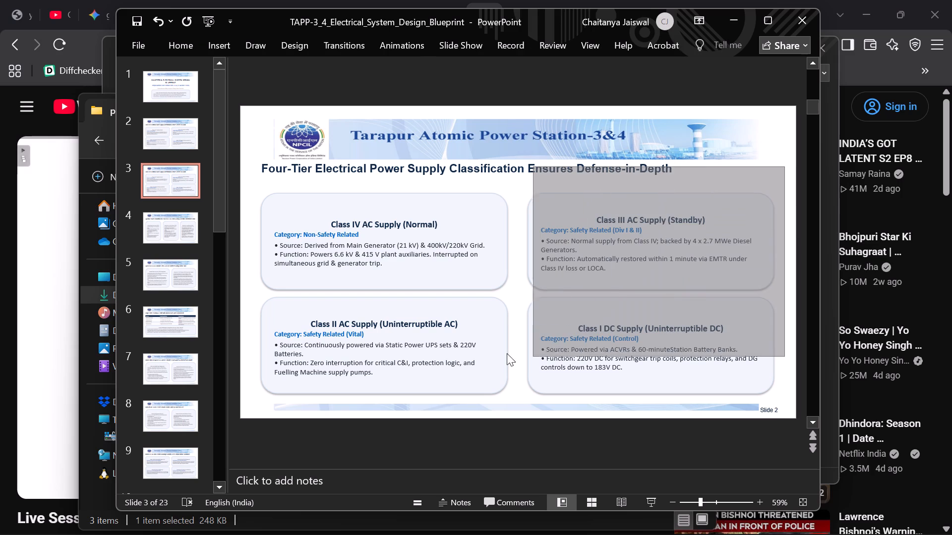
pyautogui.moveTo(507, 353); pyautogui.dragTo(273, 471)
pyautogui.press('Delete')
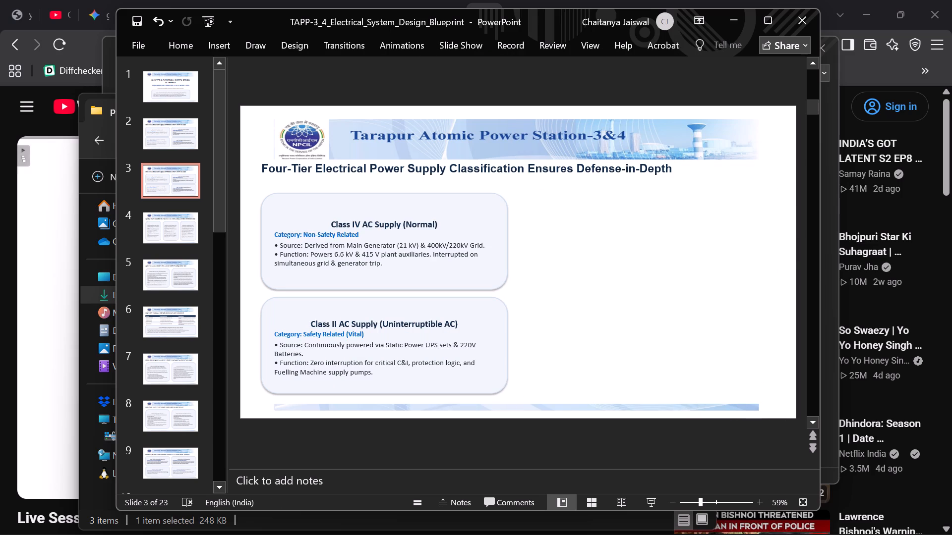
# Delete the remaining Class IV and Class II supply boxes from slide 3, keeping only the title.
pyautogui.moveTo(604, 360); pyautogui.dragTo(310, 167)
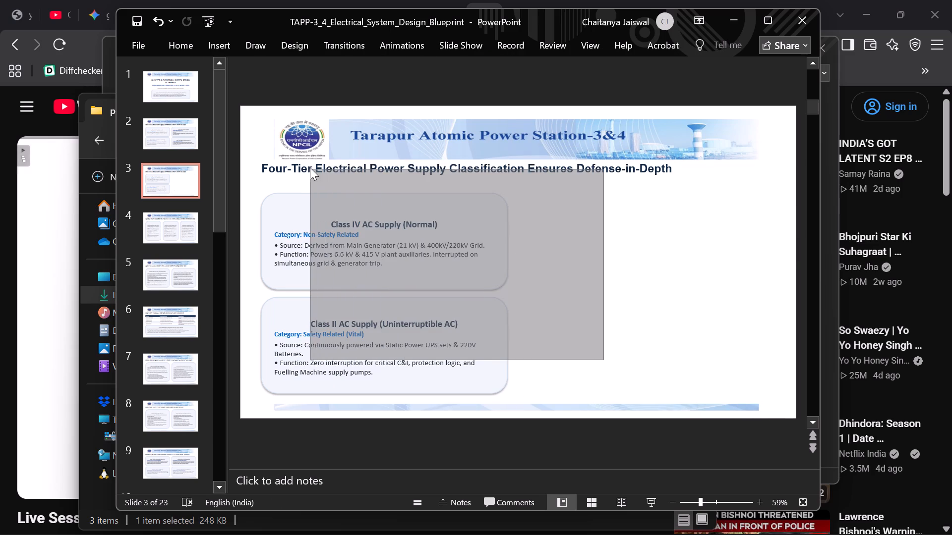
pyautogui.moveTo(310, 167); pyautogui.dragTo(307, 164)
pyautogui.moveTo(569, 348); pyautogui.dragTo(517, 348)
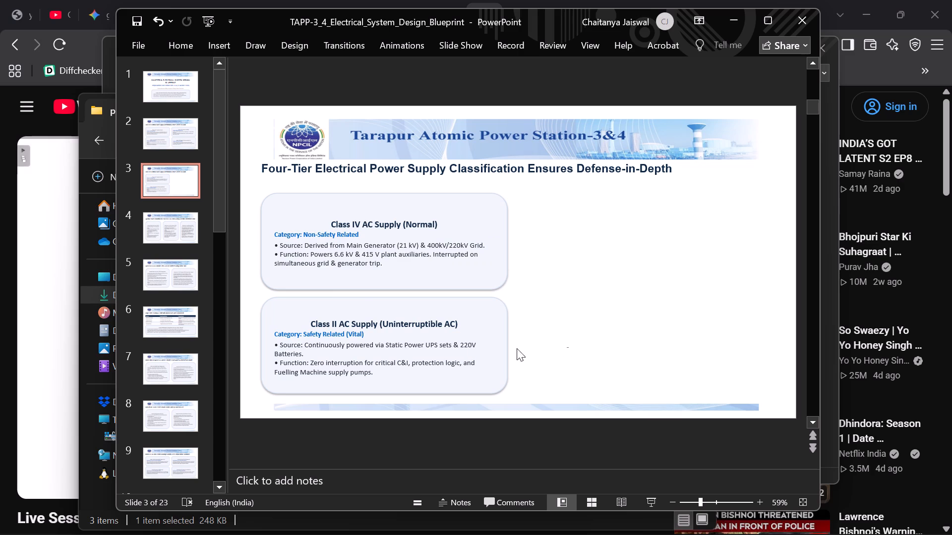
pyautogui.moveTo(517, 348); pyautogui.dragTo(243, 226)
pyautogui.click(325, 226)
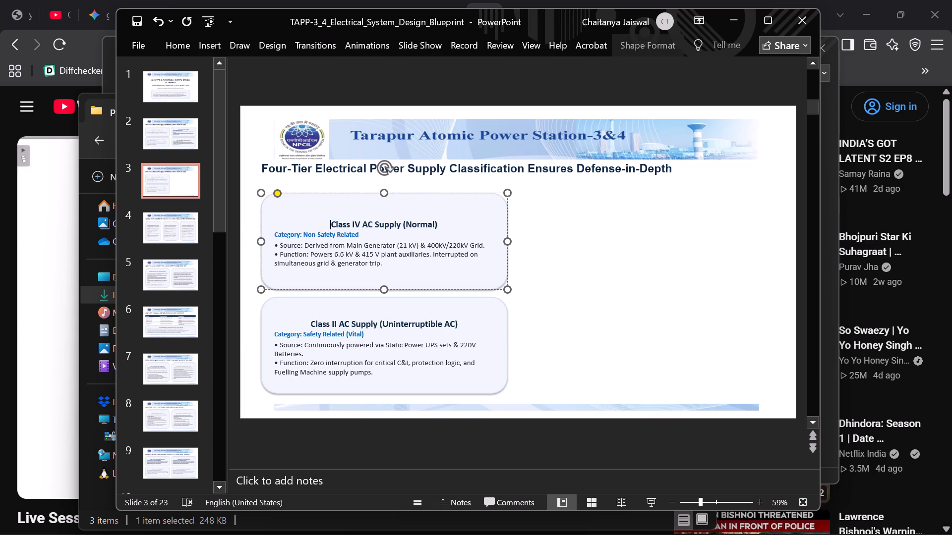
pyautogui.click(460, 281)
pyautogui.press('Delete')
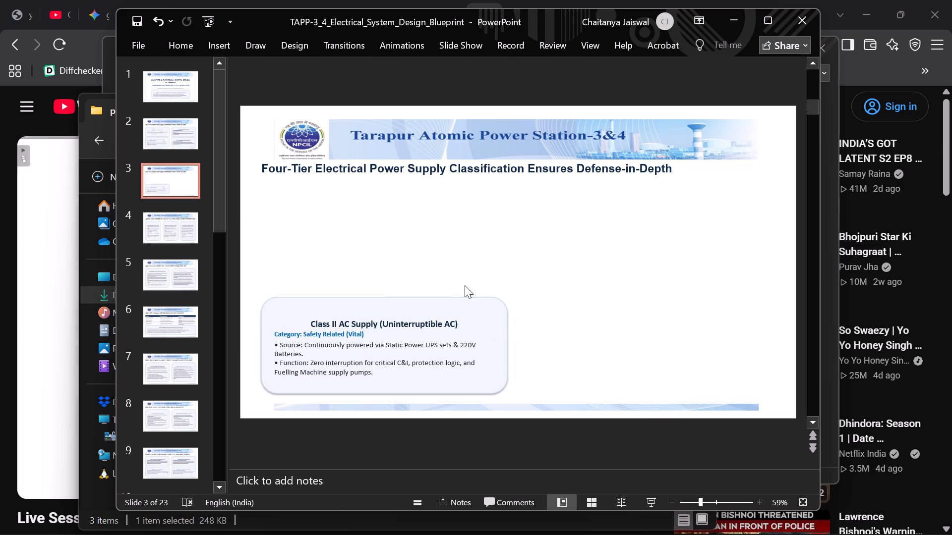
pyautogui.click(473, 299)
pyautogui.press('Delete')
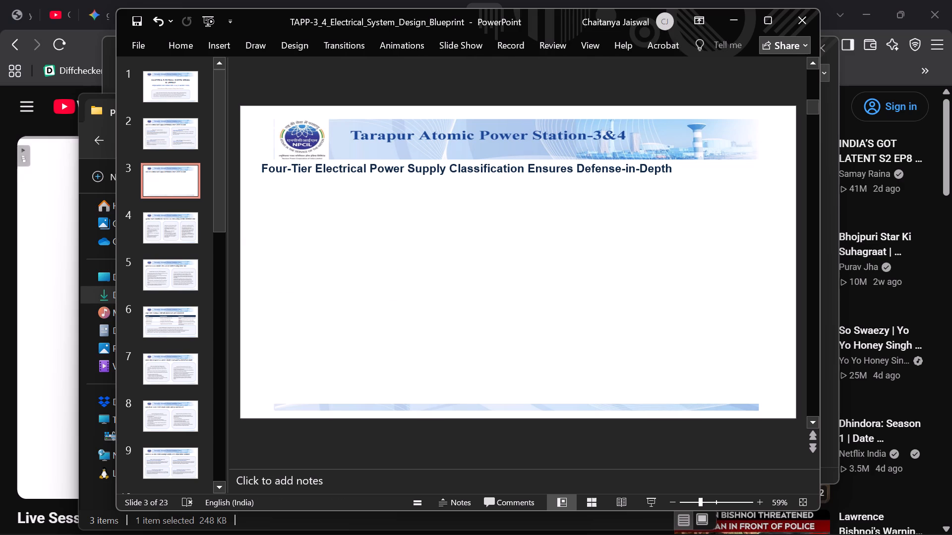
# Paste the copied electrical single-line diagram onto slide 3.
pyautogui.click(462, 267)
pyautogui.hotkey('ctrl', 'v')
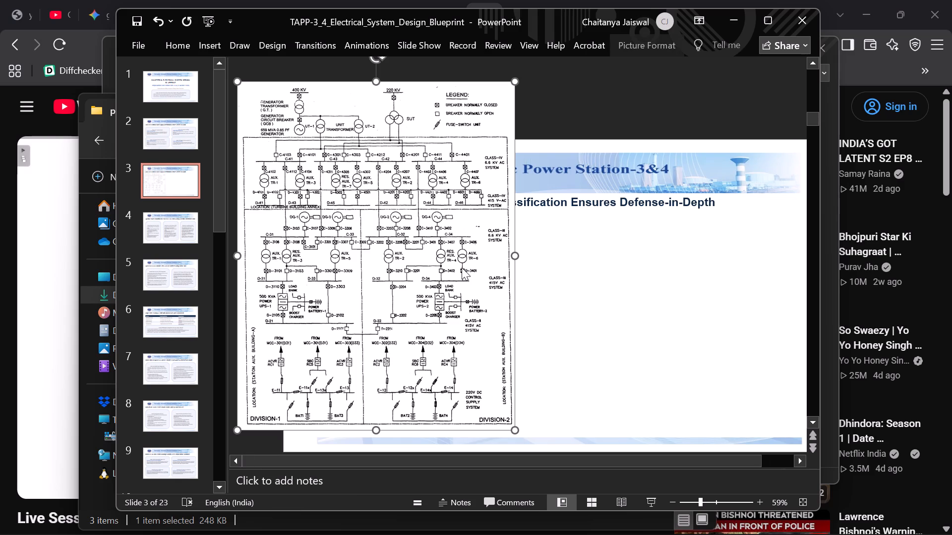
# Maximize the window, shrink the pasted diagram to fit within the slide's height, and place it on the right half of slide 3.
pyautogui.doubleClick(541, 18)
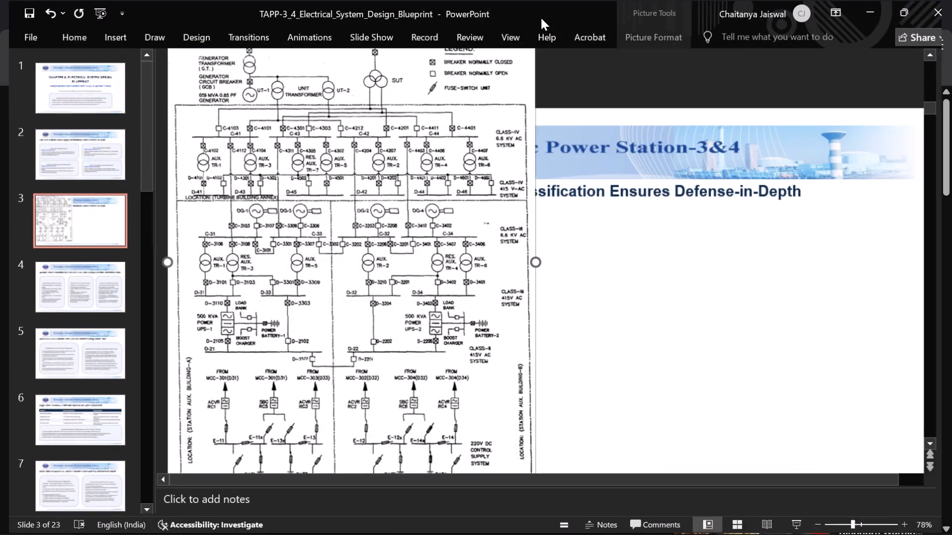
pyautogui.click(416, 199)
pyautogui.moveTo(416, 199); pyautogui.dragTo(563, 176)
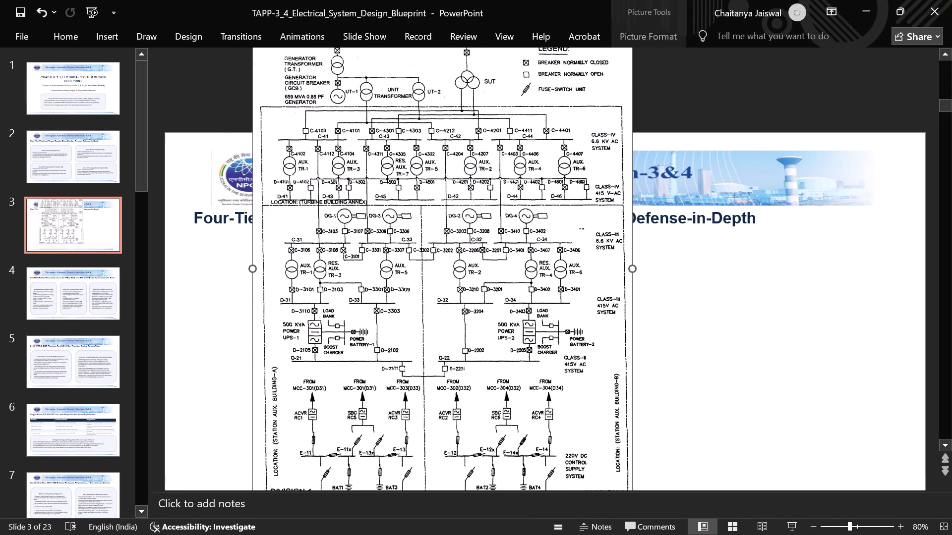
pyautogui.click(523, 203)
pyautogui.keyDown('ctrl'); pyautogui.scroll(-2, 523, 203); pyautogui.keyUp('ctrl')
pyautogui.moveTo(529, 160); pyautogui.dragTo(566, 178)
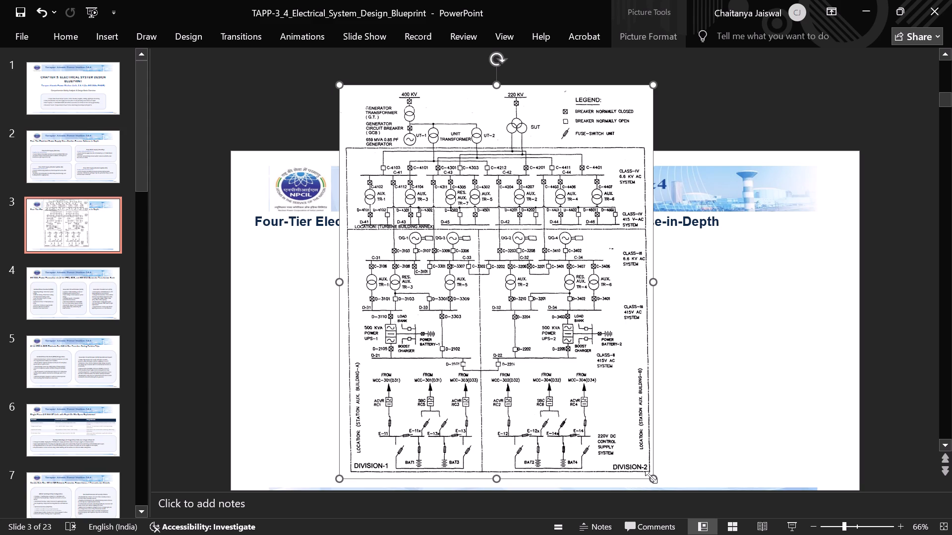
pyautogui.keyDown('ctrl'); pyautogui.keyDown('shift'); pyautogui.moveTo(651, 477); pyautogui.dragTo(623, 453); pyautogui.keyUp('shift'); pyautogui.keyUp('ctrl')
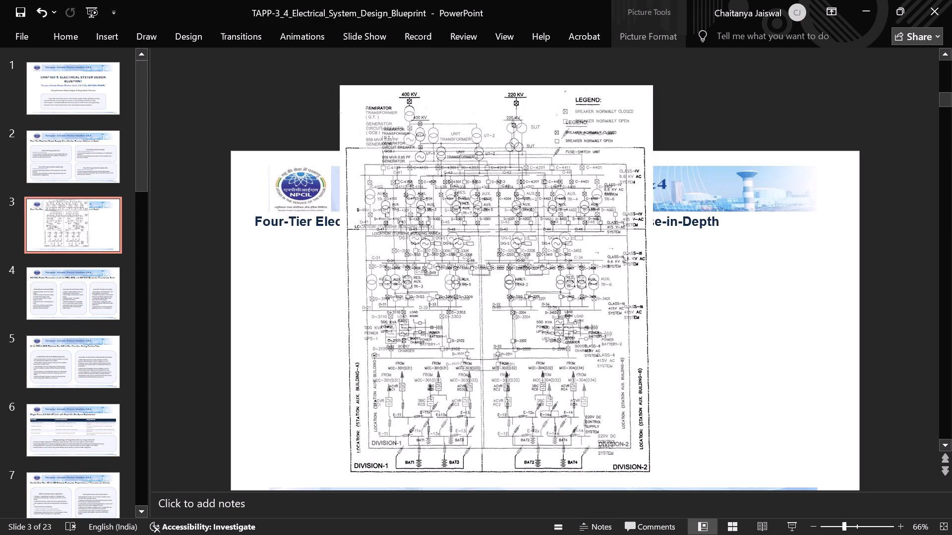
pyautogui.keyDown('ctrl'); pyautogui.keyDown('shift'); pyautogui.moveTo(623, 453); pyautogui.dragTo(589, 428); pyautogui.keyUp('shift'); pyautogui.keyUp('ctrl')
pyautogui.moveTo(562, 295); pyautogui.dragTo(606, 359)
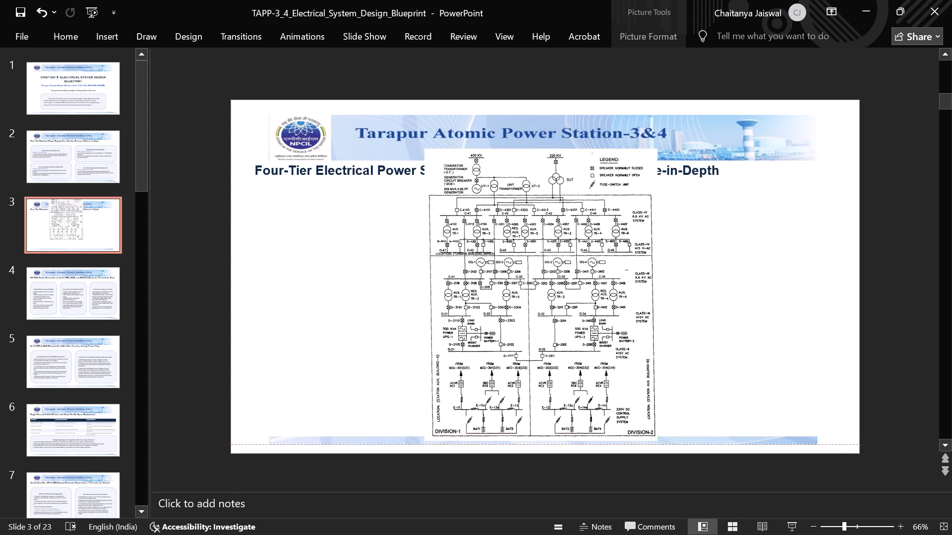
pyautogui.moveTo(606, 359); pyautogui.dragTo(737, 347)
# Compare with slide 2, and break slide 3's title after "Classification" so that "Ensures Defense-in-Depth" sits on a second line.
pyautogui.click(94, 168)
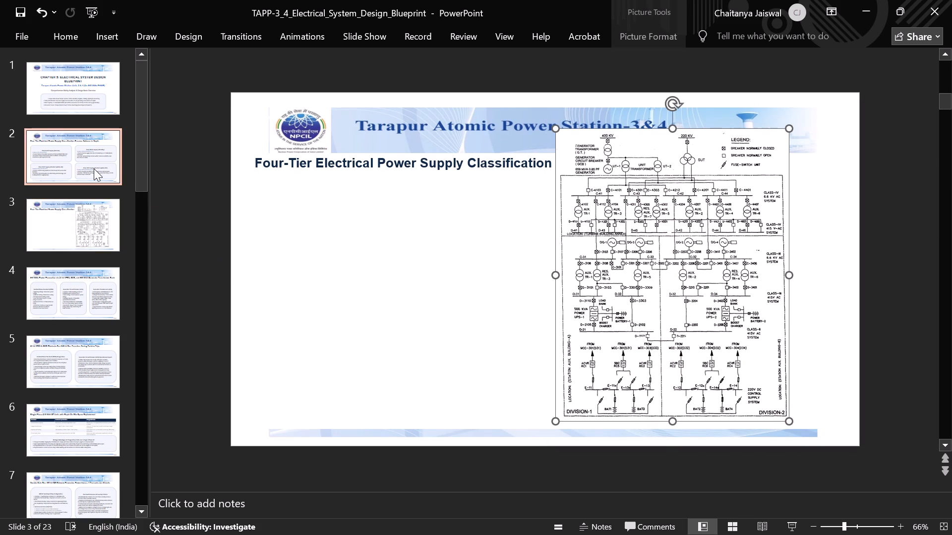
pyautogui.click(80, 236)
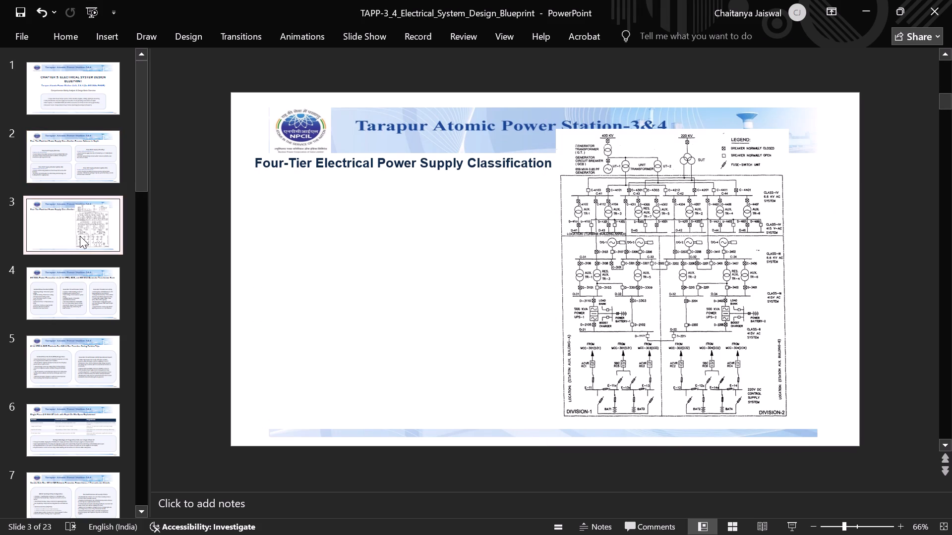
pyautogui.click(502, 168)
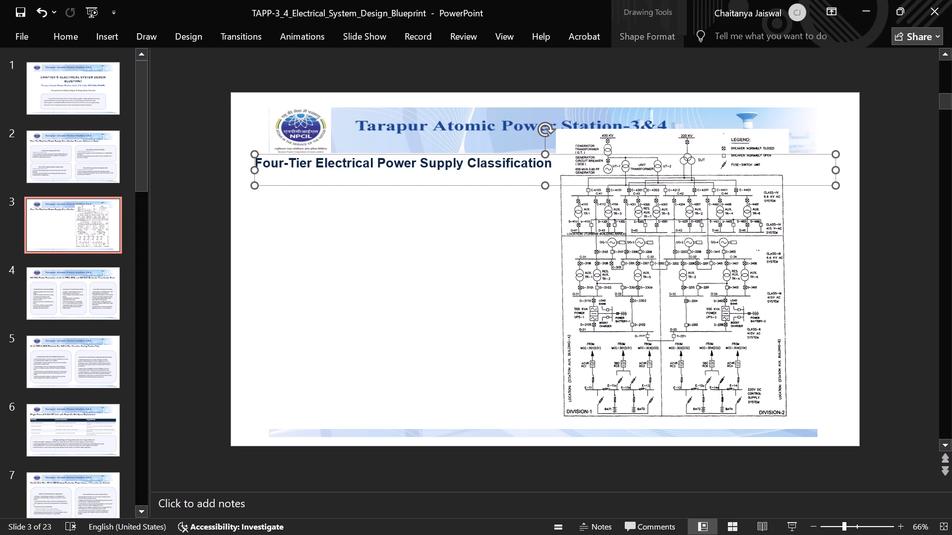
pyautogui.press('Right')
pyautogui.press('Right')
pyautogui.press('Right')
pyautogui.press('Right')
pyautogui.press('Right')
pyautogui.press('Right')
pyautogui.press('Right')
pyautogui.press('Right')
pyautogui.press('Right')
pyautogui.press('Return')
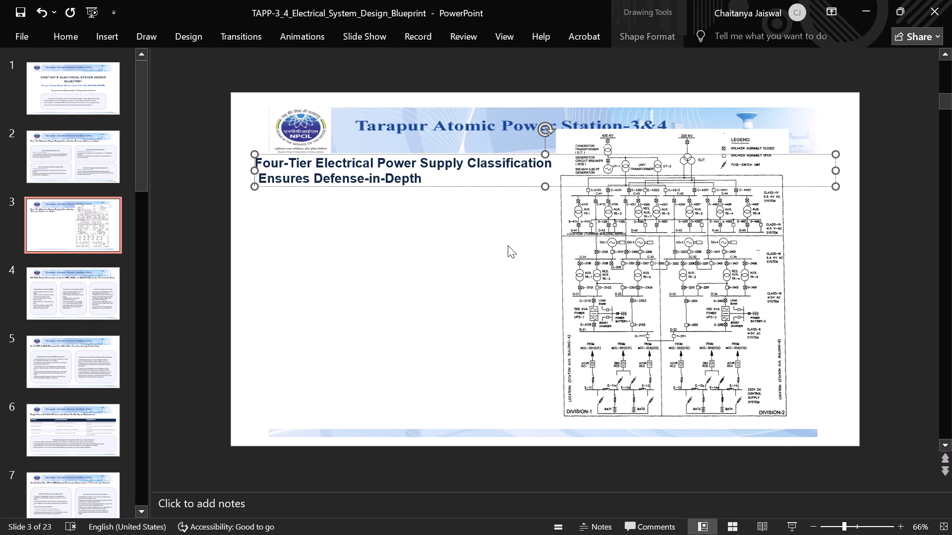
pyautogui.click(508, 245)
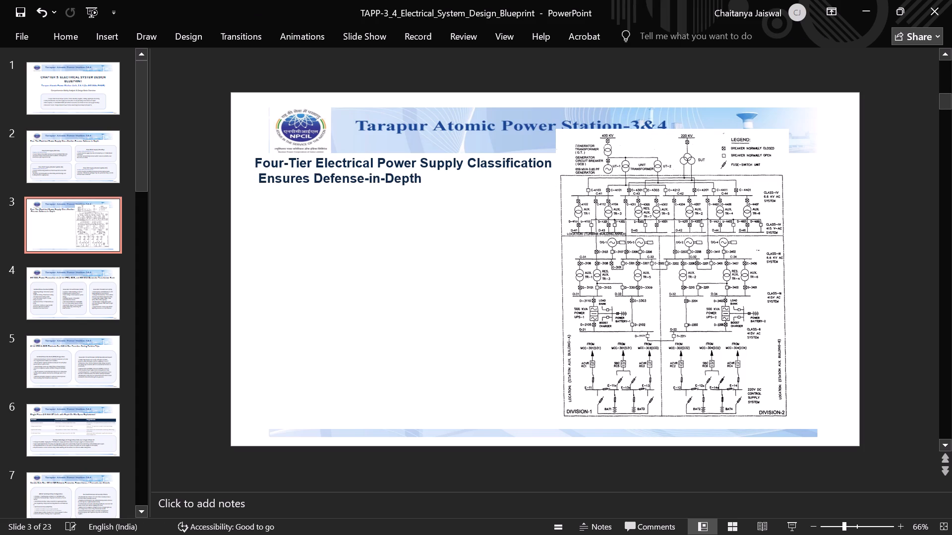
# Move the single-line diagram on slide 3 further right and down, clear of the title text.
pyautogui.click(679, 142)
pyautogui.moveTo(672, 196); pyautogui.dragTo(695, 212)
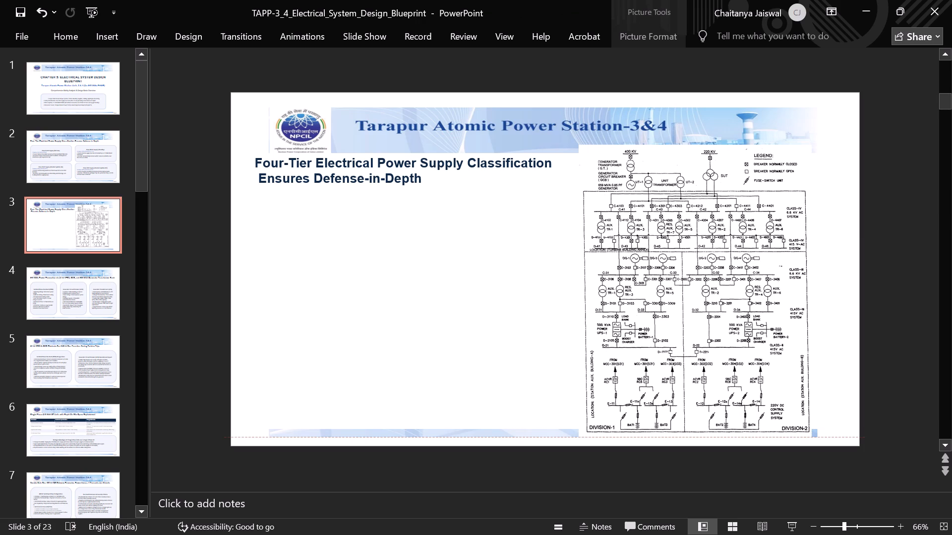
pyautogui.moveTo(695, 212); pyautogui.dragTo(695, 207)
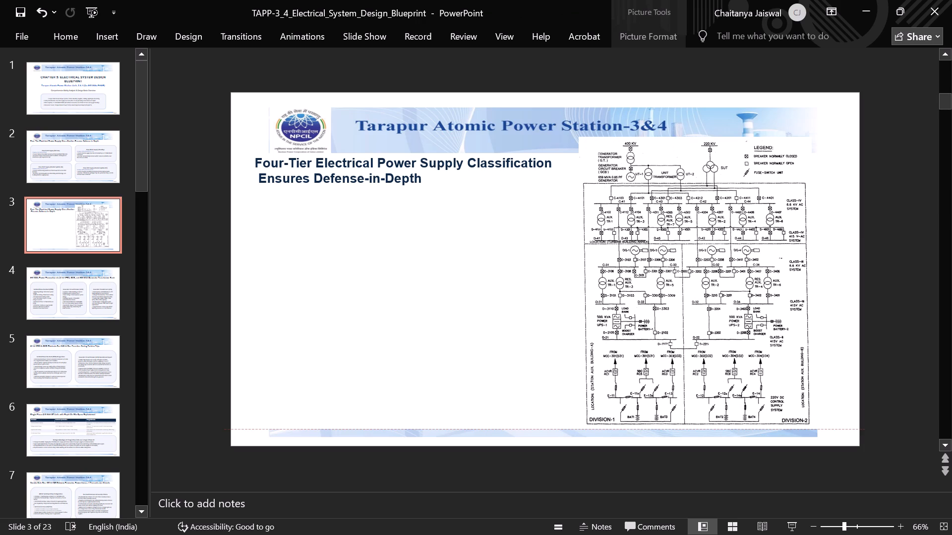
pyautogui.moveTo(695, 207); pyautogui.dragTo(695, 210)
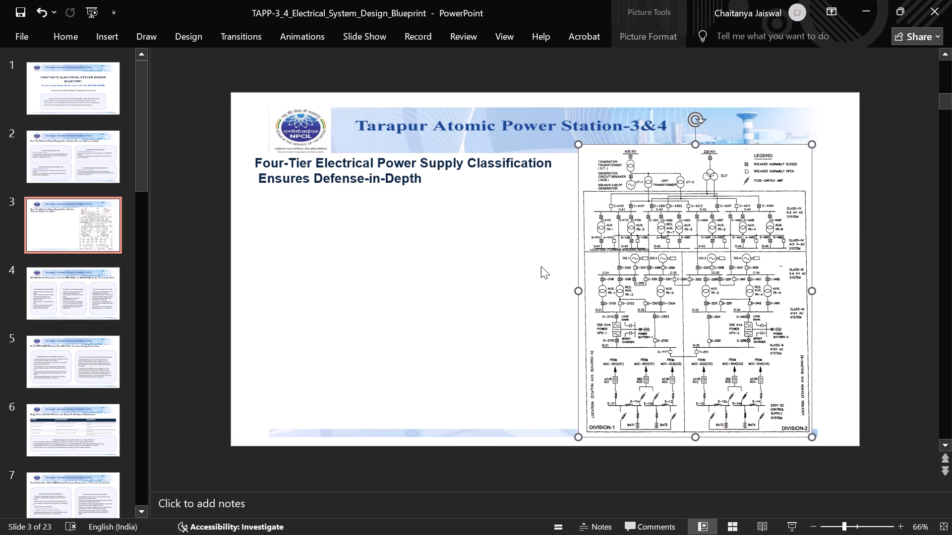
# Bring slide 3's Tarapur Atomic Power Station-3&4 header banner to the front, above the diagram.
pyautogui.click(541, 266)
pyautogui.click(665, 132)
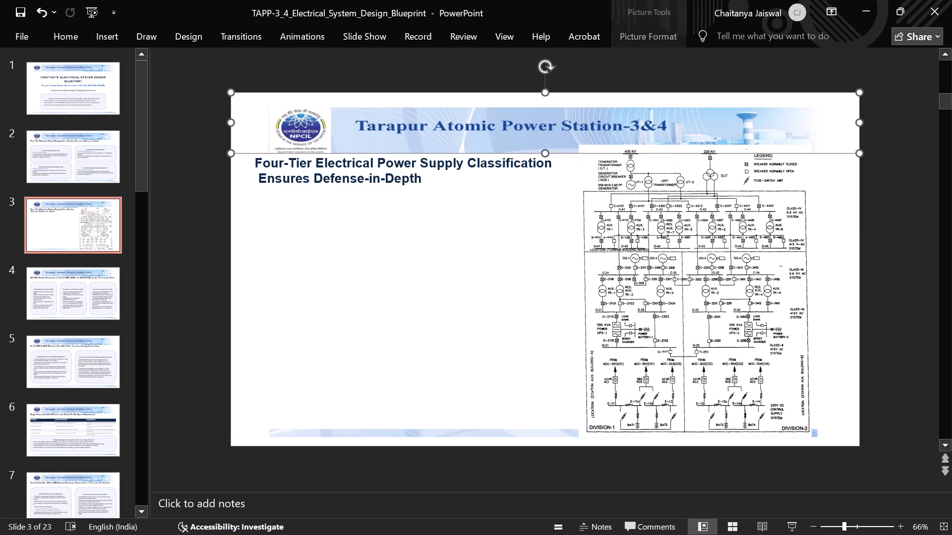
pyautogui.rightClick(665, 132)
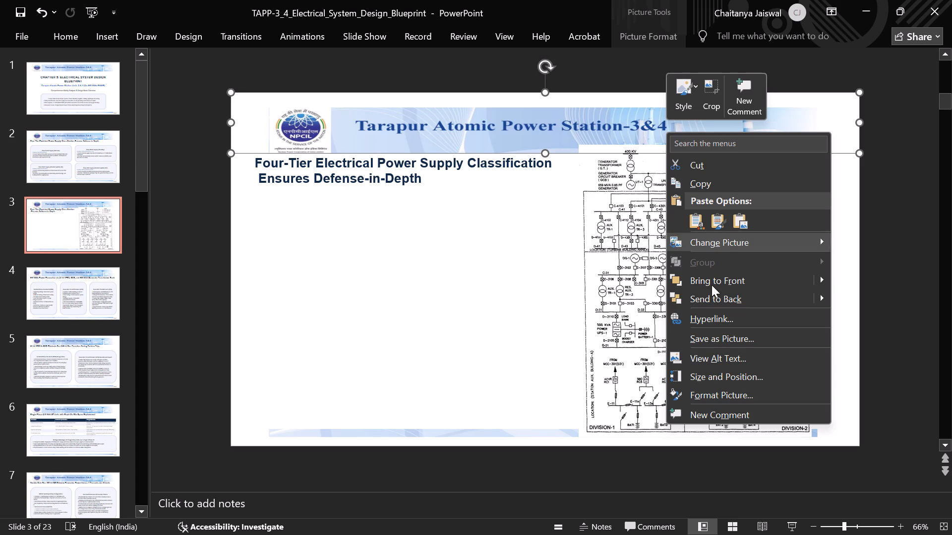
pyautogui.click(748, 285)
pyautogui.click(546, 277)
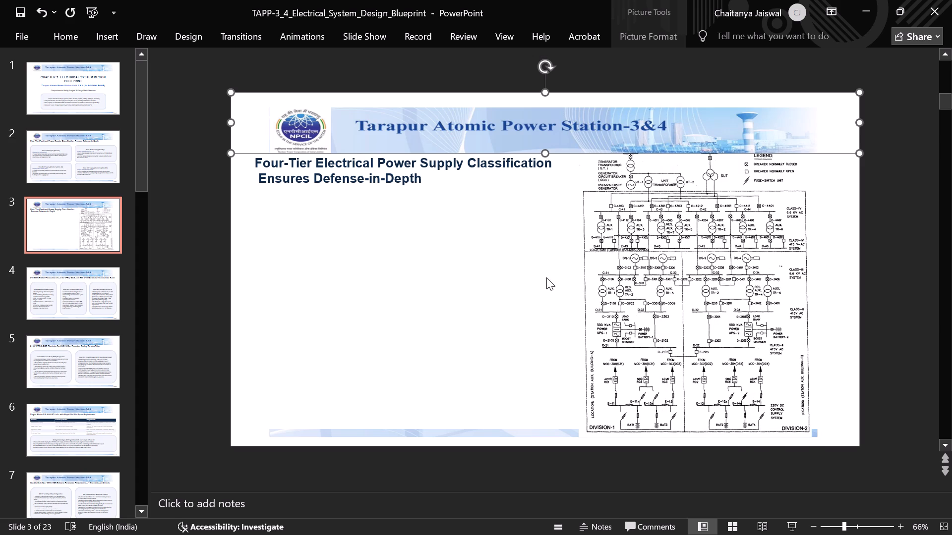
# Fine-tune the diagram's position and size just beneath the header banner, and check slide 3 in full-screen slide show view.
pyautogui.click(622, 277)
pyautogui.moveTo(638, 310); pyautogui.dragTo(638, 314)
pyautogui.click(505, 323)
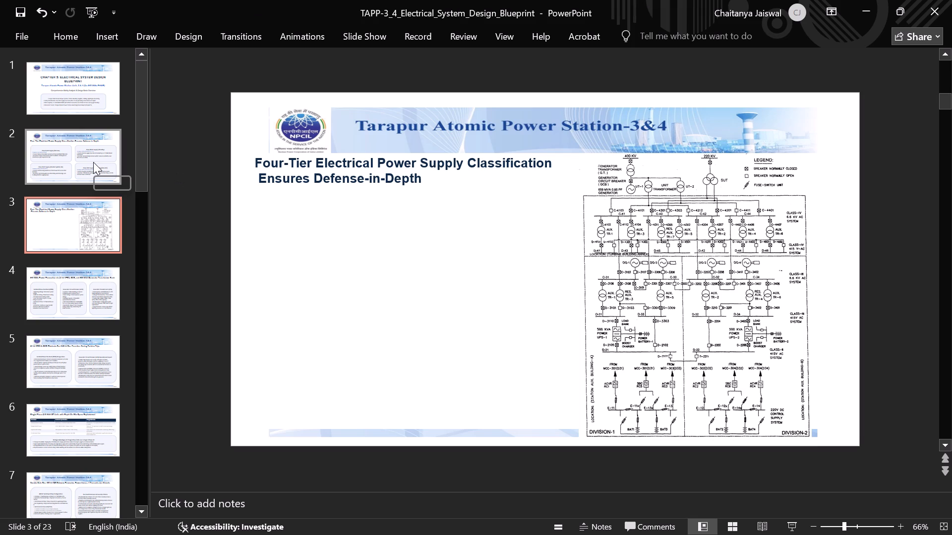
pyautogui.click(714, 244)
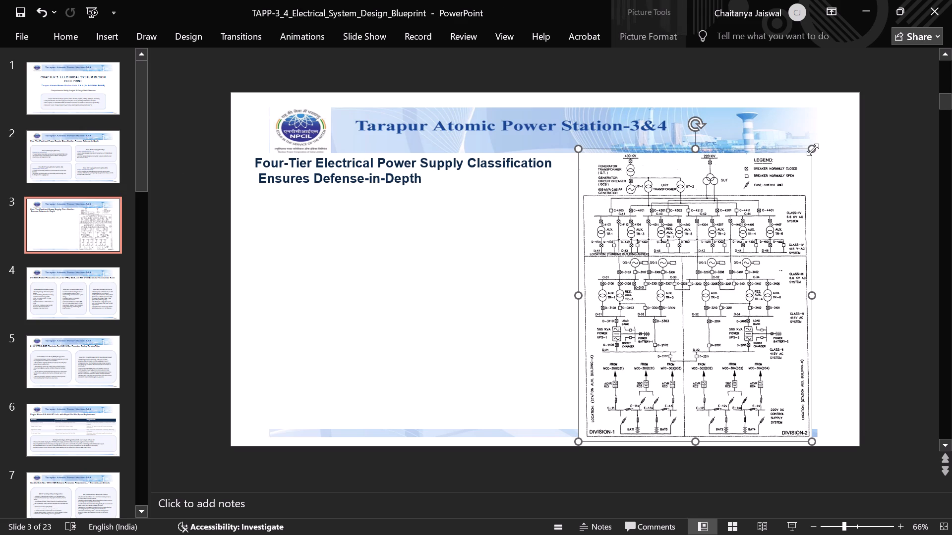
pyautogui.keyDown('ctrl'); pyautogui.keyDown('shift'); pyautogui.click(813, 150); pyautogui.keyUp('shift'); pyautogui.keyUp('ctrl')
pyautogui.keyDown('ctrl'); pyautogui.keyDown('shift'); pyautogui.moveTo(809, 152); pyautogui.dragTo(802, 159); pyautogui.keyUp('shift'); pyautogui.keyUp('ctrl')
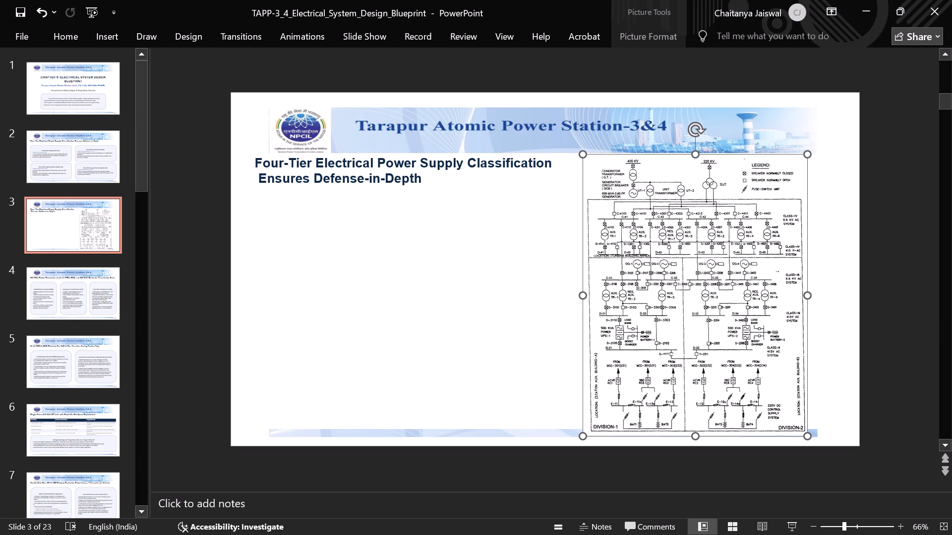
pyautogui.keyDown('ctrl'); pyautogui.keyDown('shift'); pyautogui.moveTo(807, 156); pyautogui.dragTo(810, 151); pyautogui.keyUp('shift'); pyautogui.keyUp('ctrl')
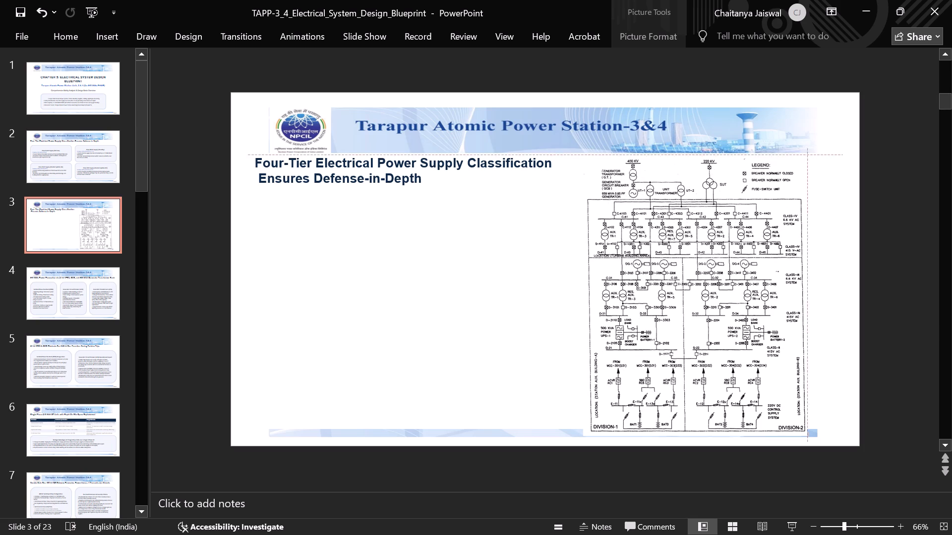
pyautogui.keyDown('ctrl'); pyautogui.keyDown('shift'); pyautogui.moveTo(810, 151); pyautogui.dragTo(811, 151); pyautogui.keyUp('shift'); pyautogui.keyUp('ctrl')
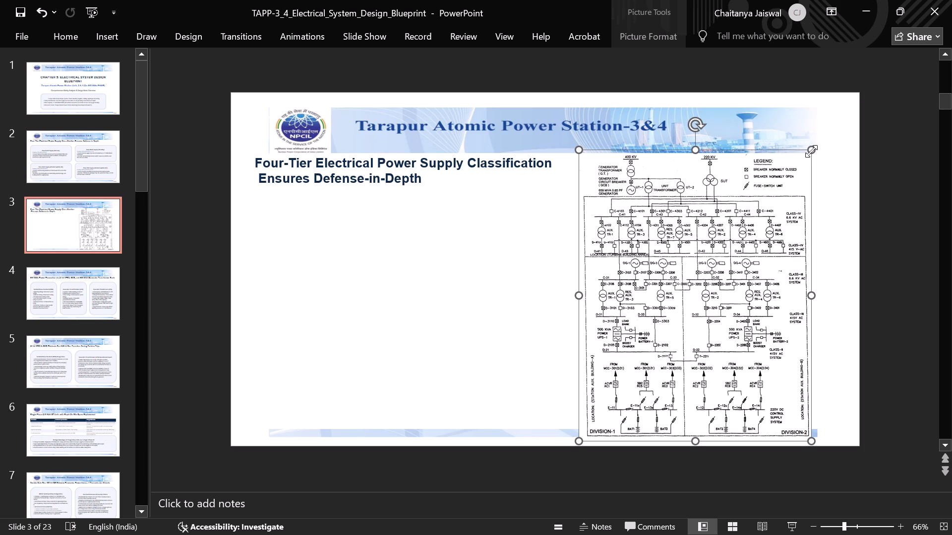
pyautogui.click(852, 304)
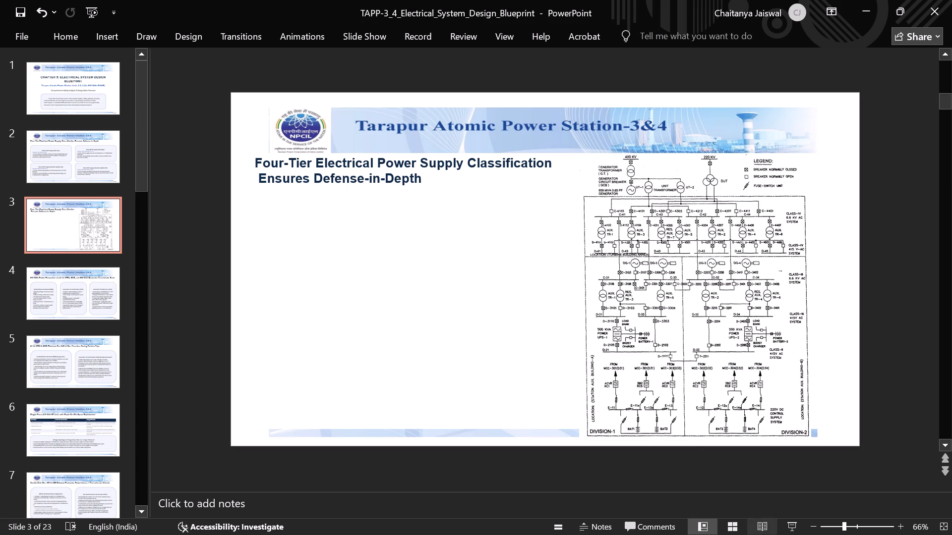
pyautogui.click(792, 528)
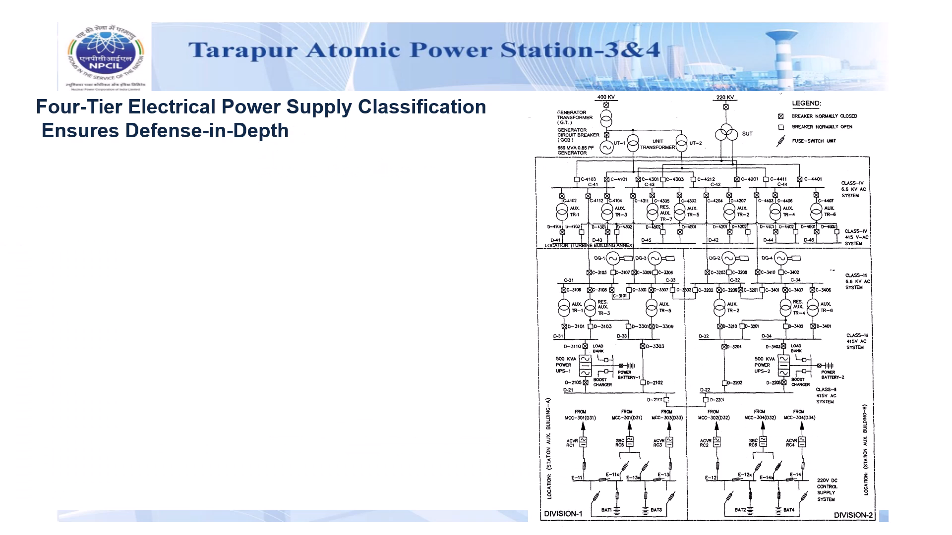
pyautogui.press('Escape')
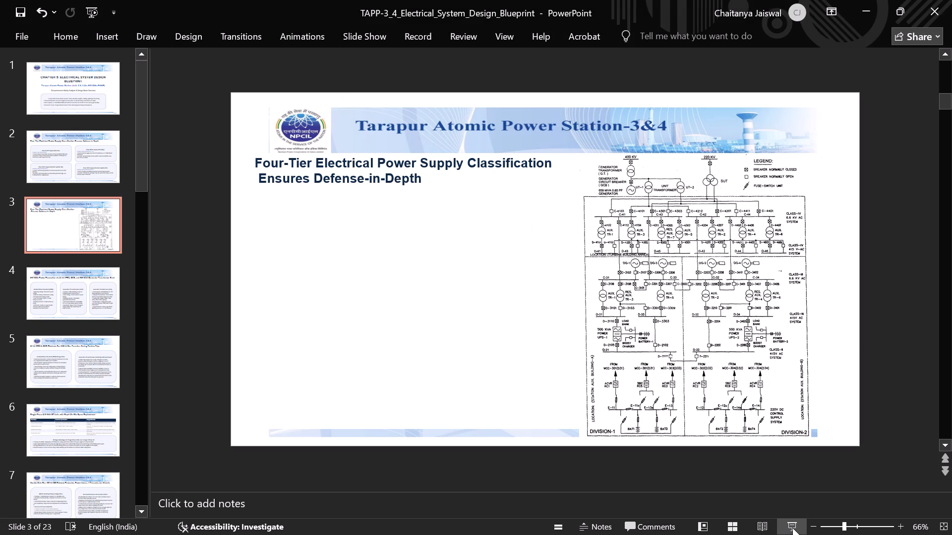
# On slide 1, move the rounded scope summary box up to just under the overview line, freeing space above the footer.
pyautogui.click(88, 97)
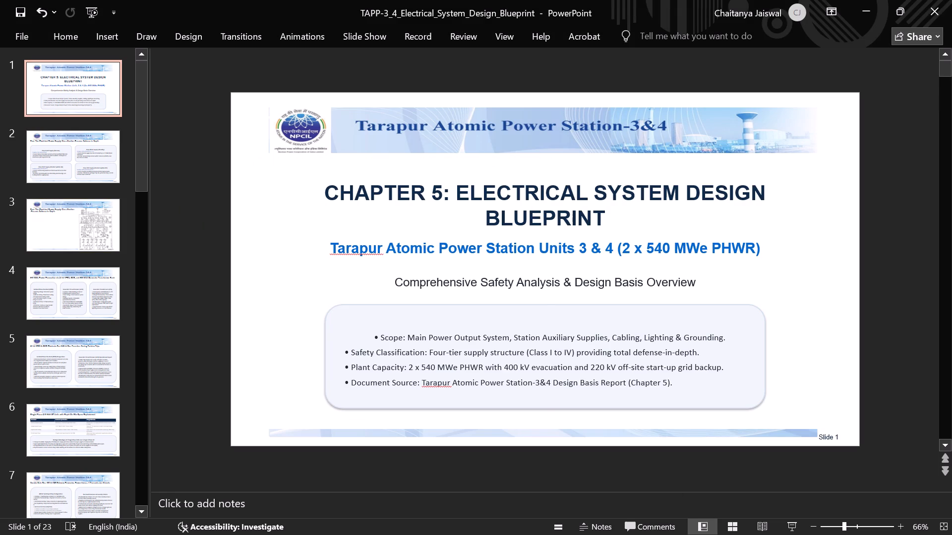
pyautogui.click(353, 308)
pyautogui.press('Up')
pyautogui.press('Up')
pyautogui.press('Up')
pyautogui.press('Up')
pyautogui.press('Up')
pyautogui.press('Up')
pyautogui.press('Up')
pyautogui.press('Up')
pyautogui.press('Up')
pyautogui.press('Up')
pyautogui.press('Up')
pyautogui.press('Up')
pyautogui.press('Up')
pyautogui.press('Up')
pyautogui.press('Up')
pyautogui.press('Up')
pyautogui.press('Up')
pyautogui.press('Up')
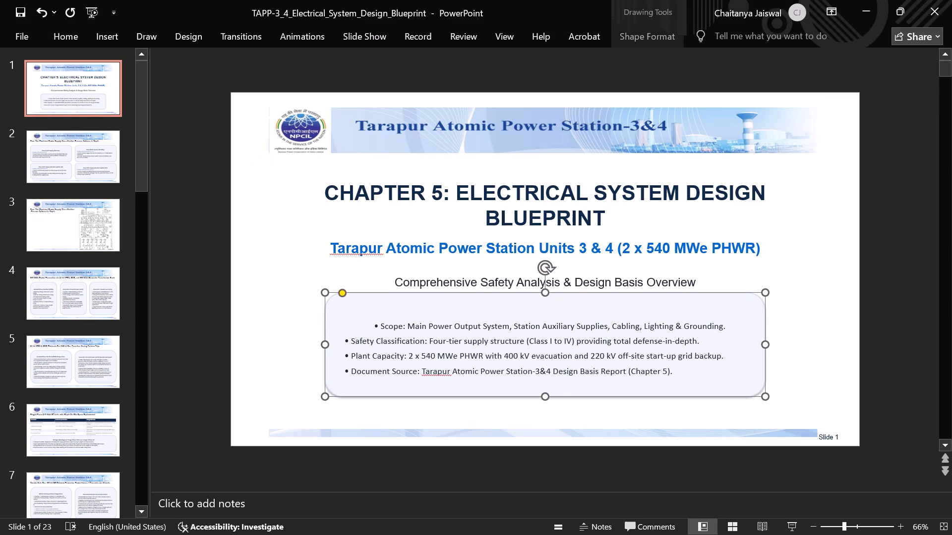
pyautogui.press('Down')
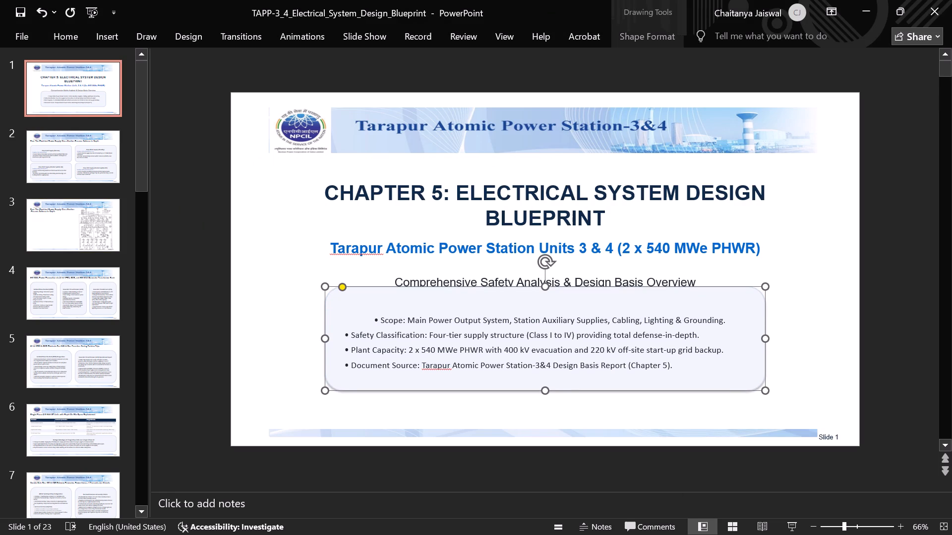
pyautogui.click(404, 281)
pyautogui.click(245, 360)
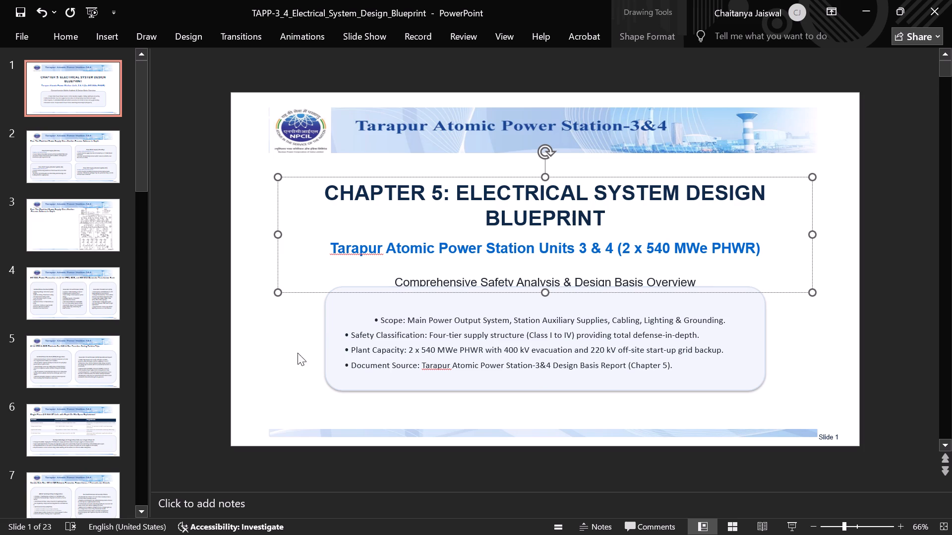
pyautogui.click(294, 407)
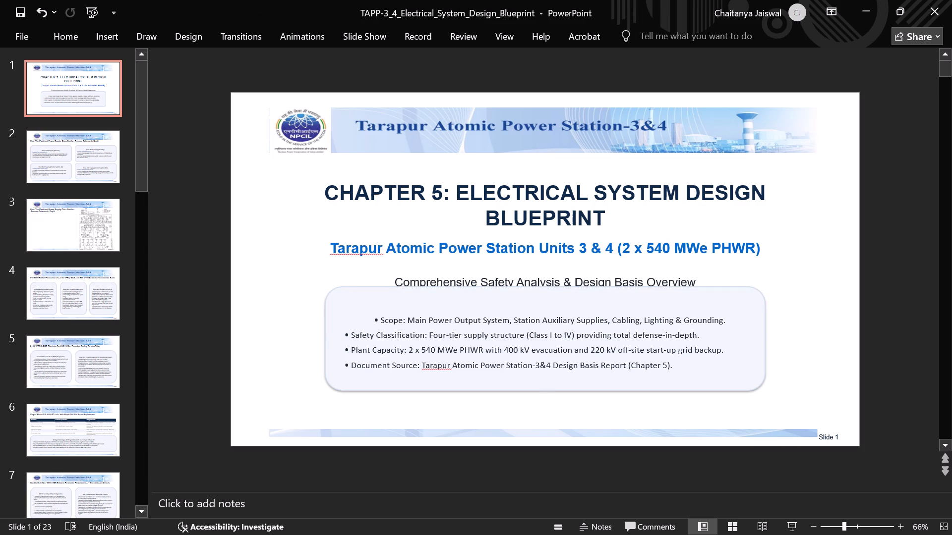
pyautogui.click(344, 383)
pyautogui.click(339, 406)
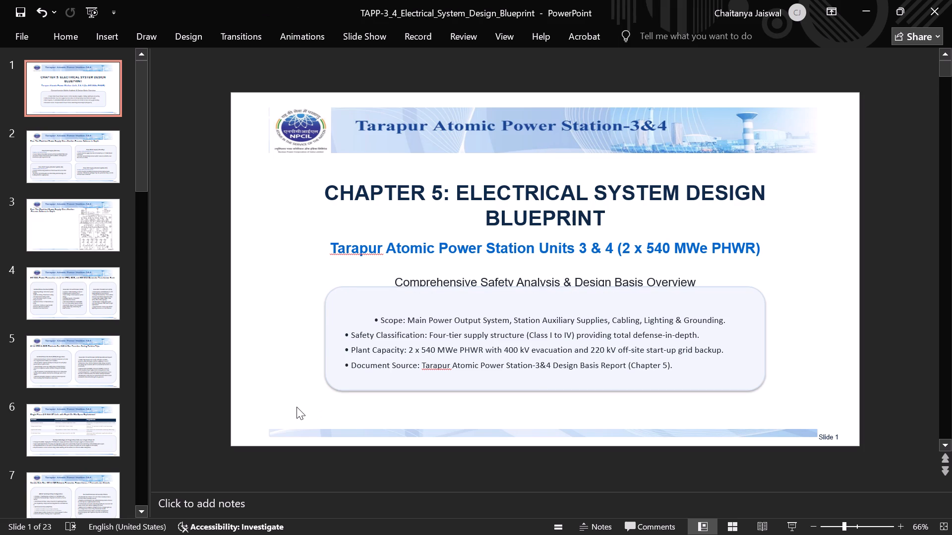
pyautogui.click(297, 407)
# Add "Prepared by:" and "Guided by:" text boxes with the respective names below the summary box on slide 1.
pyautogui.click(107, 40)
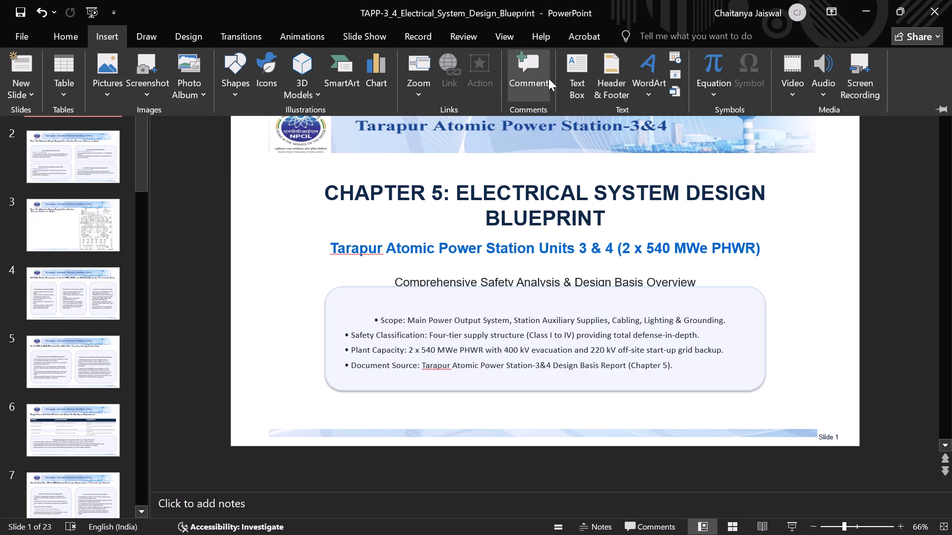
pyautogui.click(574, 85)
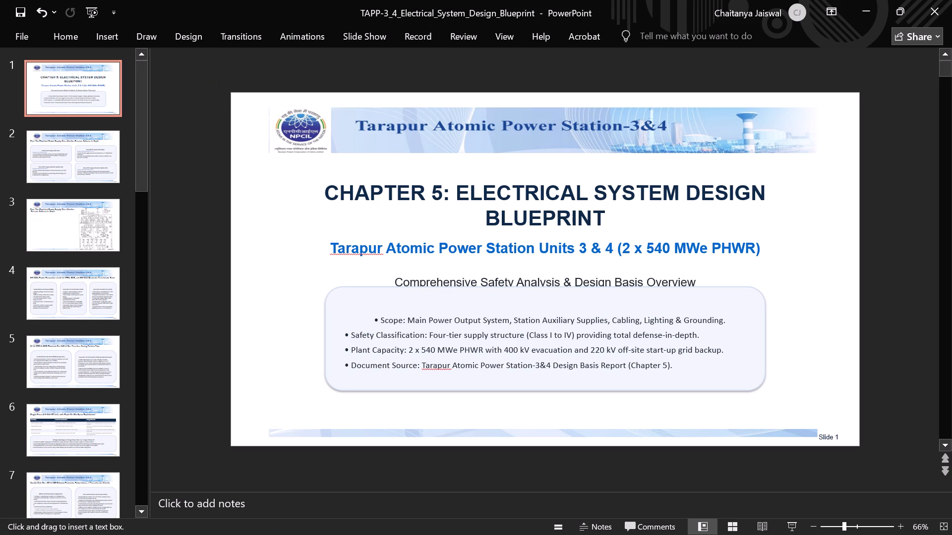
# Add a text box below the summary box on slide 1 reading "Prepared by:" with the preparer's name on the line beneath.
pyautogui.click(305, 411)
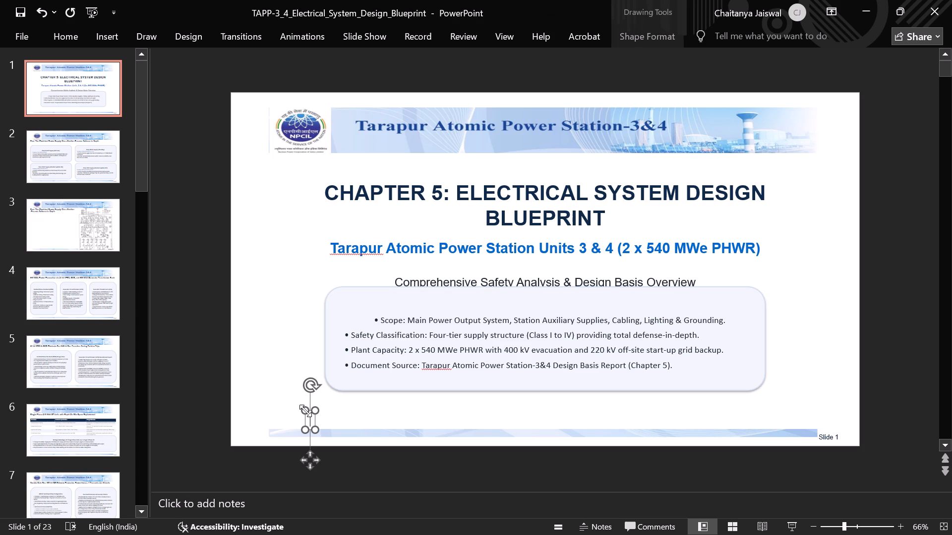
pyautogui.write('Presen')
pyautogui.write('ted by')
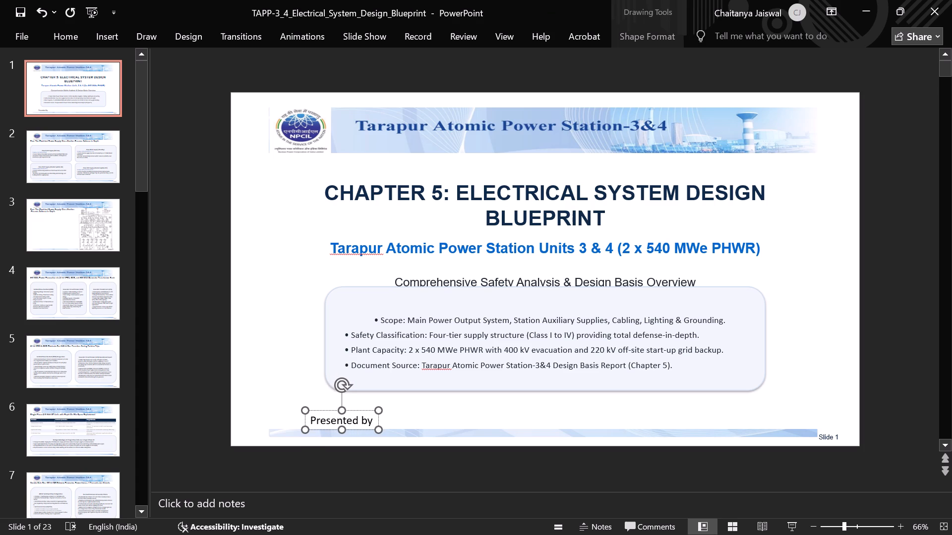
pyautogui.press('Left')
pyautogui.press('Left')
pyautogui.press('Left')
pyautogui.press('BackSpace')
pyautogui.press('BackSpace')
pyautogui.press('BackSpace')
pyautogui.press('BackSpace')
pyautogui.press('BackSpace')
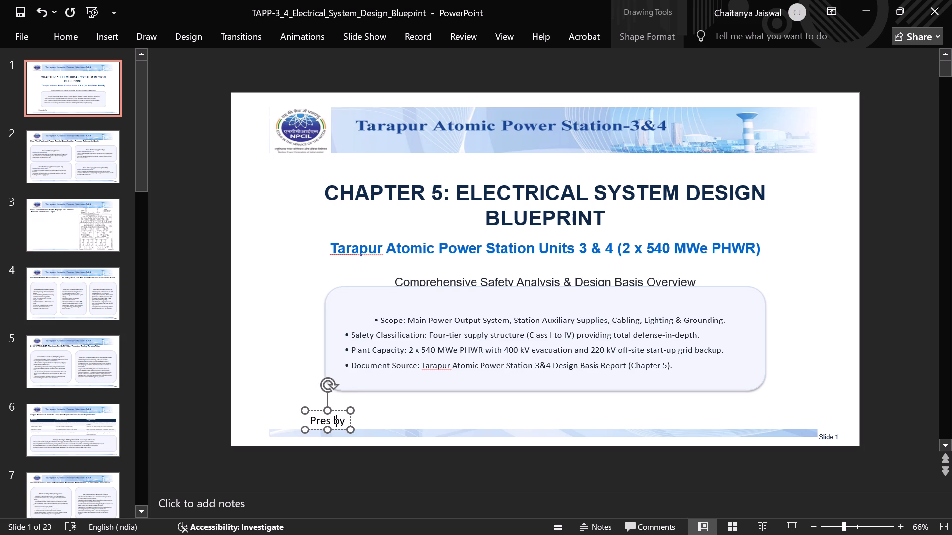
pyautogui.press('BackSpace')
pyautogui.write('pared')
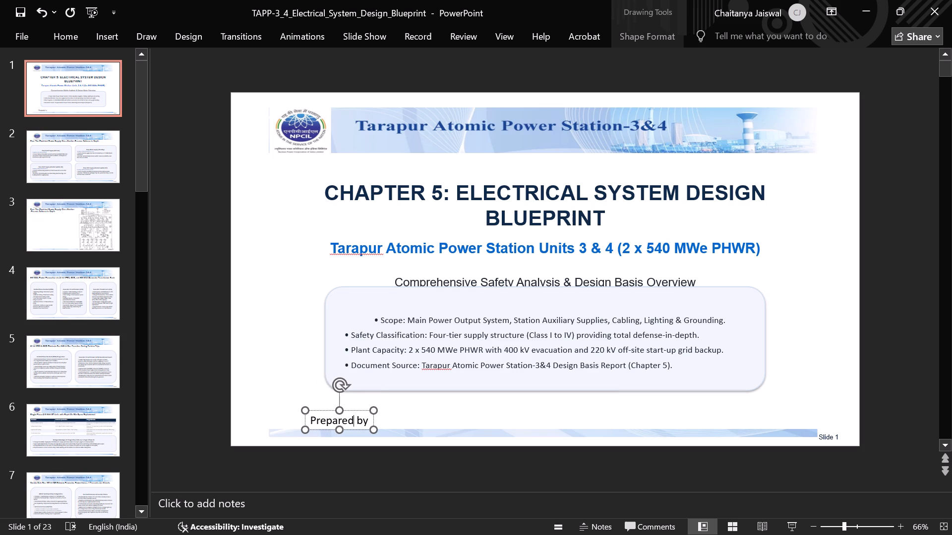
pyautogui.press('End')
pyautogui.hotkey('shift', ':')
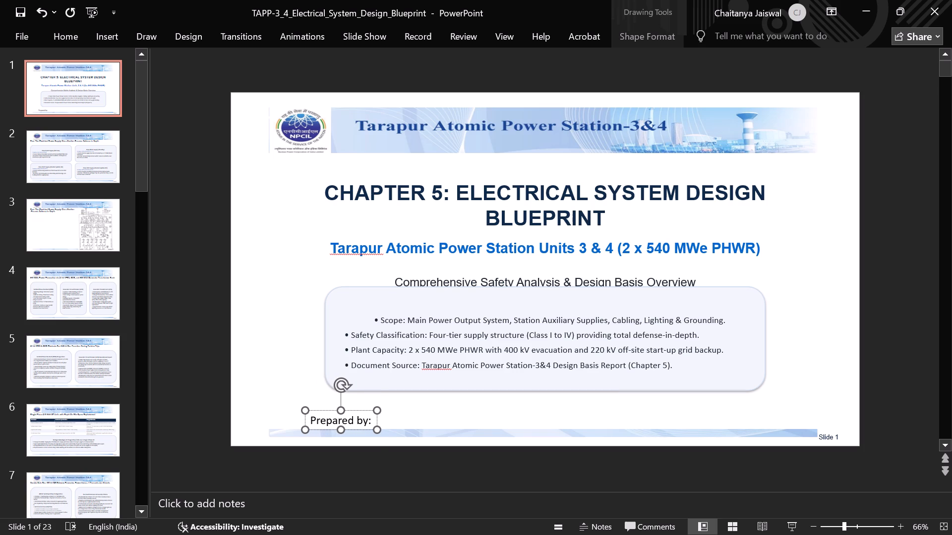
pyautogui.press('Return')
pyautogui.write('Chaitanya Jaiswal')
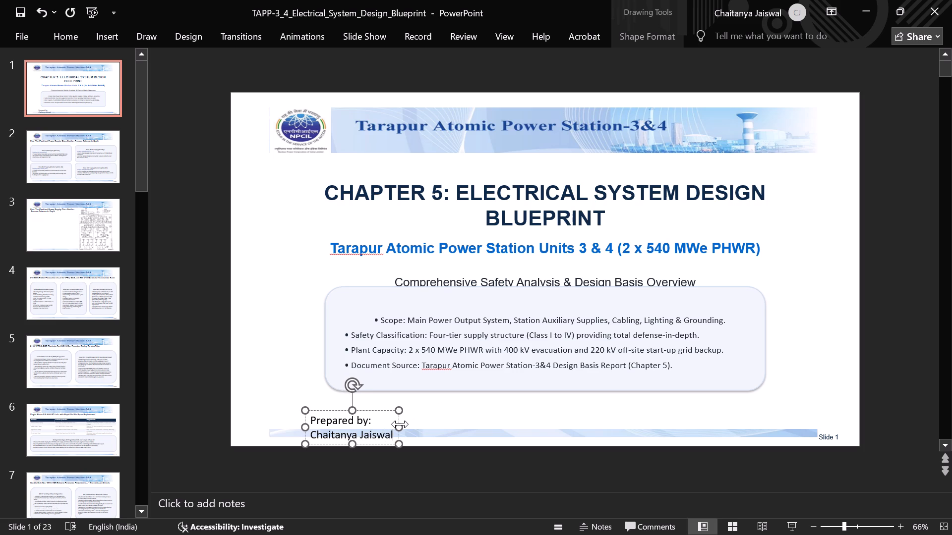
# Join the preparer's name onto the "Prepared by:" line and widen the text box so everything fits on one line.
pyautogui.moveTo(400, 424); pyautogui.dragTo(439, 416)
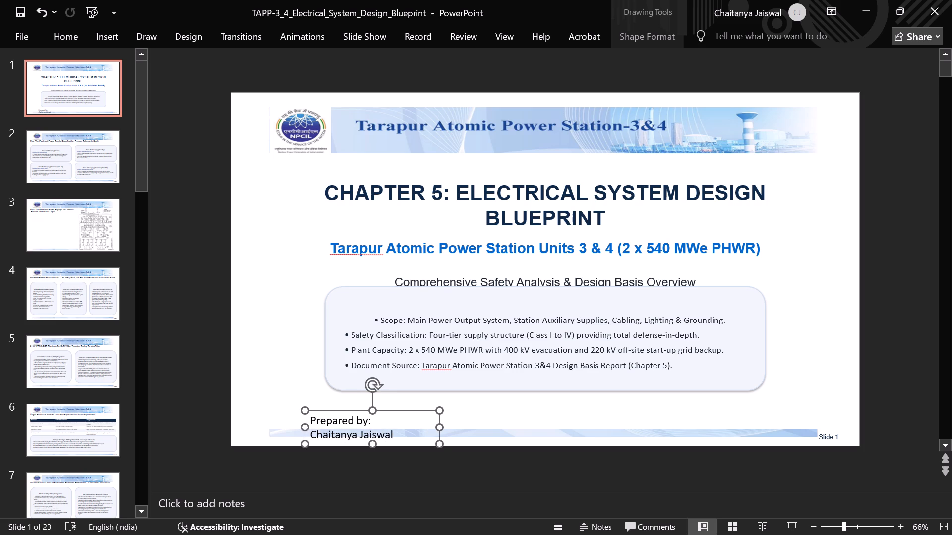
pyautogui.click(312, 432)
pyautogui.press('BackSpace')
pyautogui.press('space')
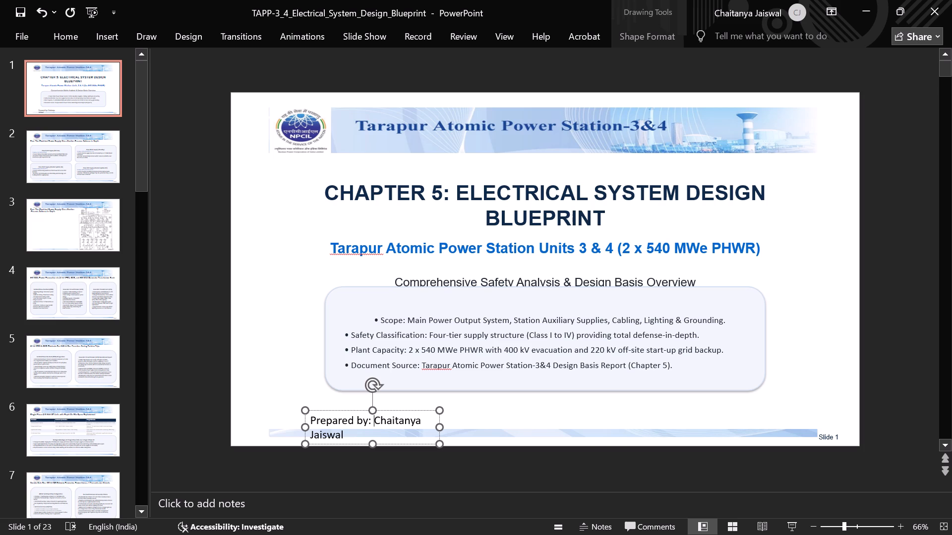
pyautogui.moveTo(441, 427); pyautogui.dragTo(514, 422)
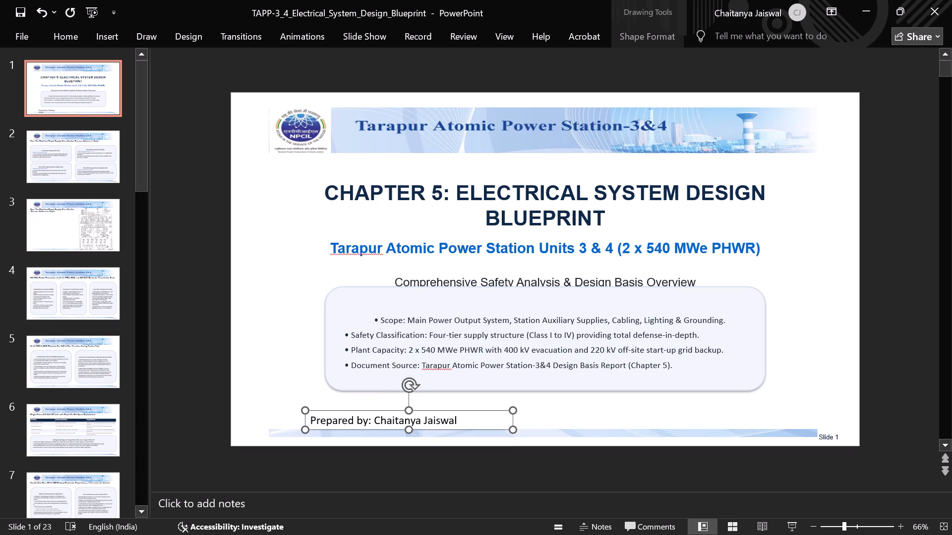
pyautogui.click(546, 420)
pyautogui.click(442, 424)
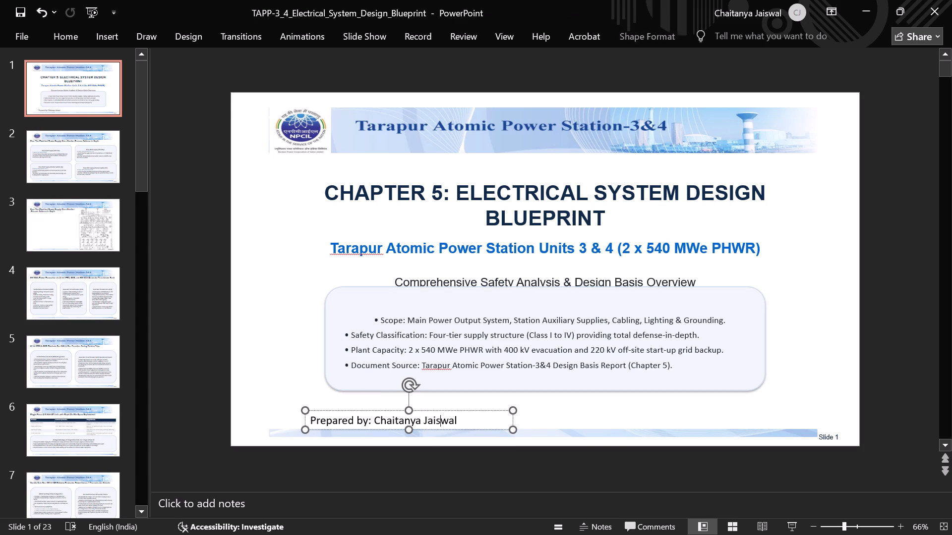
pyautogui.click(473, 426)
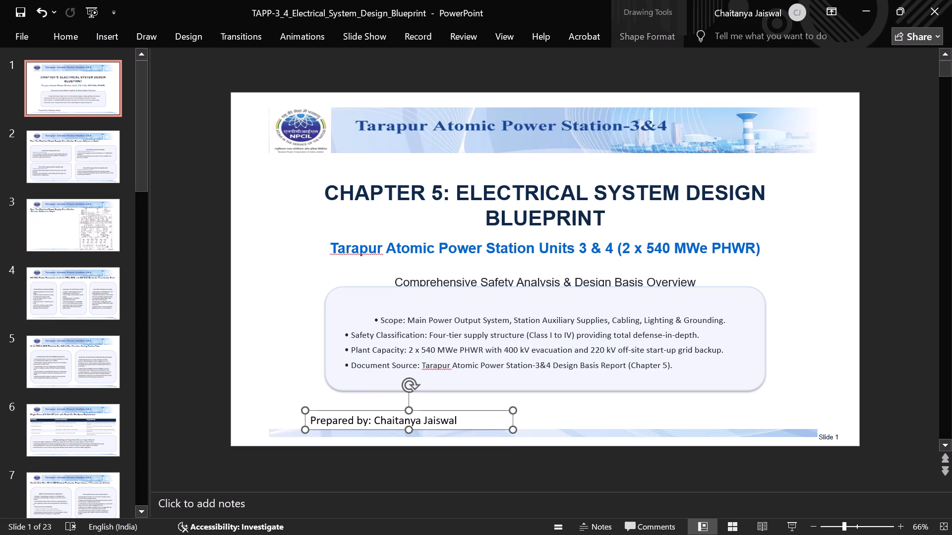
# Copy the "Prepared by:" text box and place the copy beside the original, just above the right half of the footer band.
pyautogui.hotkey('ctrl', 'shift', 'd')
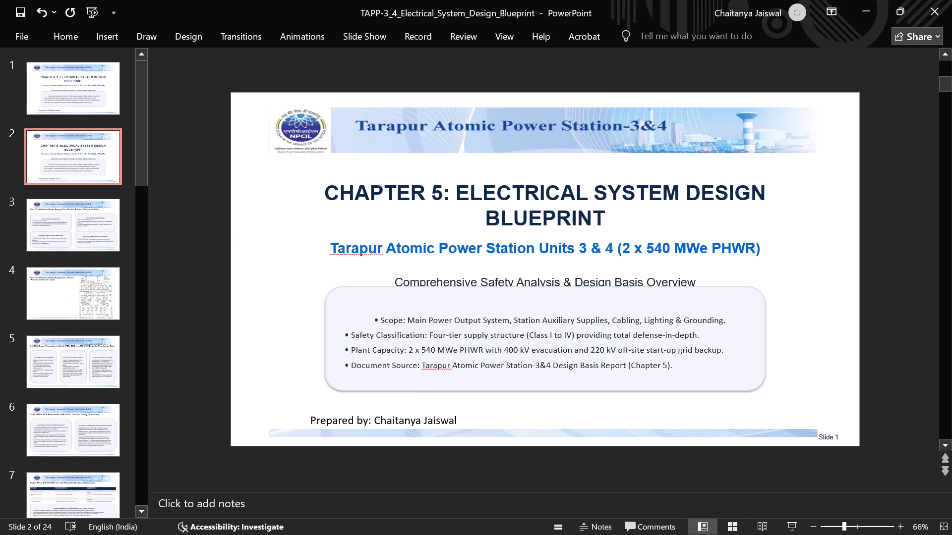
pyautogui.hotkey('ctrl', 'z')
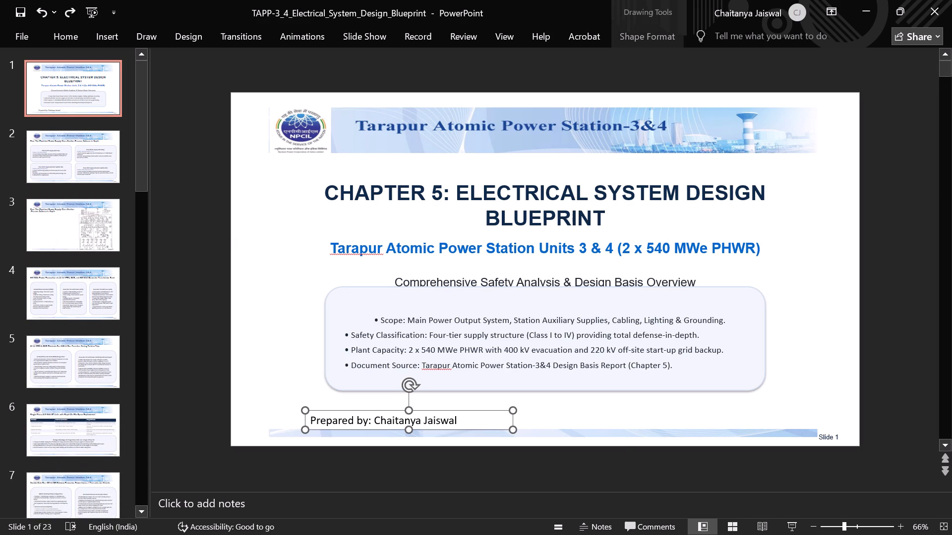
pyautogui.rightClick(487, 428)
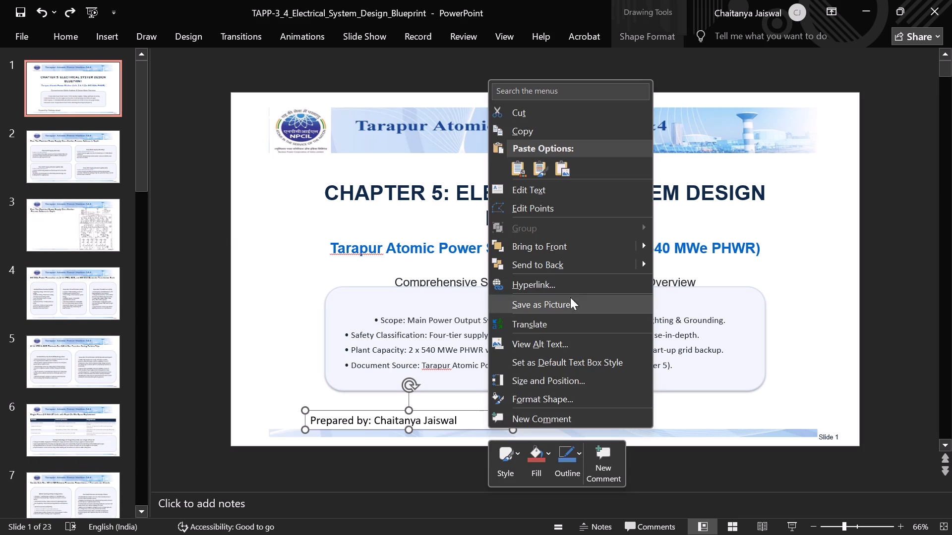
pyautogui.click(542, 133)
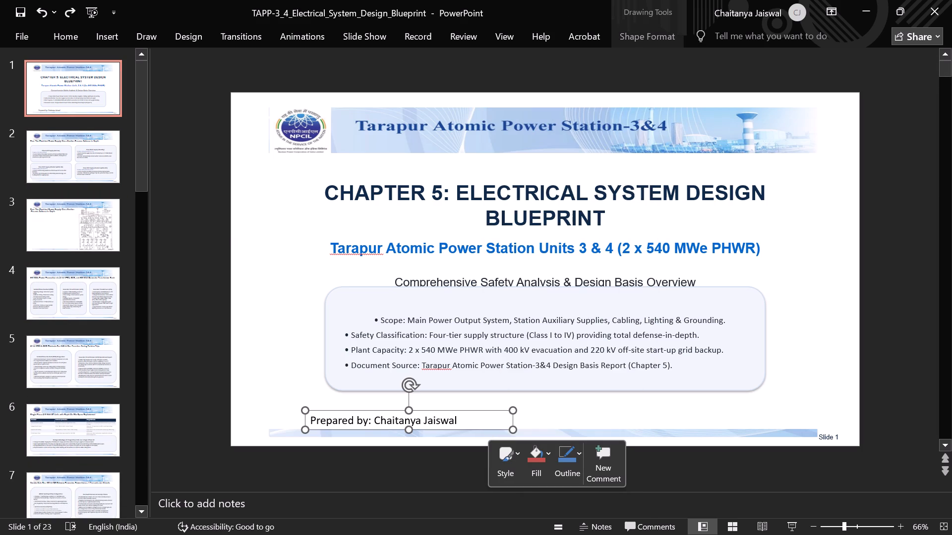
pyautogui.click(695, 415)
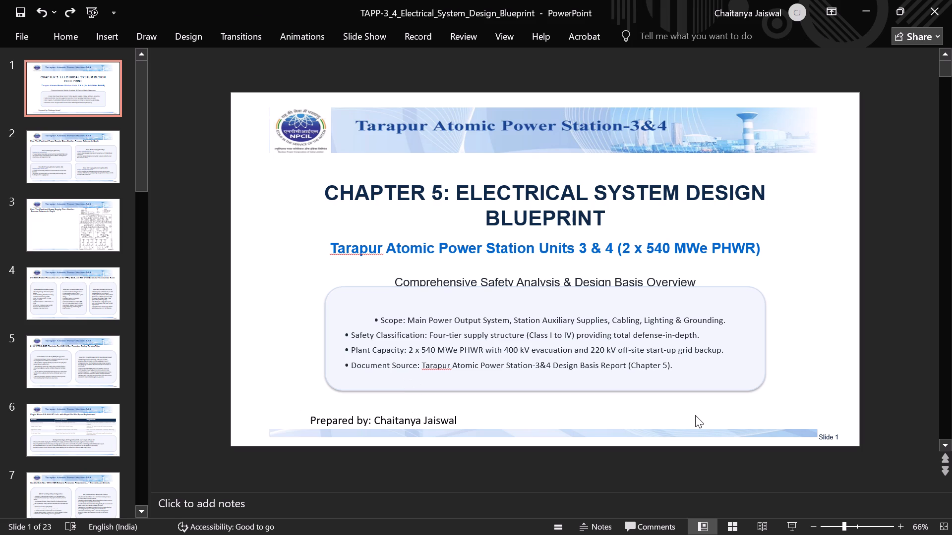
pyautogui.hotkey('ctrl', 'v')
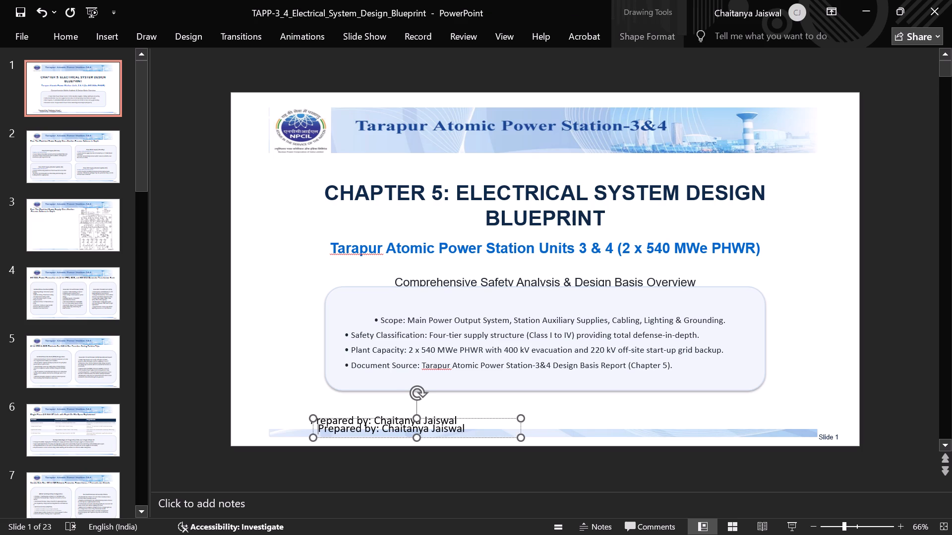
pyautogui.moveTo(505, 428); pyautogui.dragTo(771, 419)
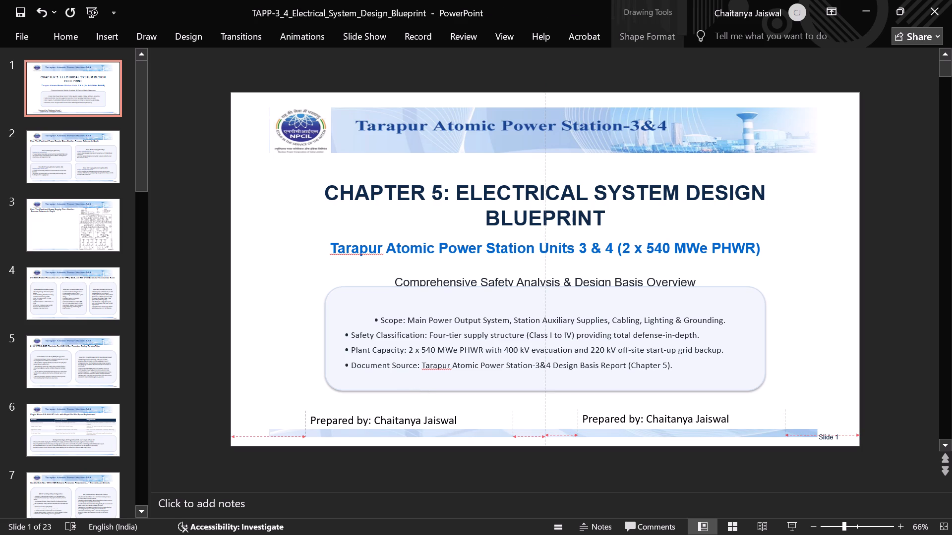
pyautogui.moveTo(771, 419); pyautogui.dragTo(771, 419)
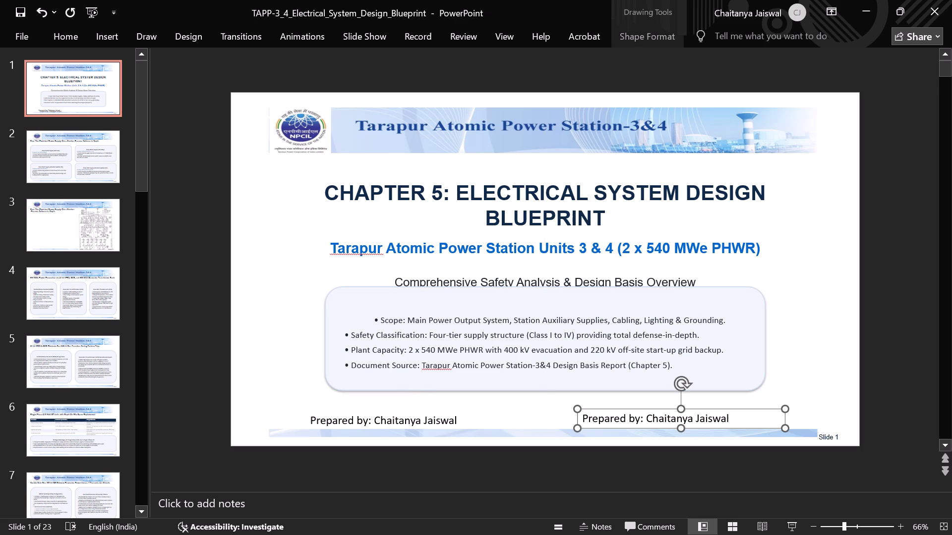
# Change the label in the copied text box to "Guided by:".
pyautogui.click(639, 418)
pyautogui.press('BackSpace')
pyautogui.press('BackSpace')
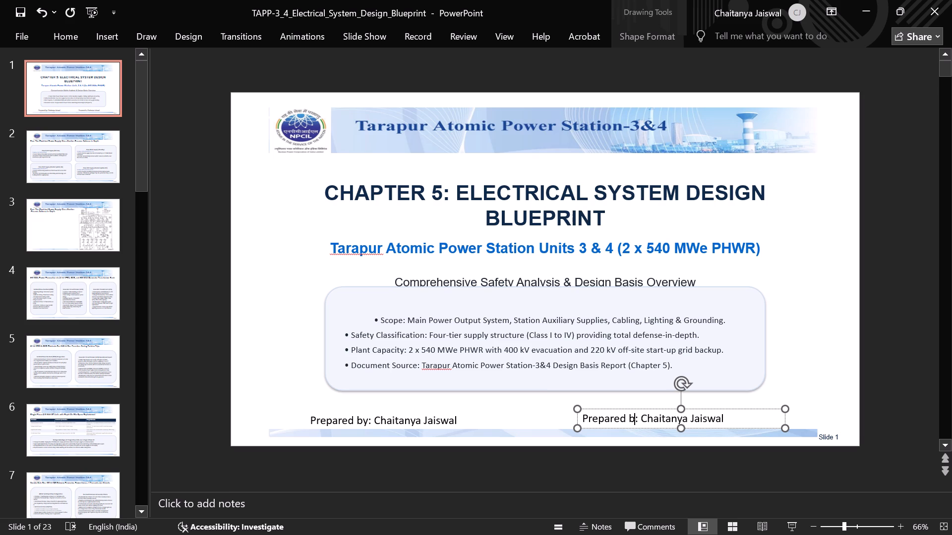
pyautogui.press('BackSpace')
pyautogui.press('BackSpace')
pyautogui.press('BackSpace')
pyautogui.press('BackSpace')
pyautogui.press('BackSpace')
pyautogui.press('BackSpace')
pyautogui.press('BackSpace')
pyautogui.press('BackSpace')
pyautogui.press('BackSpace')
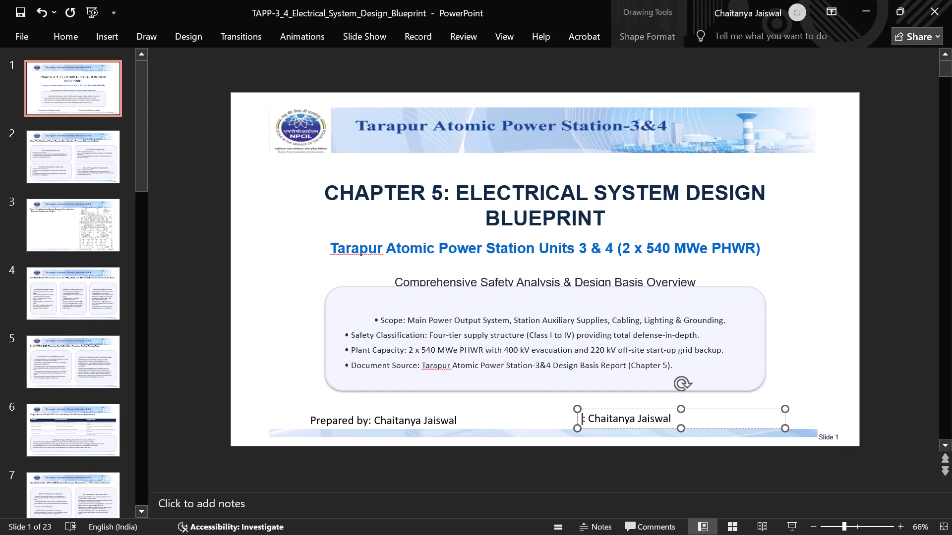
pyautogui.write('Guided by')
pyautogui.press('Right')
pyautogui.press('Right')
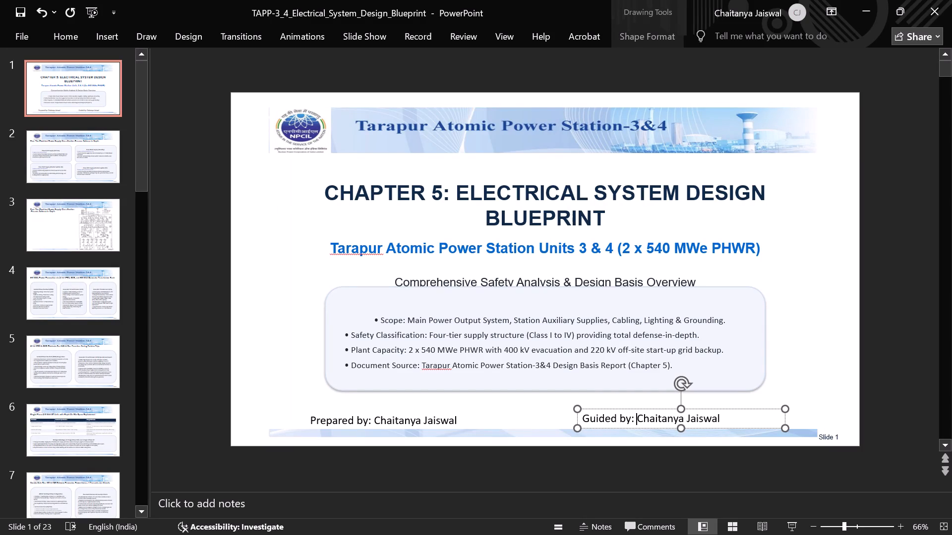
# Replace the name after "Guided by:" with the guide's name.
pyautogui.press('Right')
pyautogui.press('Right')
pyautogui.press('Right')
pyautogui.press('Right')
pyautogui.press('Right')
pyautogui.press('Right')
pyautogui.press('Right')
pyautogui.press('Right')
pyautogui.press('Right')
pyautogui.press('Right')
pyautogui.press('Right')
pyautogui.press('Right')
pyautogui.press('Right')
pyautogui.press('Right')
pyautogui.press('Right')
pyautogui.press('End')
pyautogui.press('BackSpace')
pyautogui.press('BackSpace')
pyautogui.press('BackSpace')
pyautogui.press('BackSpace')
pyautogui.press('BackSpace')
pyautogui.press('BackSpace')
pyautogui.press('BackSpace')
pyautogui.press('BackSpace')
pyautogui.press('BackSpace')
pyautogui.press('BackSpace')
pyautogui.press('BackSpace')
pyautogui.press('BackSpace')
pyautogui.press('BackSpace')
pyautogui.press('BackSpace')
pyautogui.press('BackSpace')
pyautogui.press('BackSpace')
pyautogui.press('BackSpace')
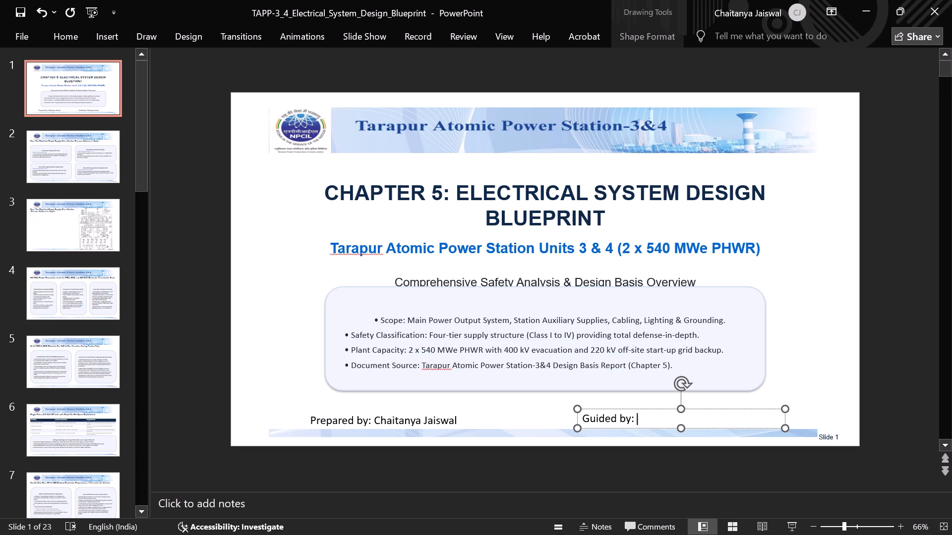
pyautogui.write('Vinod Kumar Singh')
pyautogui.click(346, 408)
pyautogui.click(825, 218)
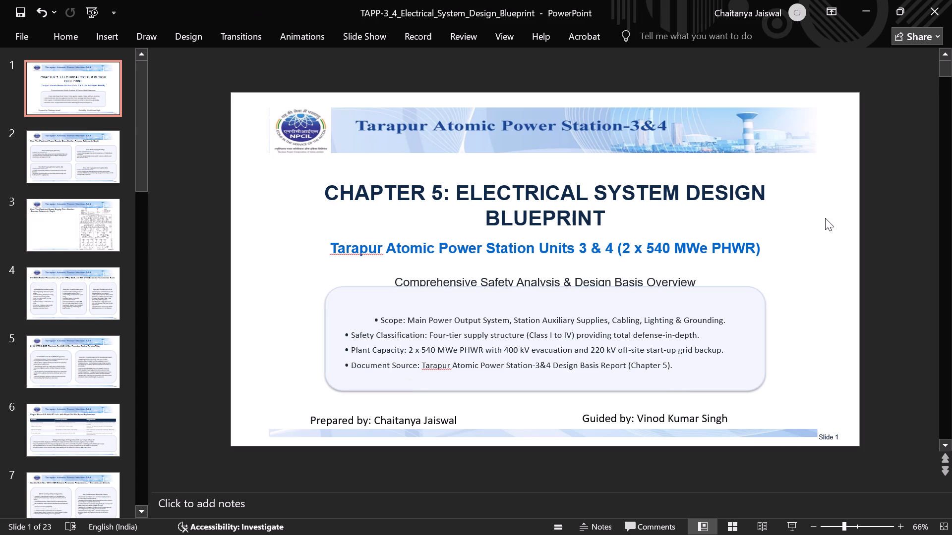
# Enlarge the whole "Prepared by:" line on slide 1 to font size 28.
pyautogui.click(444, 421)
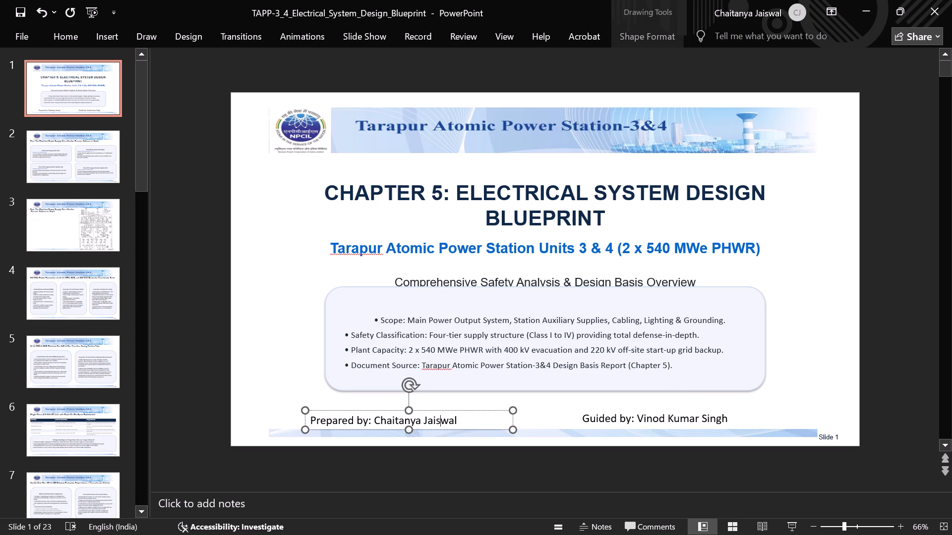
pyautogui.doubleClick(63, 38)
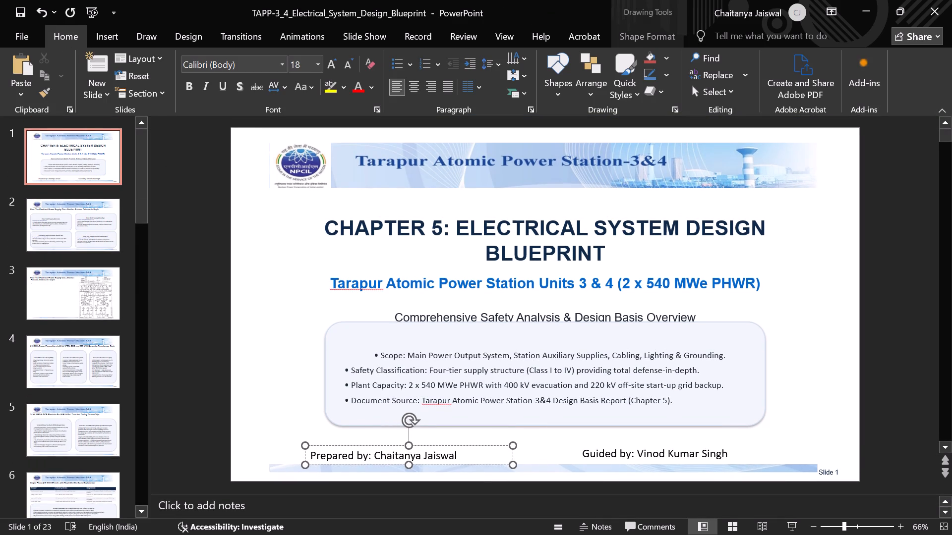
pyautogui.tripleClick(451, 454)
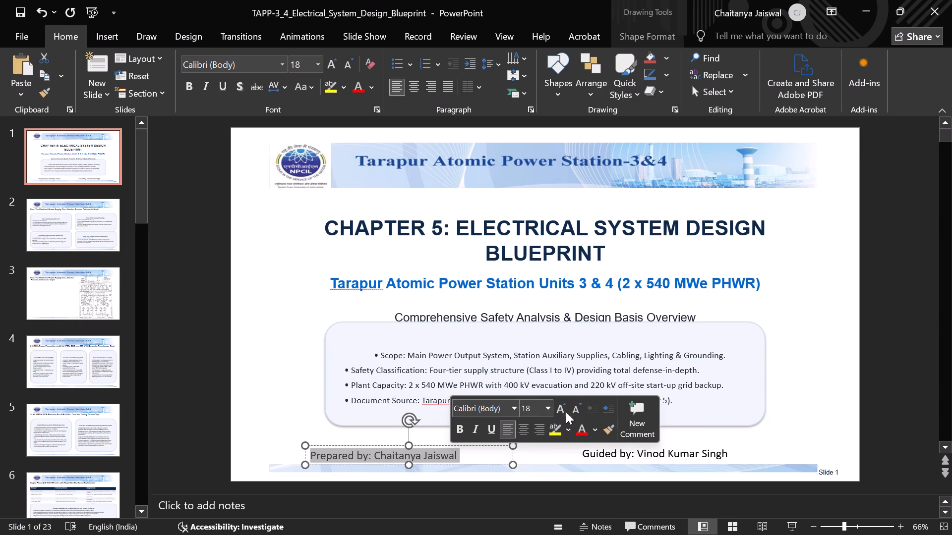
pyautogui.click(554, 411)
pyautogui.click(554, 411)
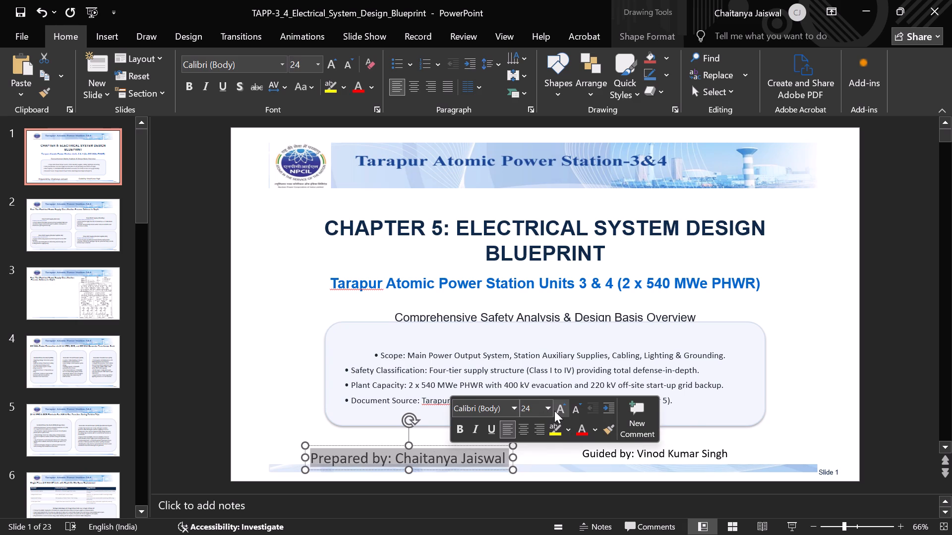
pyautogui.click(554, 411)
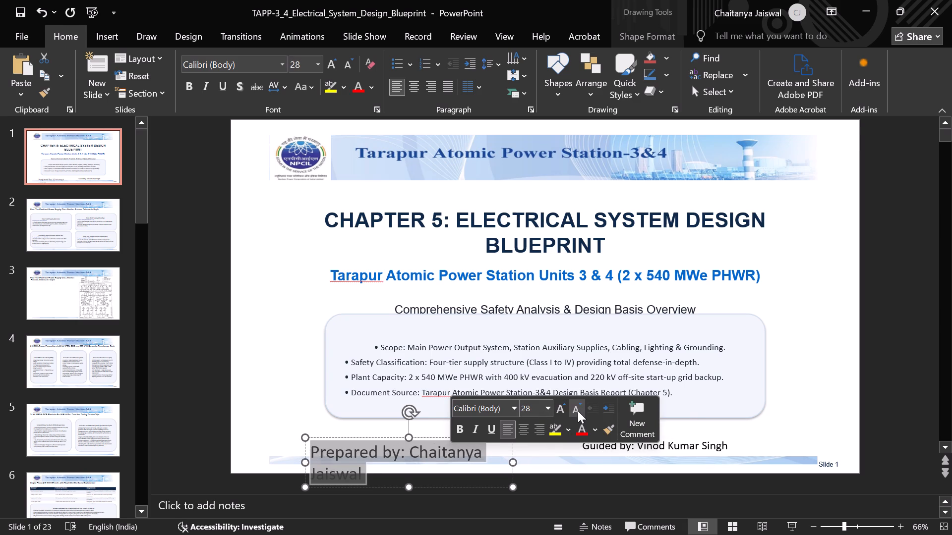
# Set the font size of both the "Prepared by" and "Guided by" lines to 24.
pyautogui.click(578, 411)
pyautogui.click(600, 454)
pyautogui.tripleClick(600, 454)
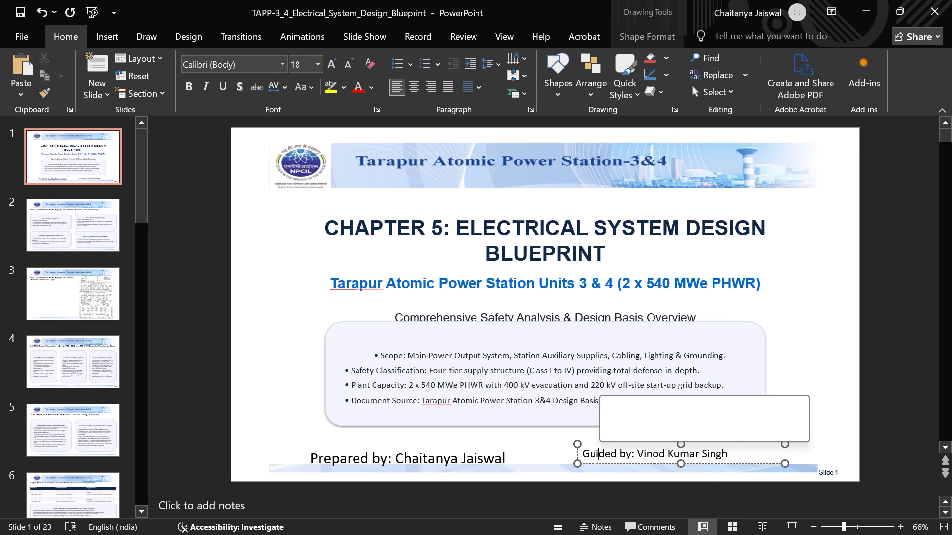
pyautogui.click(712, 455)
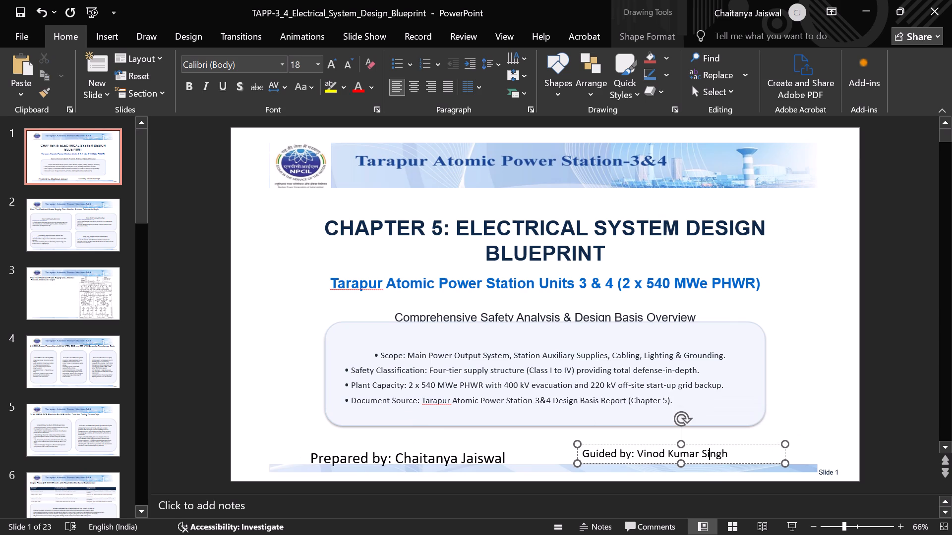
pyautogui.hotkey('ctrl', 'a')
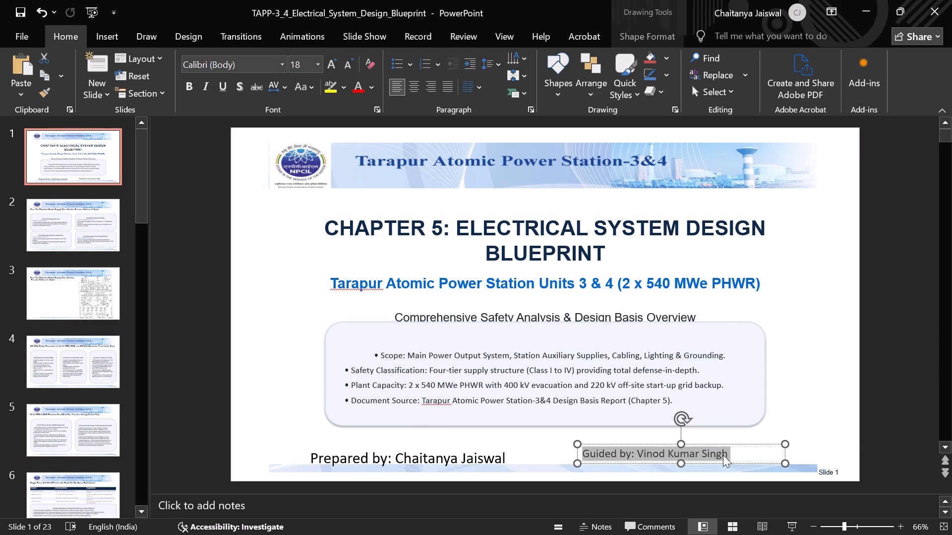
pyautogui.tripleClick(723, 455)
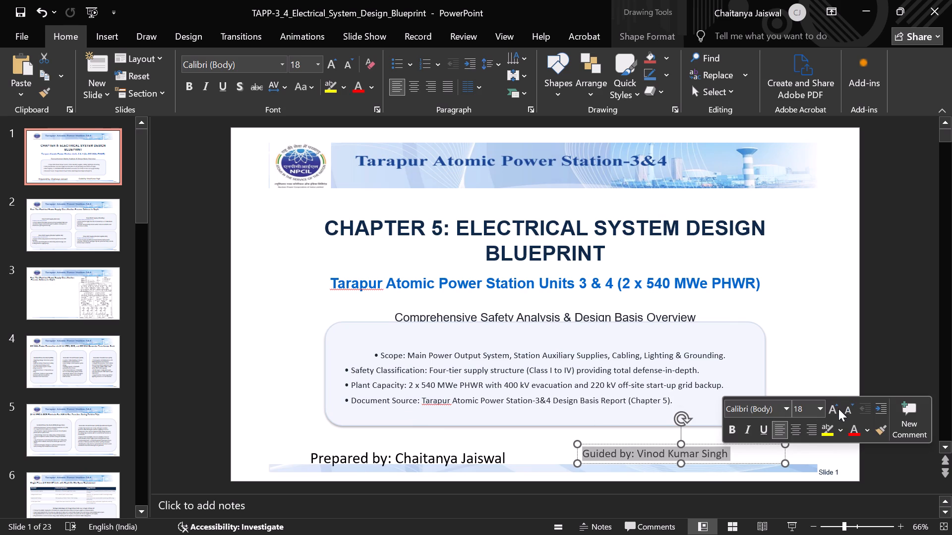
pyautogui.click(838, 409)
pyautogui.click(838, 409)
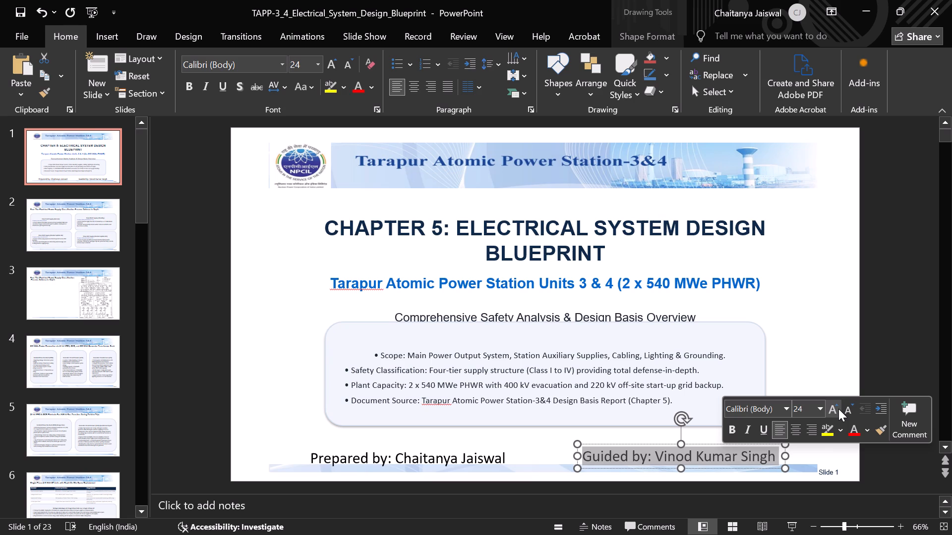
pyautogui.click(530, 468)
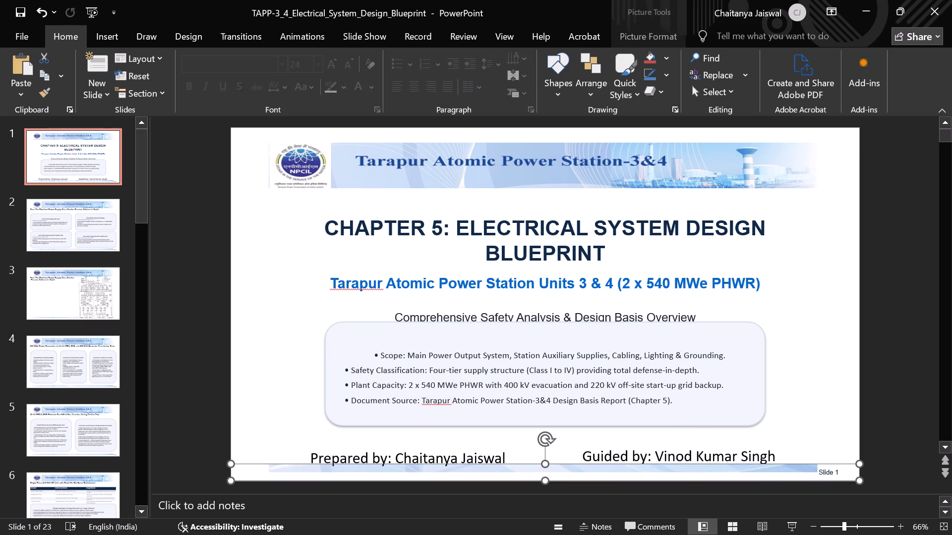
# Move the "Prepared by" and "Guided by" text boxes up above the footer strip, aligned at the same height.
pyautogui.click(485, 457)
pyautogui.moveTo(490, 446); pyautogui.dragTo(487, 441)
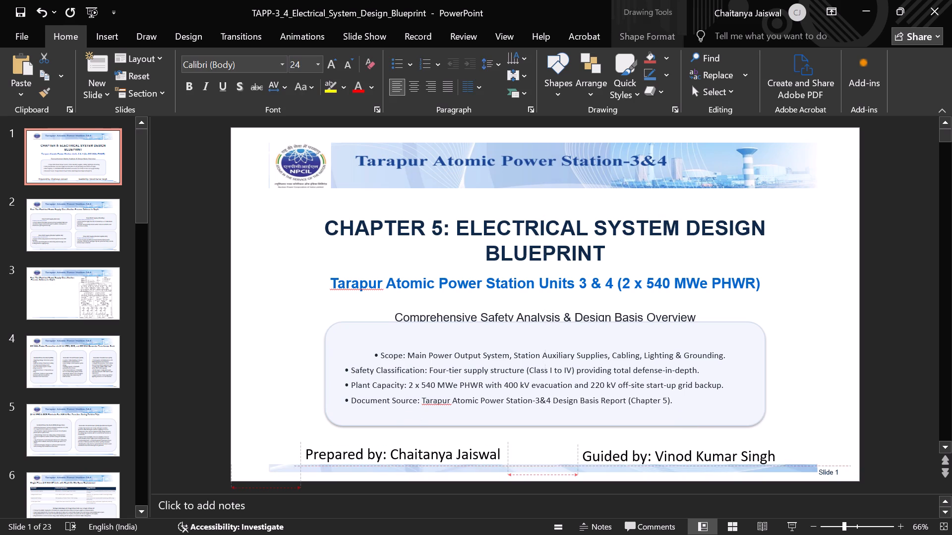
pyautogui.moveTo(487, 441); pyautogui.dragTo(485, 438)
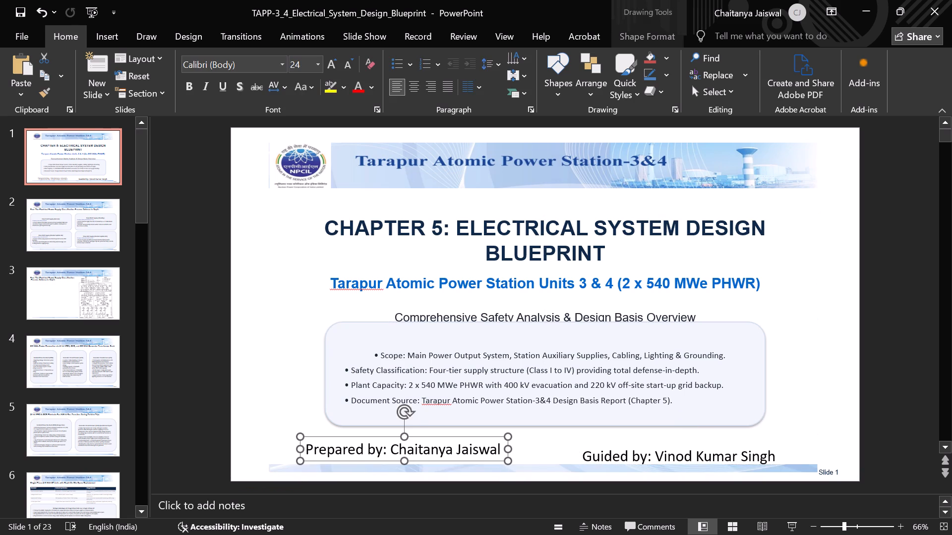
pyautogui.click(559, 445)
pyautogui.click(590, 452)
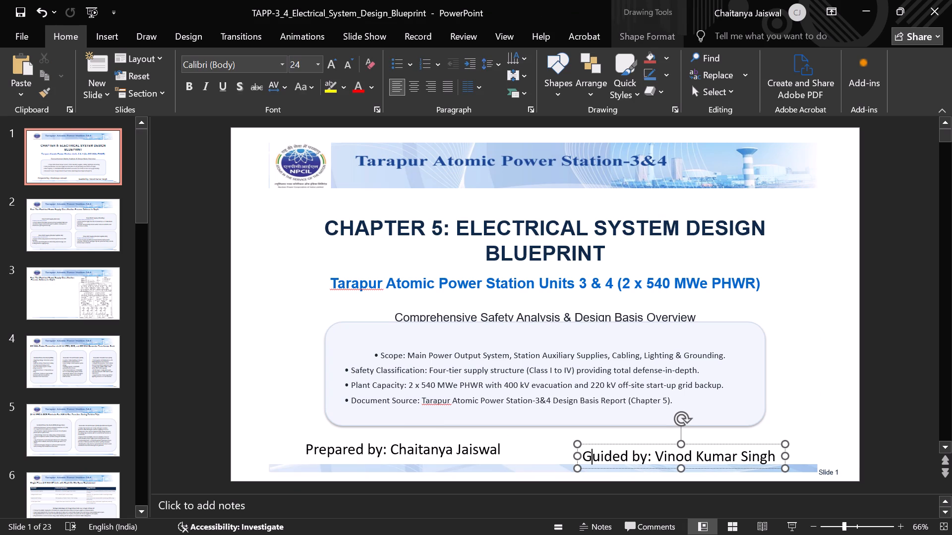
pyautogui.moveTo(609, 446); pyautogui.dragTo(610, 438)
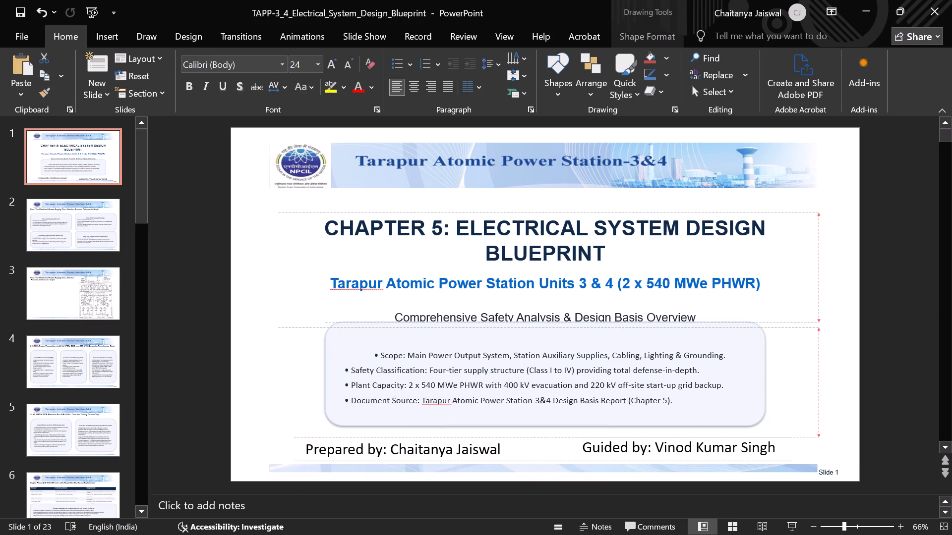
pyautogui.moveTo(610, 438); pyautogui.dragTo(610, 438)
pyautogui.click(819, 390)
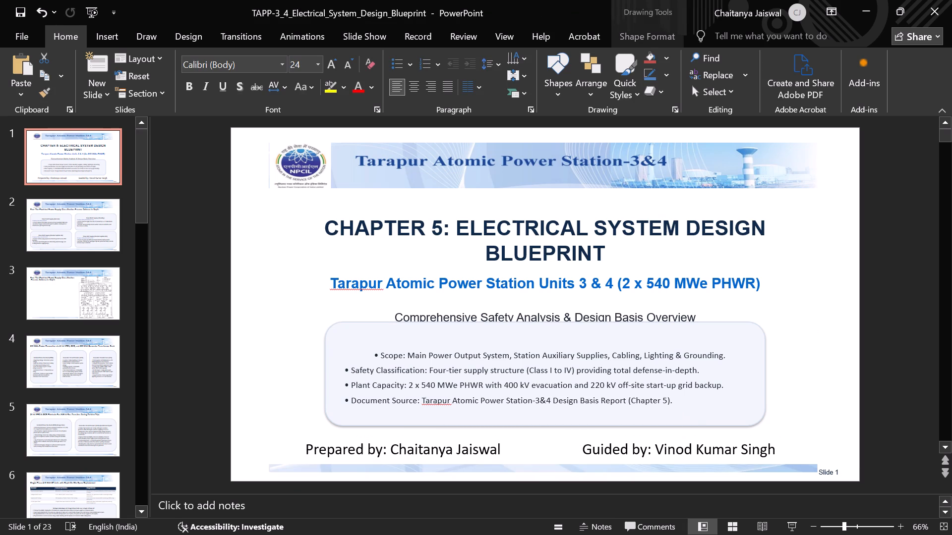
# Remove the word "Comprehensive" from the overview line on slide 1, leaving "Safety Analysis & Design Basis Overview".
pyautogui.click(584, 317)
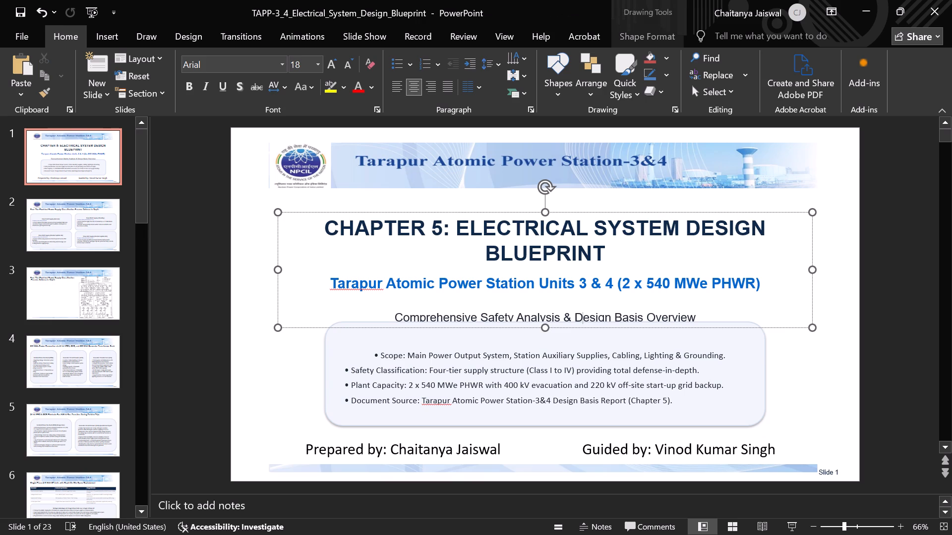
pyautogui.click(481, 316)
pyautogui.press('BackSpace')
pyautogui.press('BackSpace')
pyautogui.press('BackSpace')
pyautogui.press('BackSpace')
pyautogui.press('BackSpace')
pyautogui.press('BackSpace')
pyautogui.press('BackSpace')
pyautogui.press('BackSpace')
pyautogui.press('BackSpace')
pyautogui.press('BackSpace')
pyautogui.press('BackSpace')
pyautogui.press('BackSpace')
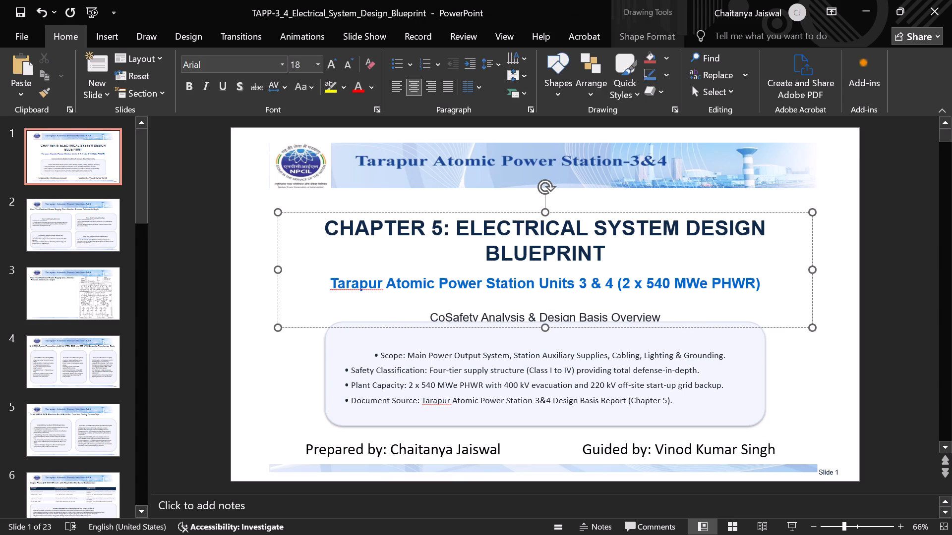
pyautogui.press('BackSpace')
pyautogui.press('BackSpace')
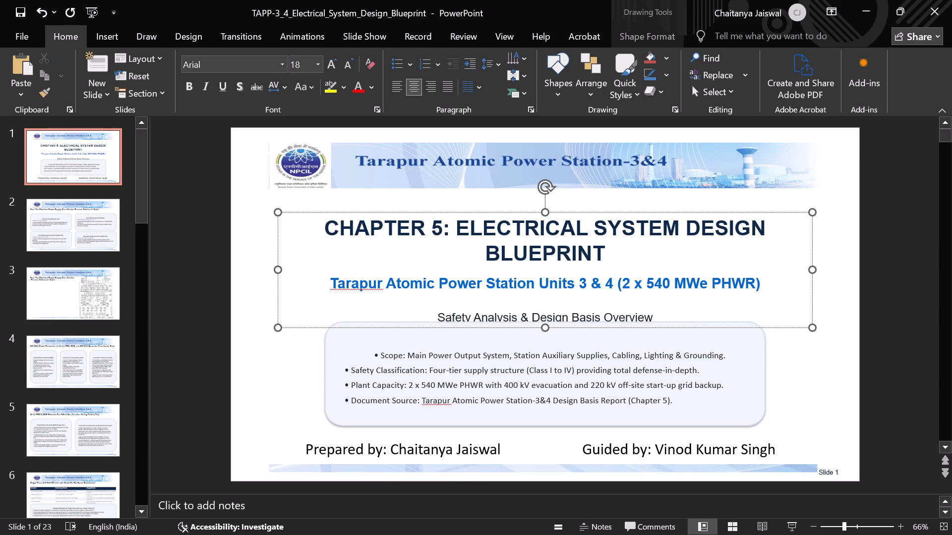
# Nudge the rounded scope summary box on slide 1 down slightly so it clears the overview line.
pyautogui.click(527, 429)
pyautogui.press('Down')
pyautogui.press('Down')
pyautogui.press('Down')
pyautogui.press('Down')
pyautogui.press('Down')
pyautogui.press('Down')
pyautogui.press('Down')
pyautogui.press('Down')
pyautogui.press('Down')
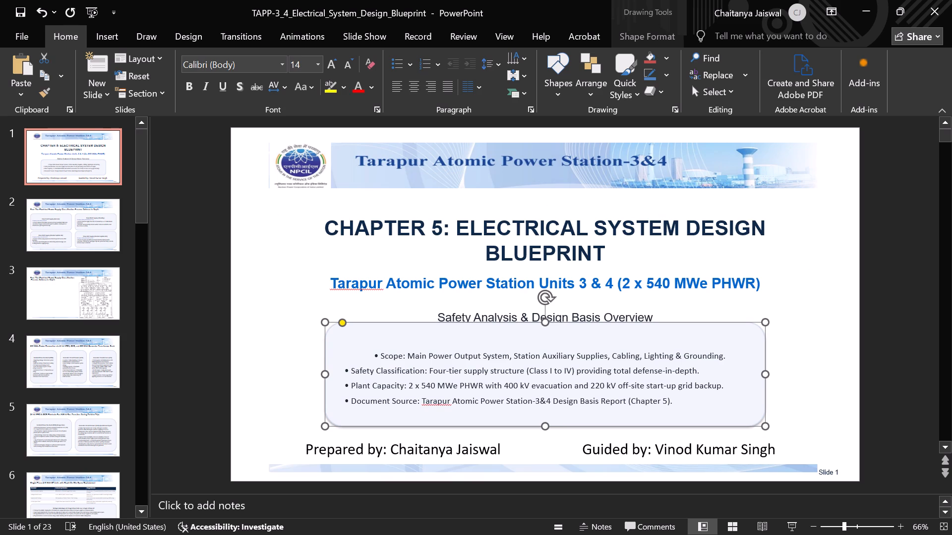
pyautogui.press('Up')
pyautogui.press('Up')
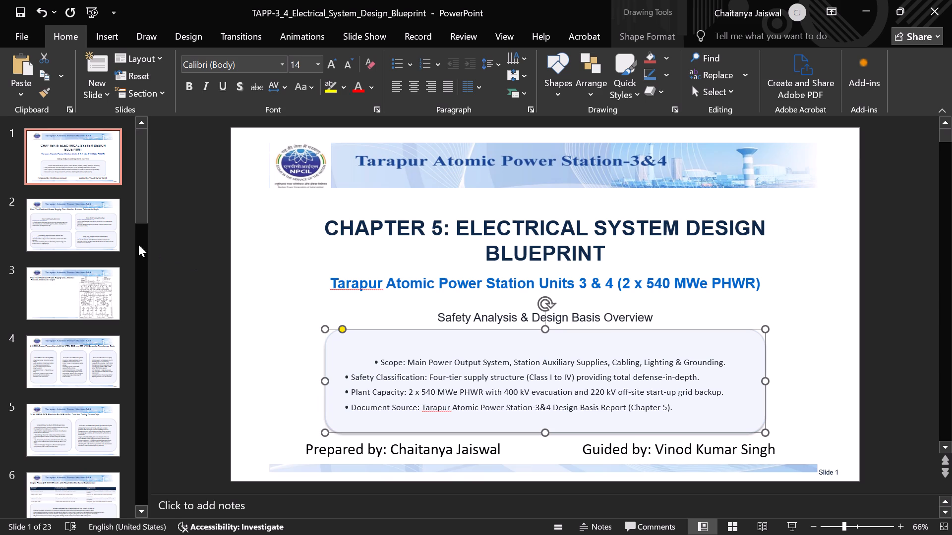
# Duplicate the last slide, "Multi-Tier Emergency Lighting and Heavy Copper Grounding Grid Ensure Station Safety", at the end of the presentation.
pyautogui.click(49, 245)
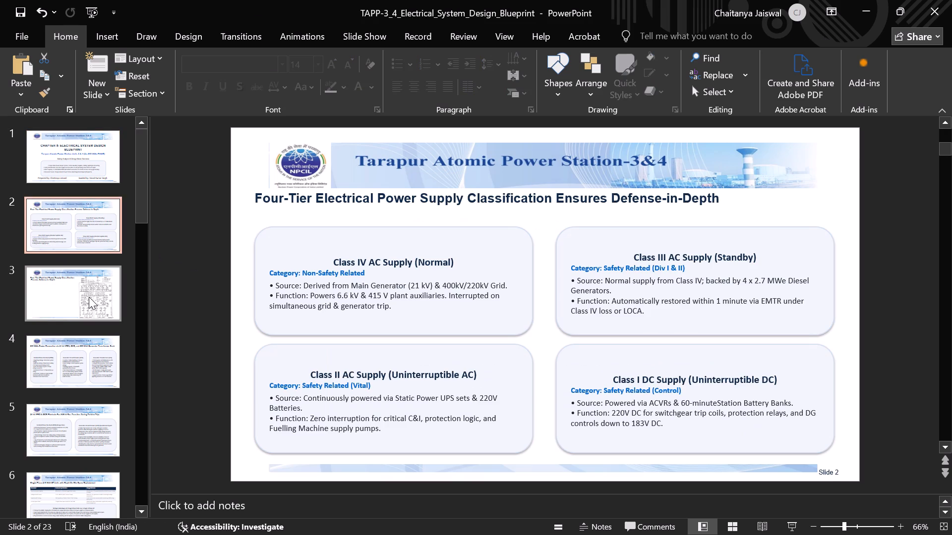
pyautogui.click(114, 151)
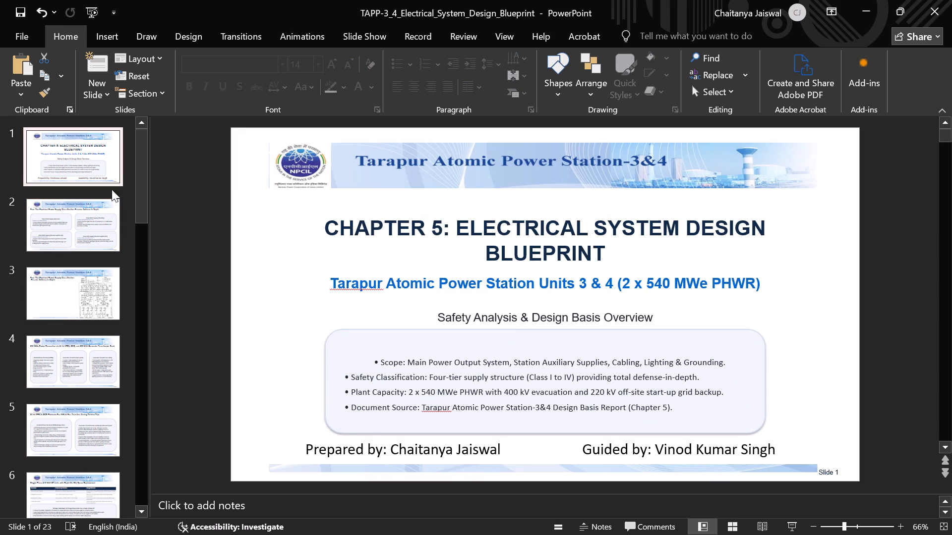
pyautogui.scroll(-11, 63, 399)
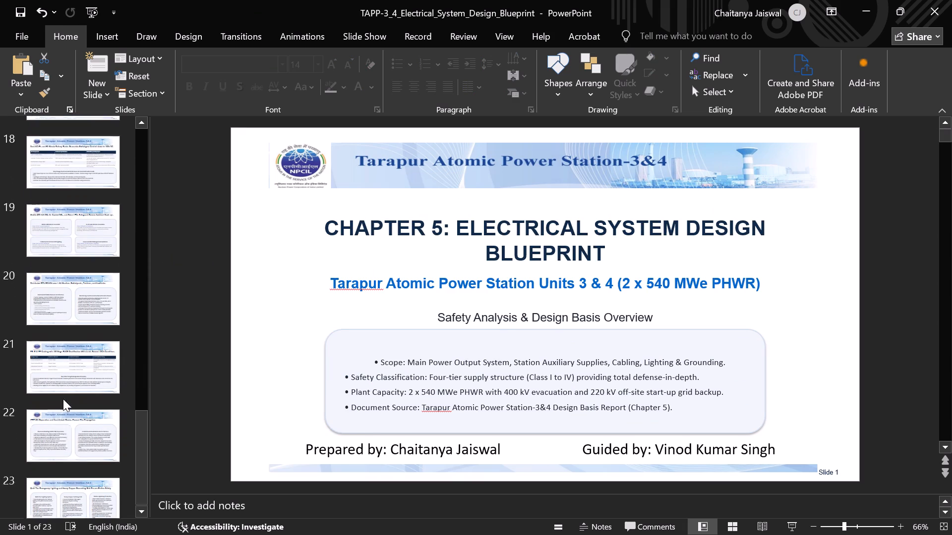
pyautogui.scroll(-6, 63, 399)
pyautogui.click(73, 459)
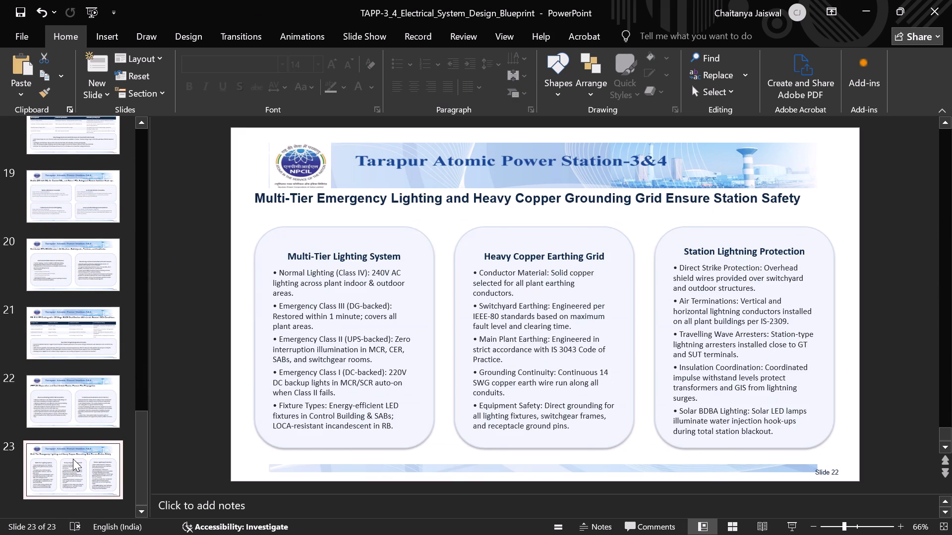
pyautogui.press('Up')
pyautogui.press('Up')
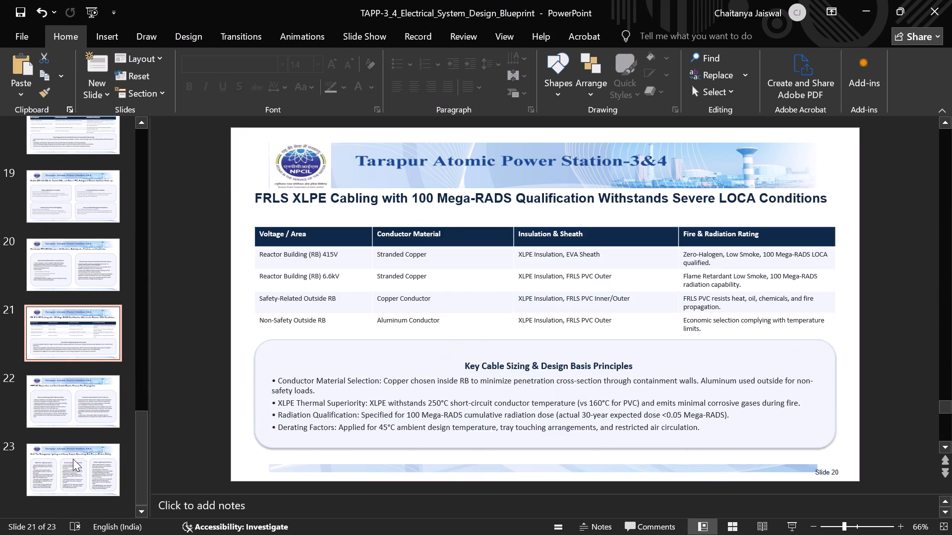
pyautogui.press('Down')
pyautogui.press('Down')
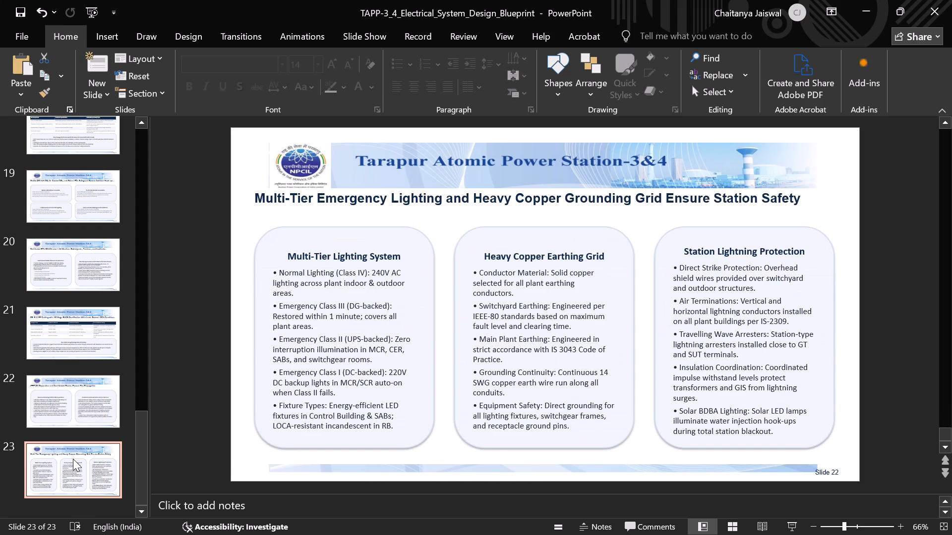
pyautogui.rightClick(73, 459)
pyautogui.click(163, 296)
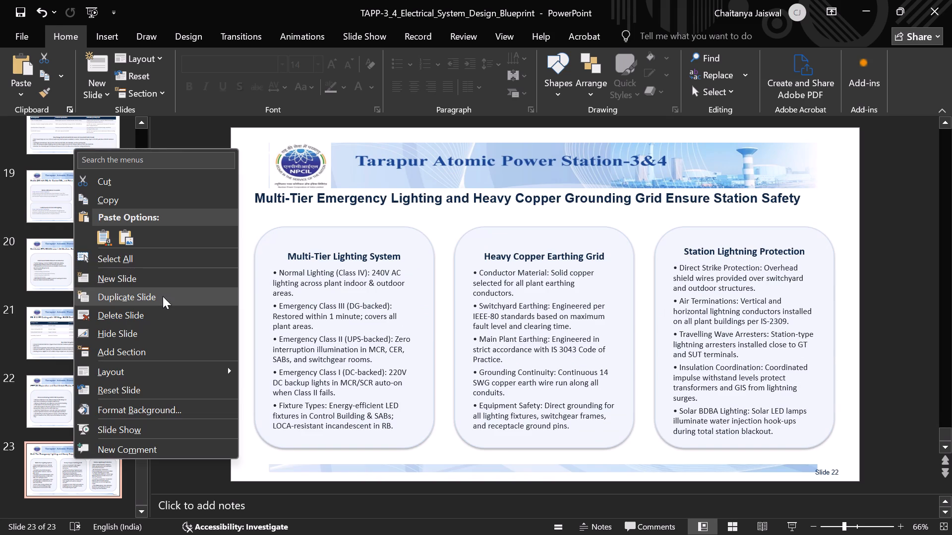
pyautogui.click(102, 457)
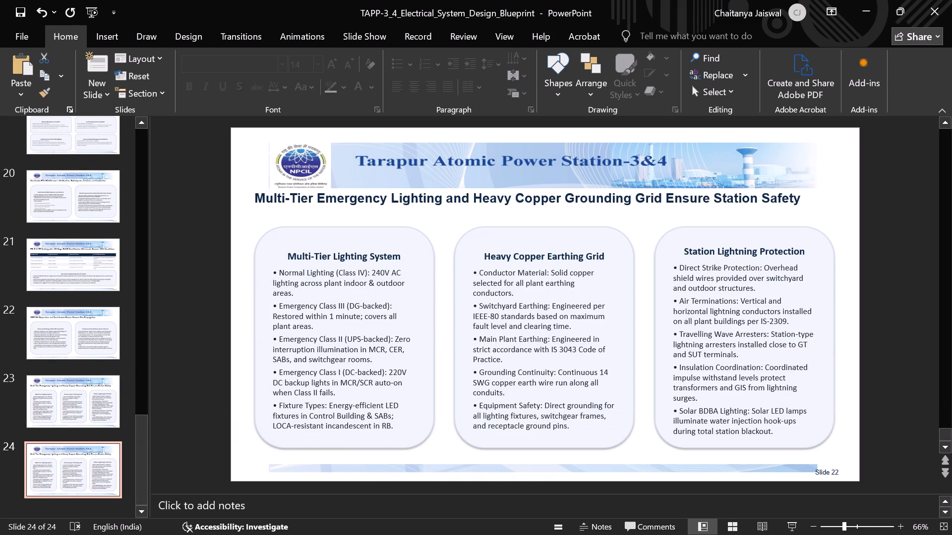
# Delete the three rounded content boxes and the title from slide 24, keeping only the header and footer graphics.
pyautogui.click(290, 249)
pyautogui.keyDown('ctrl'); pyautogui.click(503, 238); pyautogui.keyUp('ctrl')
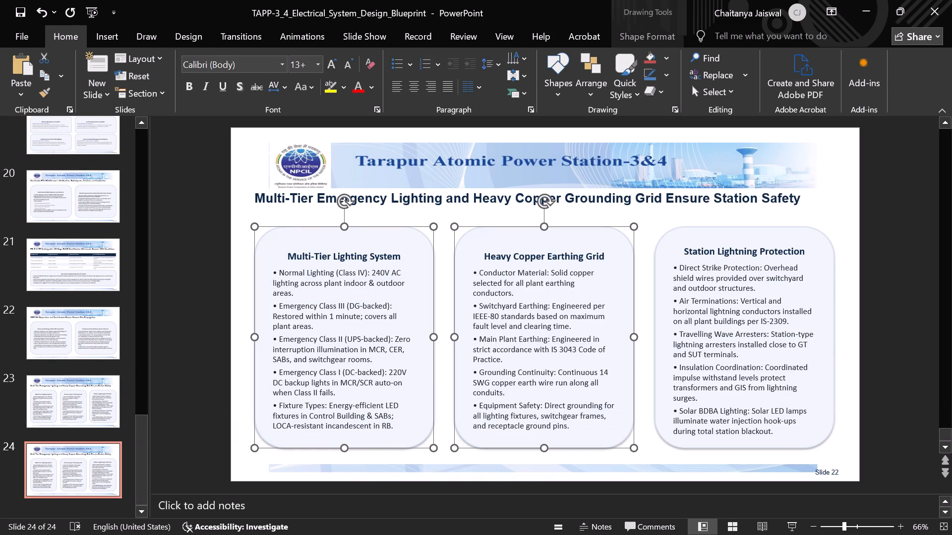
pyautogui.keyDown('ctrl'); pyautogui.click(715, 227); pyautogui.keyUp('ctrl')
pyautogui.press('Delete')
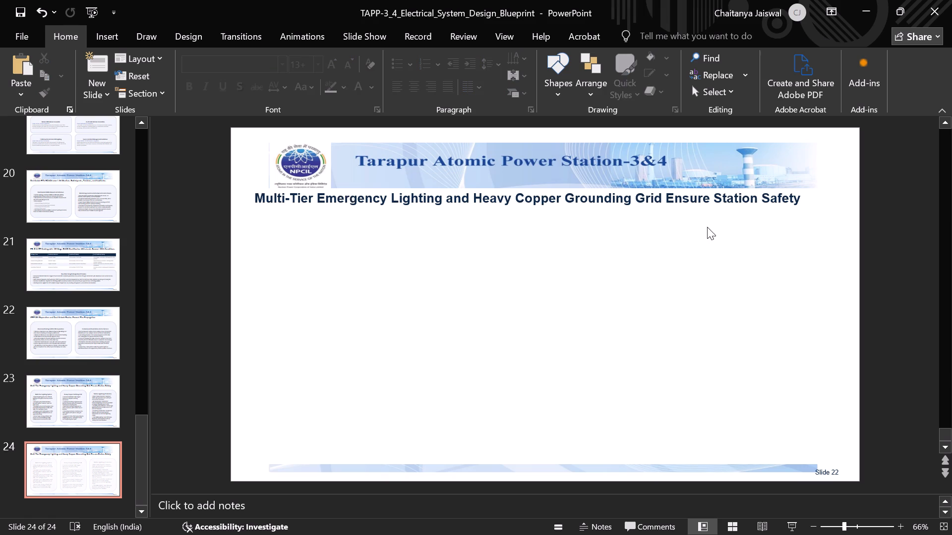
pyautogui.click(672, 203)
pyautogui.click(689, 219)
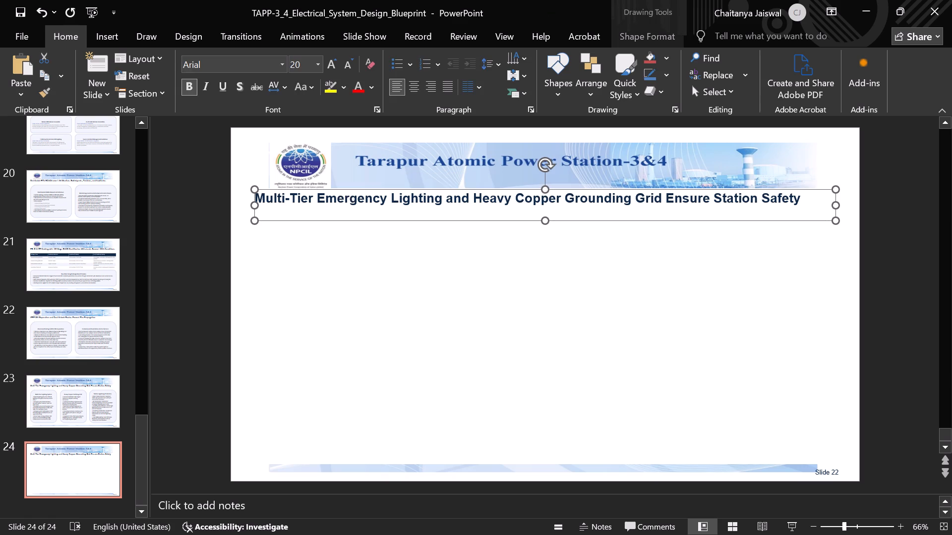
pyautogui.press('Delete')
pyautogui.click(515, 217)
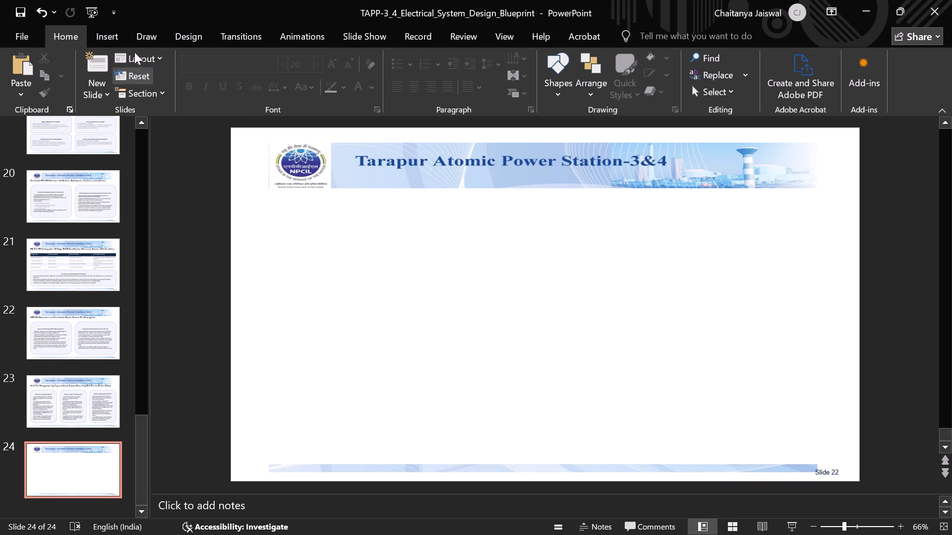
# Add a text box reading "Thank You" in the middle area of slide 24.
pyautogui.click(110, 42)
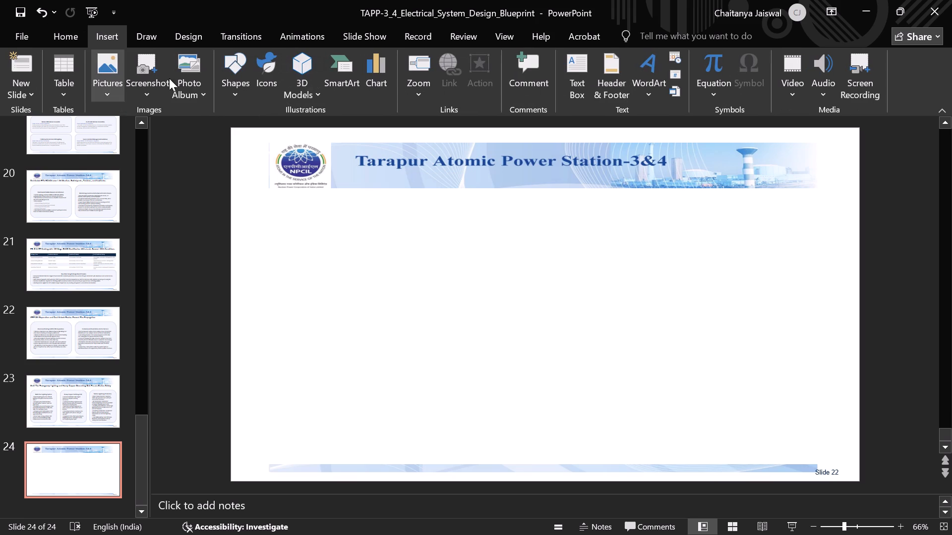
pyautogui.click(586, 82)
pyautogui.click(445, 309)
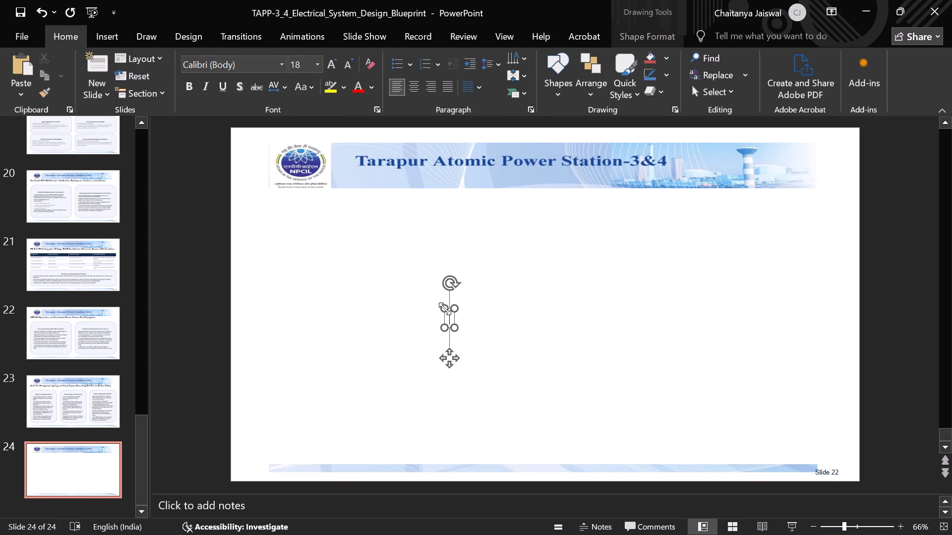
pyautogui.write('Th')
pyautogui.press('n')
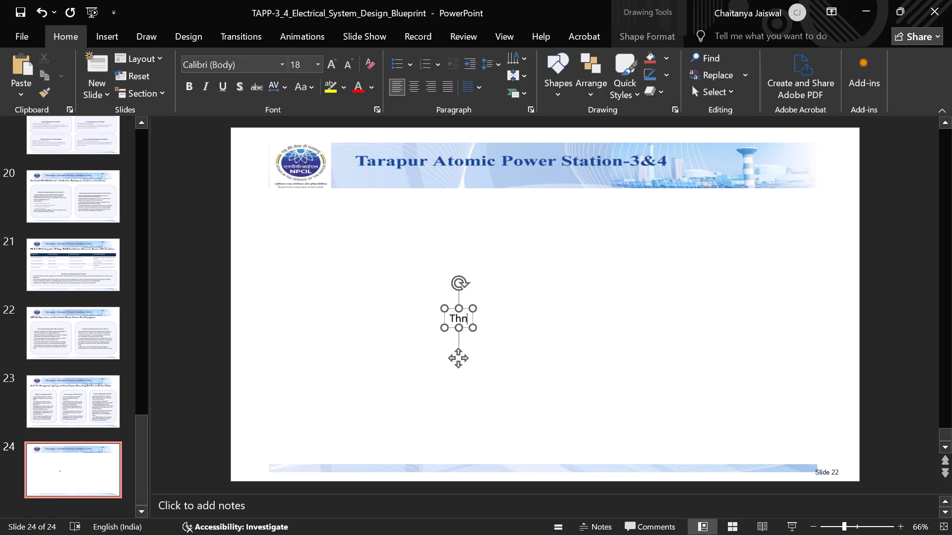
pyautogui.press('BackSpace')
pyautogui.write('ank You')
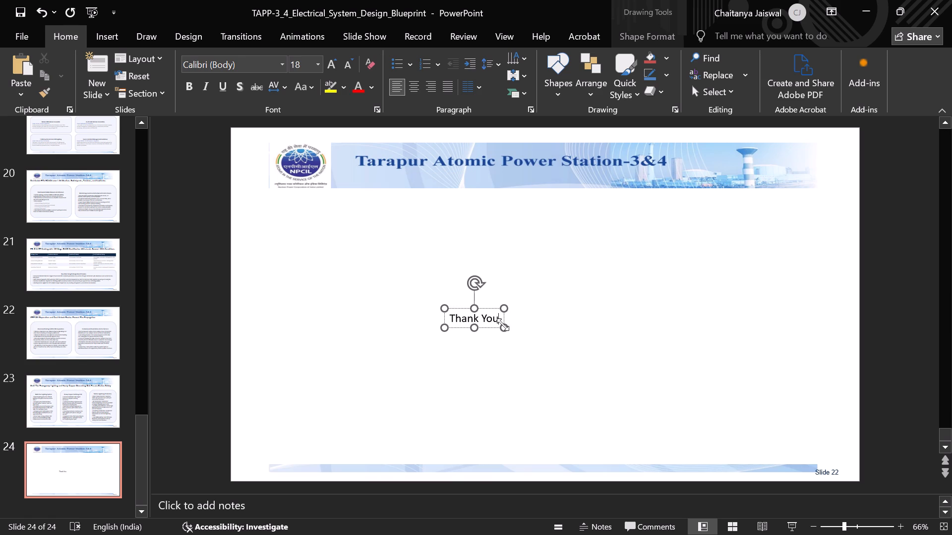
# Widen the "Thank You" text box and set its text to font size 96.
pyautogui.moveTo(505, 331); pyautogui.dragTo(736, 452)
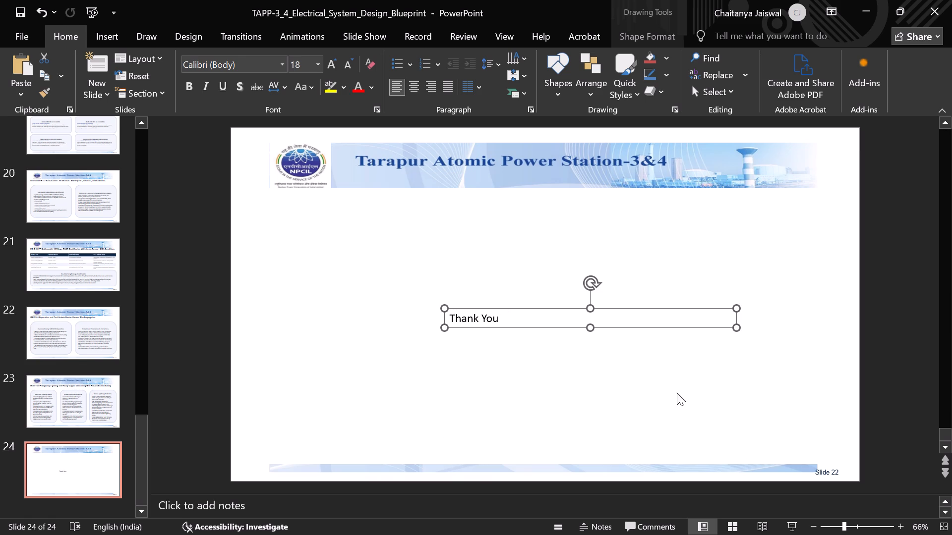
pyautogui.tripleClick(511, 320)
pyautogui.click(511, 320)
pyautogui.hotkey('ctrl', 'a')
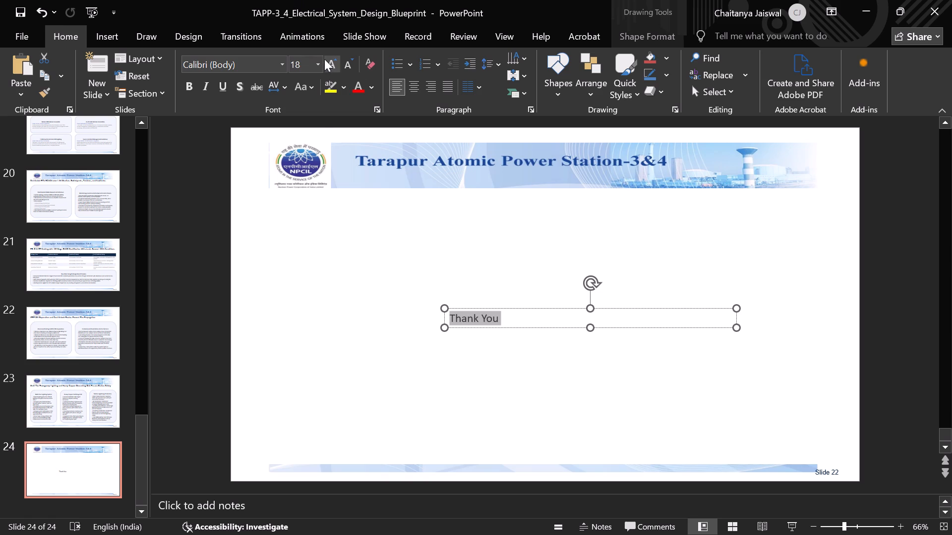
pyautogui.click(321, 62)
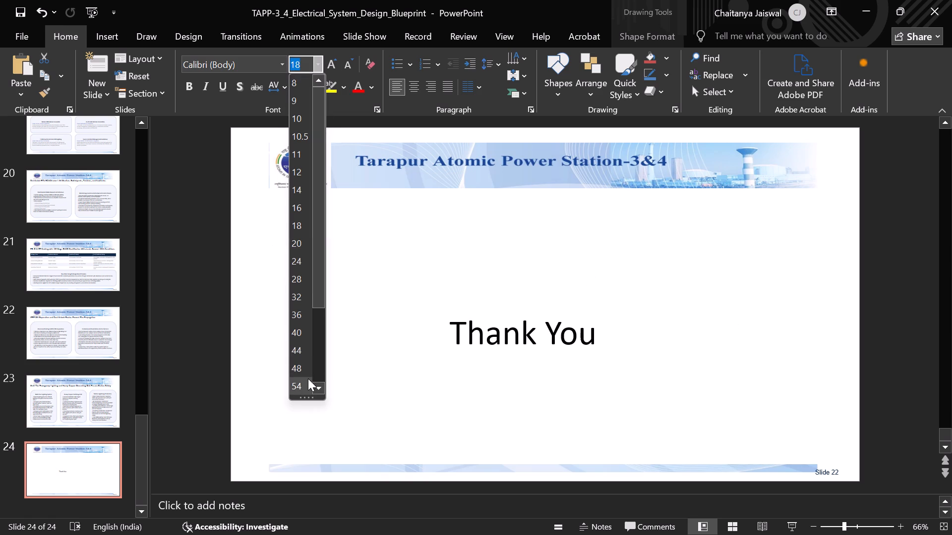
pyautogui.scroll(-1, 308, 378)
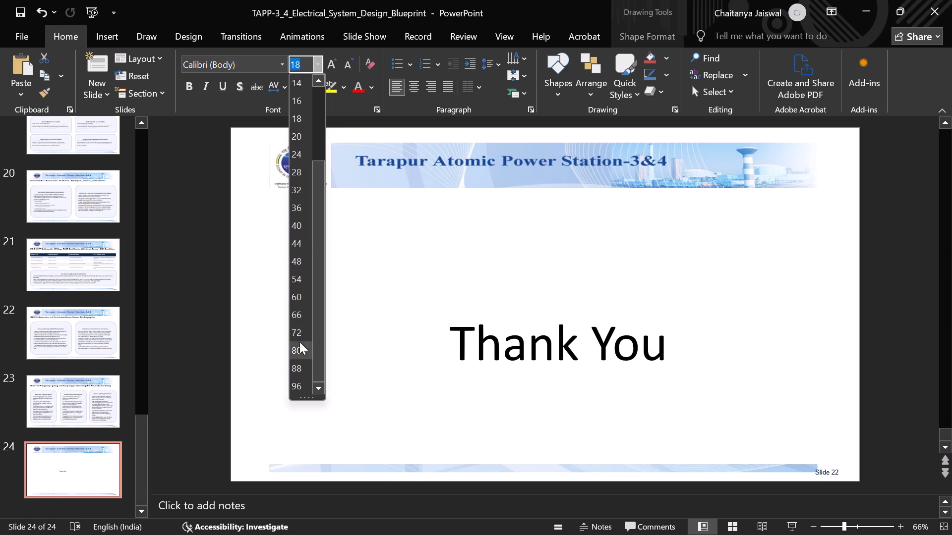
pyautogui.click(305, 388)
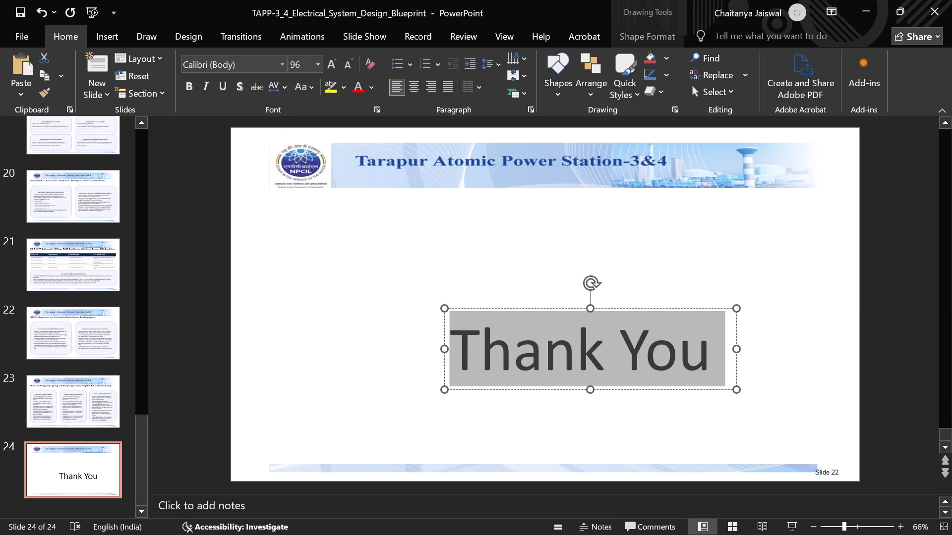
# Move the "Thank You" text box to the centre of slide 24 using the alignment guides.
pyautogui.moveTo(497, 391); pyautogui.dragTo(453, 344)
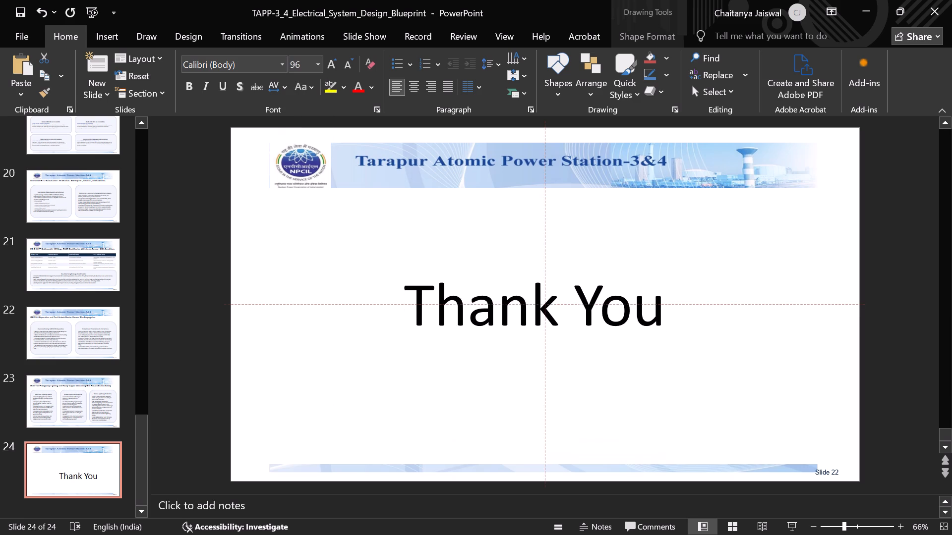
pyautogui.moveTo(453, 344); pyautogui.dragTo(454, 349)
pyautogui.click(613, 424)
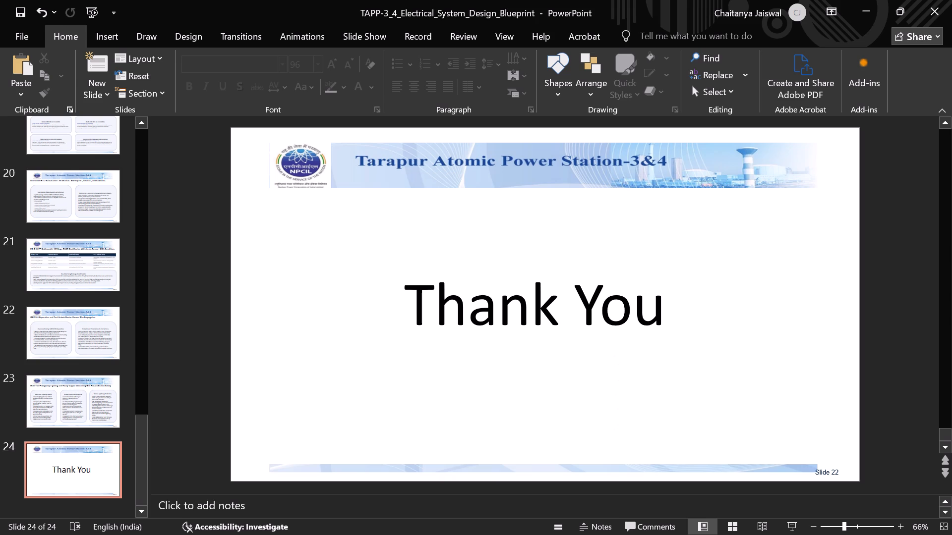
# Open slide 23 and compare it with sections 5.5 Earthing system and 5.6 Lightning Protection in the Chapter_5 Word document.
pyautogui.click(92, 383)
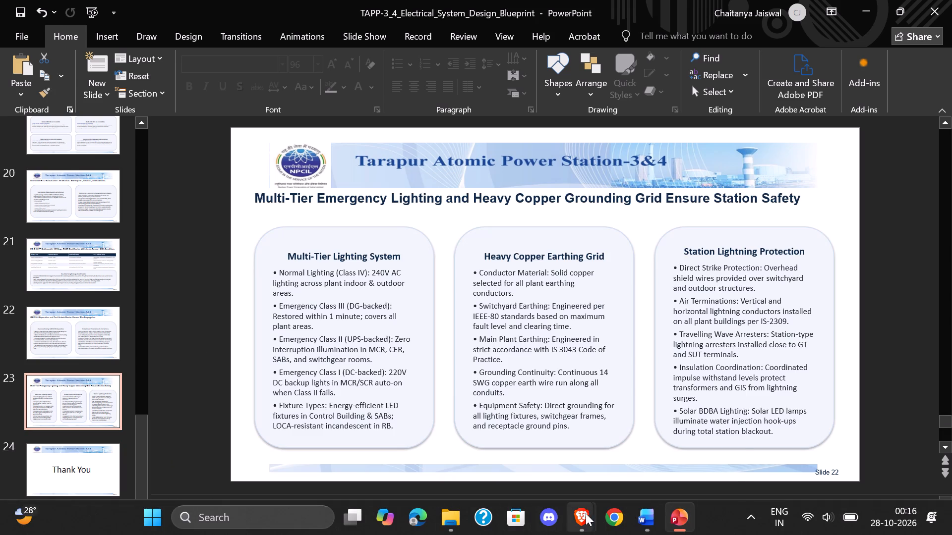
pyautogui.click(651, 527)
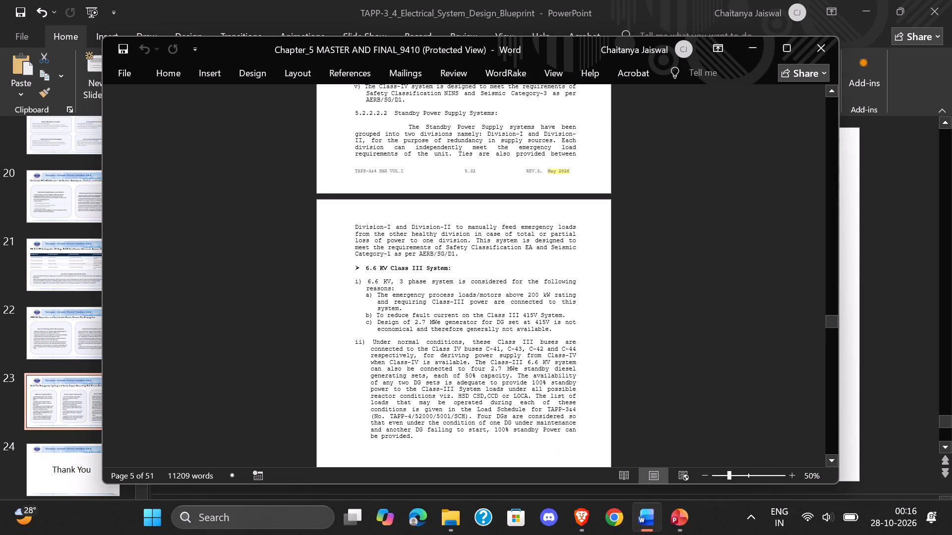
pyautogui.scroll(-20, 606, 384)
pyautogui.scroll(-12, 606, 384)
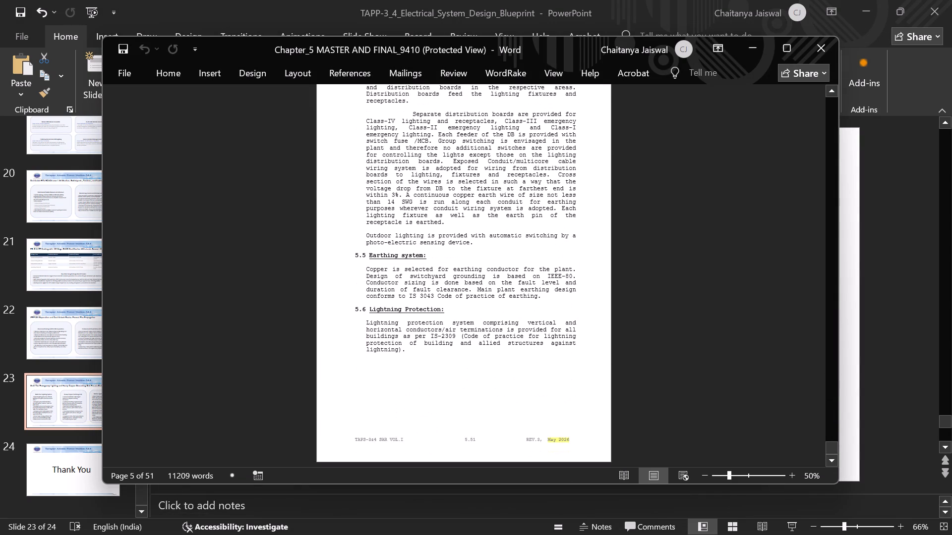
pyautogui.scroll(-2, 606, 384)
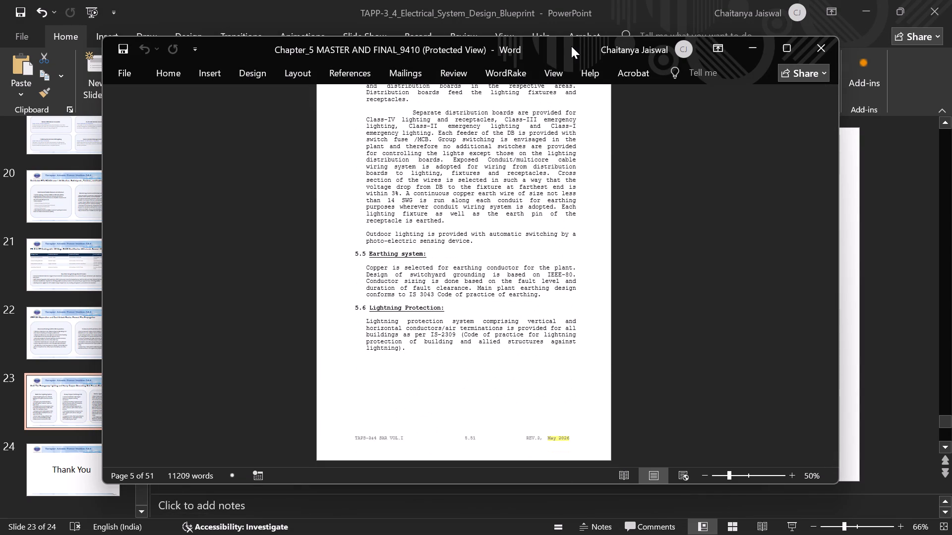
pyautogui.moveTo(571, 46); pyautogui.dragTo(373, 376)
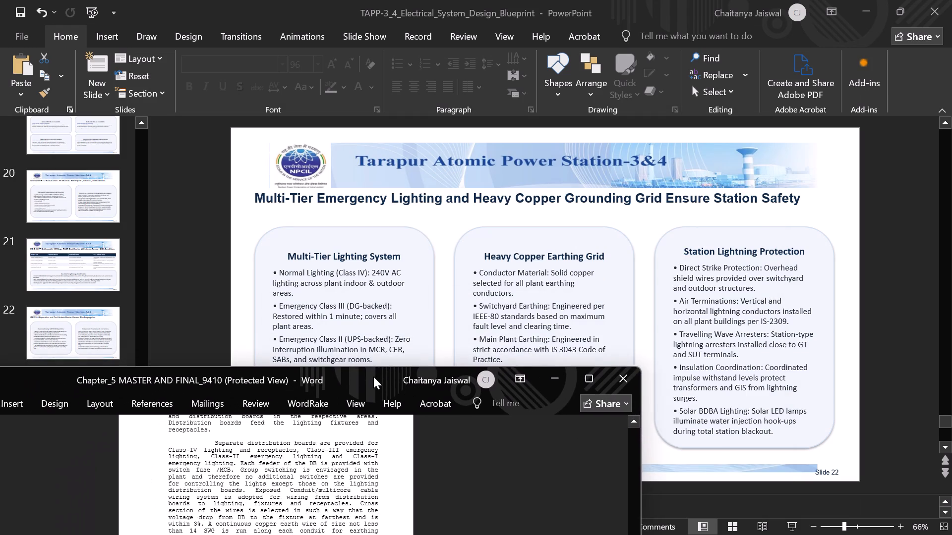
pyautogui.moveTo(373, 376); pyautogui.dragTo(447, 347)
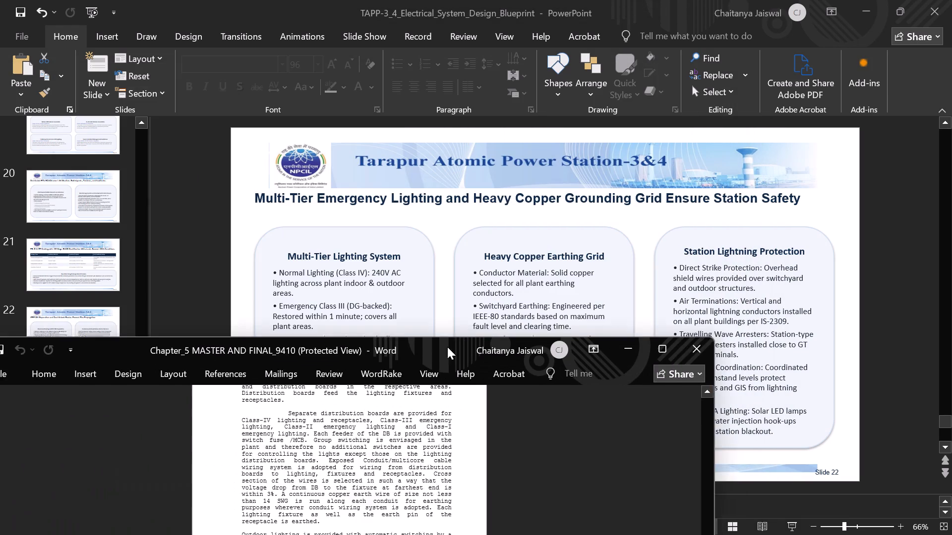
pyautogui.moveTo(447, 347); pyautogui.dragTo(184, 424)
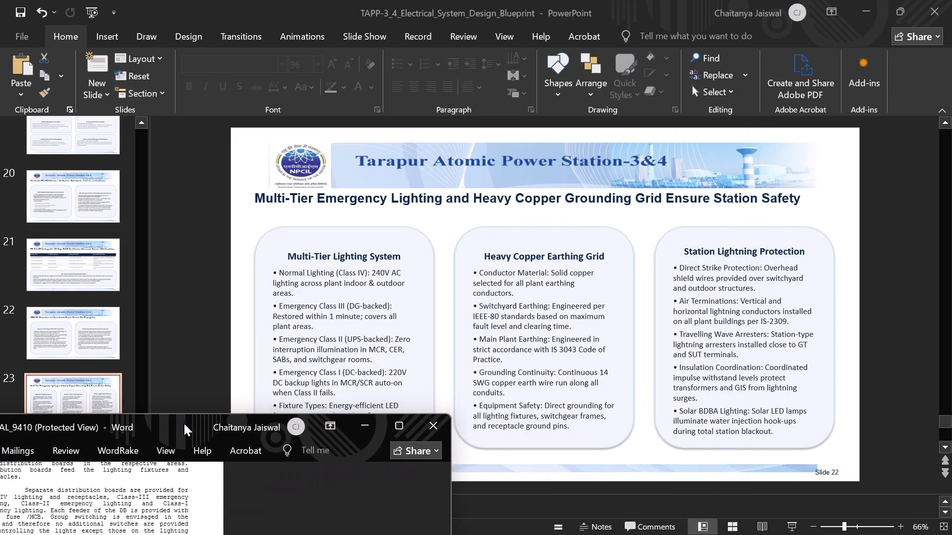
pyautogui.moveTo(184, 424); pyautogui.dragTo(270, 475)
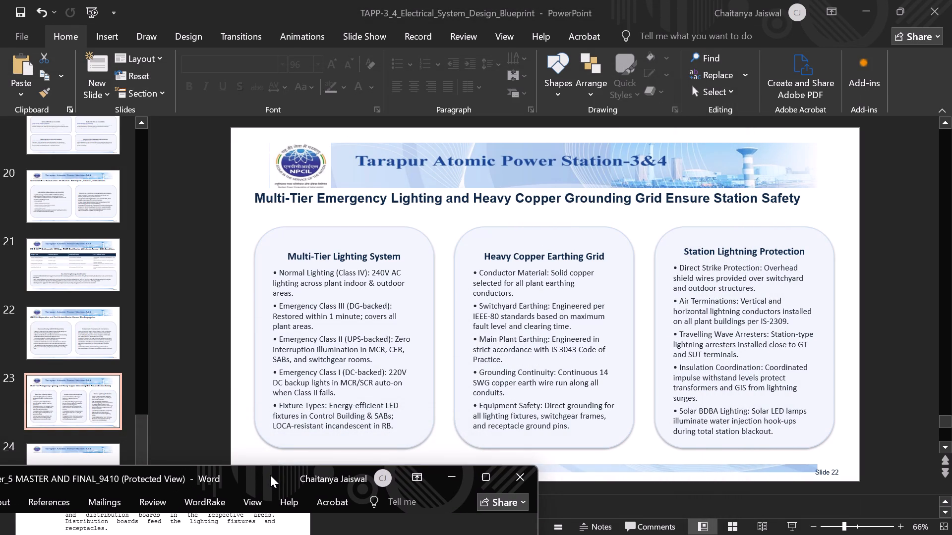
pyautogui.moveTo(270, 475); pyautogui.dragTo(142, 128)
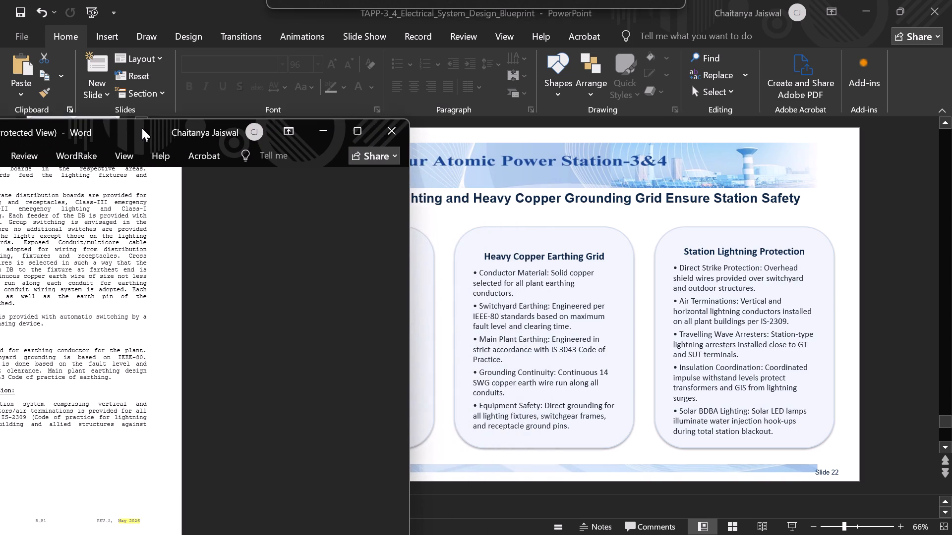
pyautogui.moveTo(142, 128); pyautogui.dragTo(233, 40)
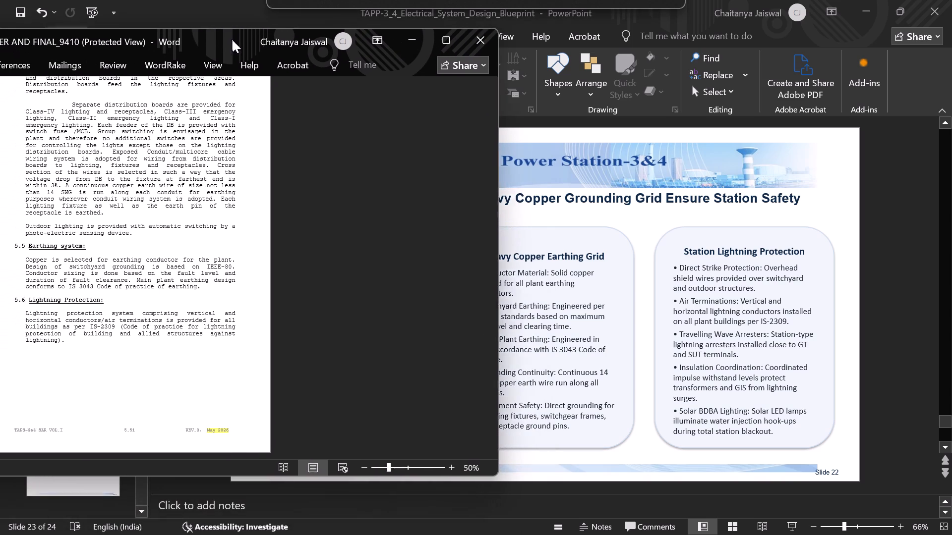
pyautogui.moveTo(233, 40); pyautogui.dragTo(416, 46)
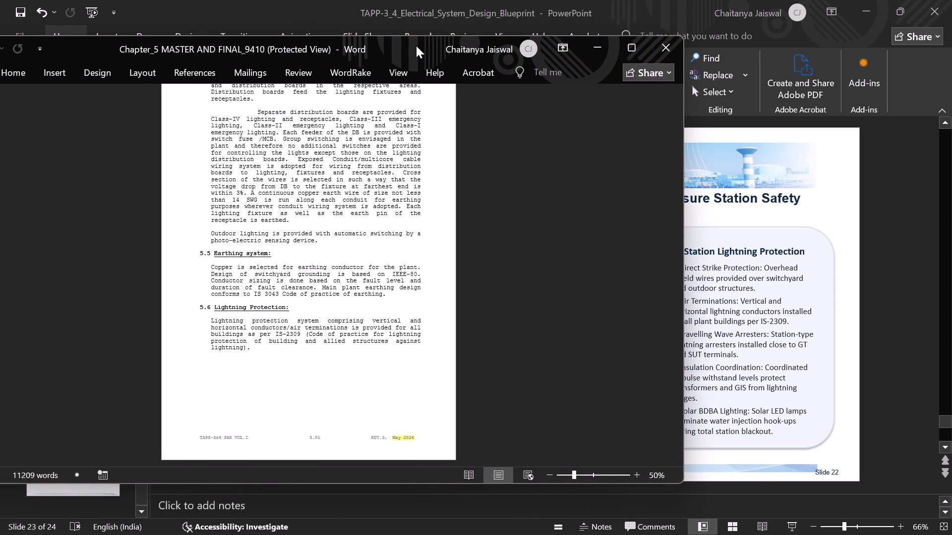
# Find section 5.4.2.2.2 Choice of Lighting Fixtures in the Word document and place it alongside slide 23 for comparison.
pyautogui.press('Up')
pyautogui.press('Up')
pyautogui.press('Down')
pyautogui.press('End')
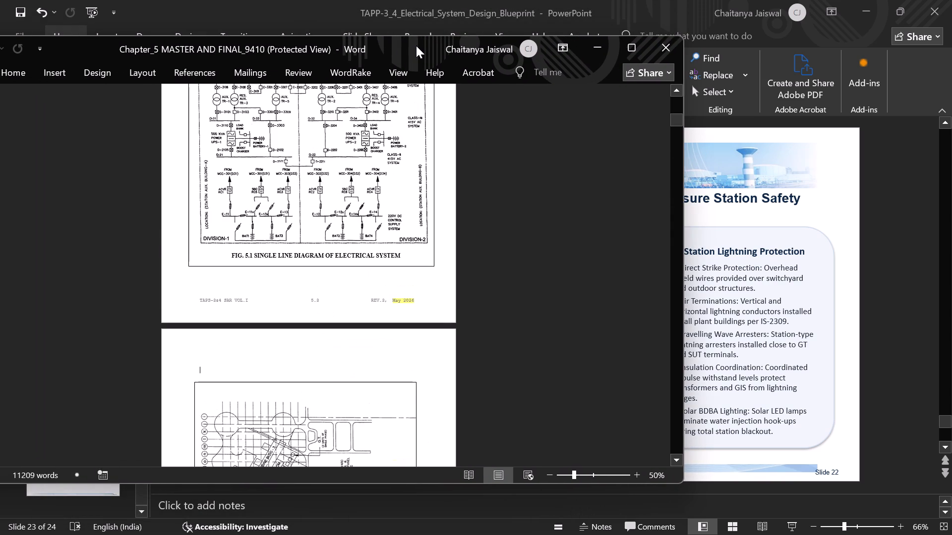
pyautogui.click(505, 240)
pyautogui.press('End')
pyautogui.scroll(-20, 505, 240)
pyautogui.scroll(-20, 505, 240)
pyautogui.scroll(-13, 505, 240)
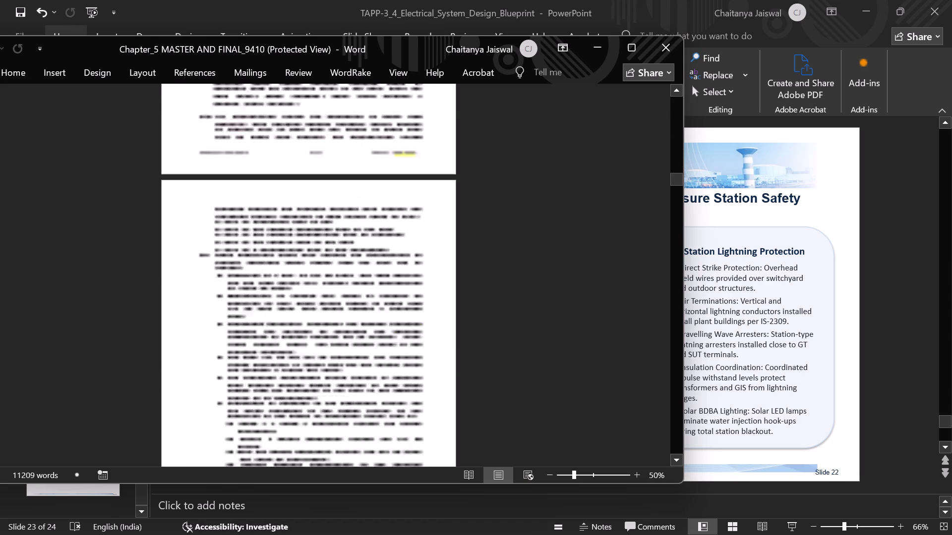
pyautogui.scroll(-20, 505, 240)
pyautogui.scroll(-18, 505, 240)
pyautogui.scroll(1, 505, 240)
pyautogui.scroll(-20, 505, 240)
pyautogui.scroll(-20, 505, 240)
pyautogui.scroll(-20, 505, 240)
pyautogui.scroll(7, 505, 240)
pyautogui.scroll(-20, 505, 240)
pyautogui.scroll(-20, 505, 240)
pyautogui.scroll(-8, 505, 240)
pyautogui.scroll(3, 505, 240)
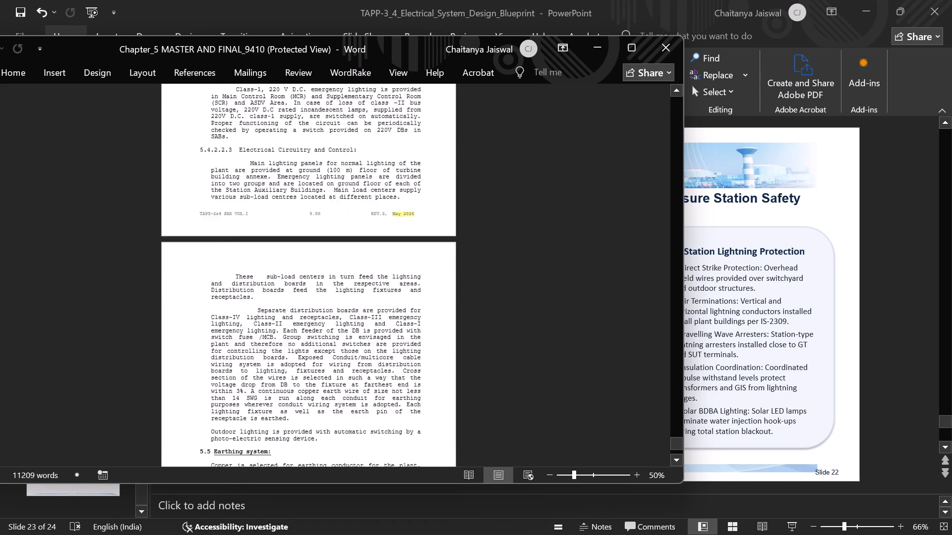
pyautogui.scroll(1, 505, 240)
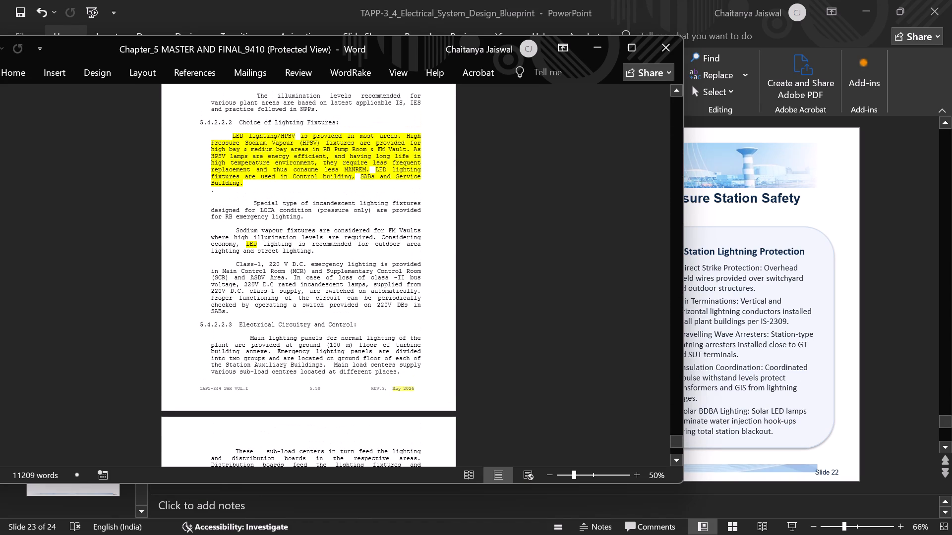
pyautogui.moveTo(412, 49); pyautogui.dragTo(793, 32)
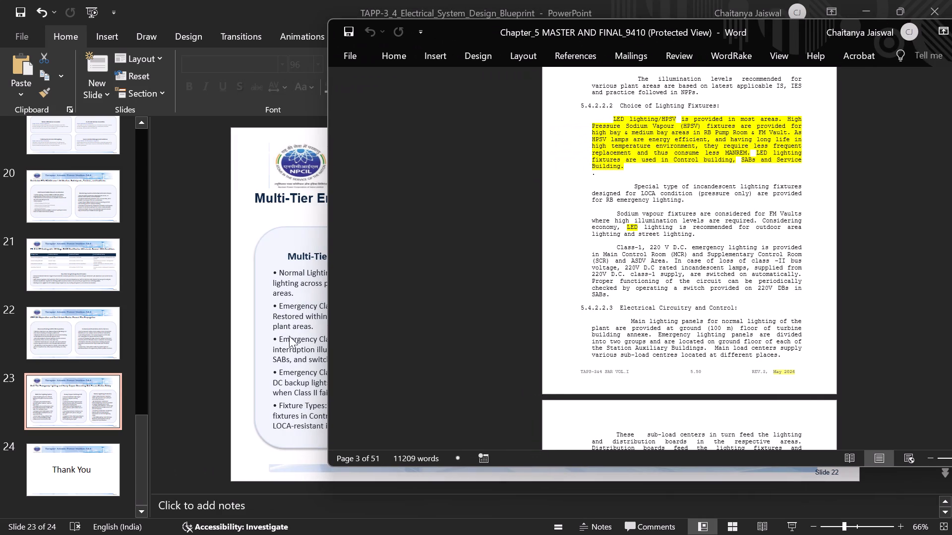
# Browse slides 15 to 24 of the presentation with the Word source kept alongside.
pyautogui.scroll(1, 220, 343)
pyautogui.scroll(-2, 220, 343)
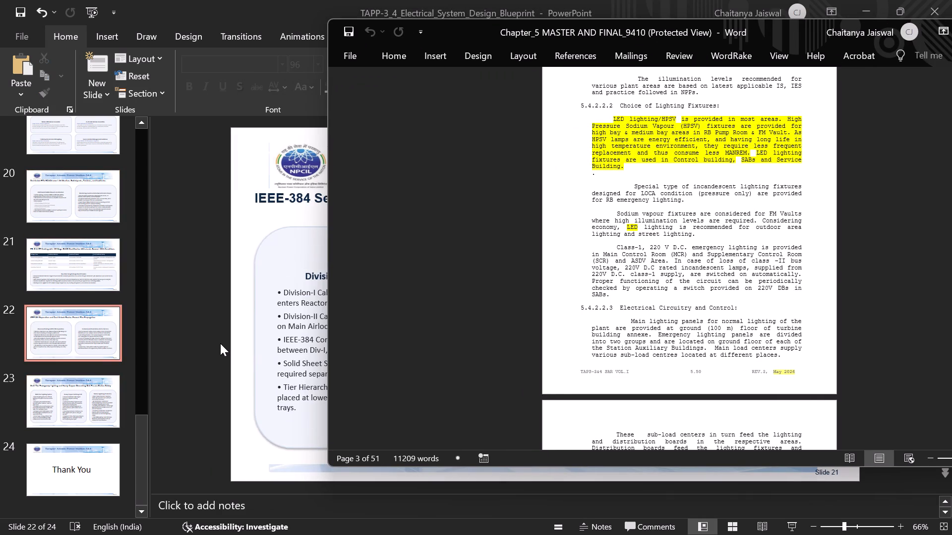
pyautogui.scroll(-1, 220, 343)
pyautogui.moveTo(459, 35); pyautogui.dragTo(640, 32)
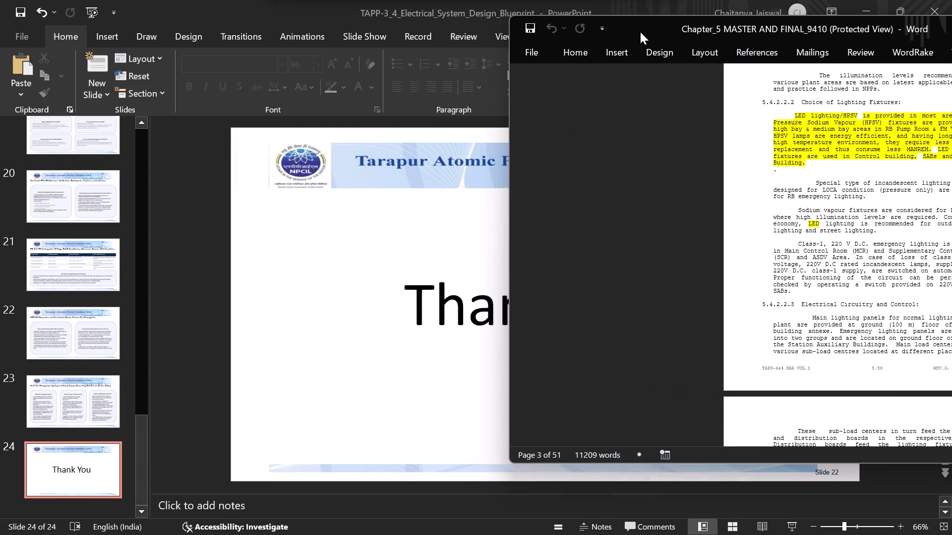
pyautogui.scroll(2, 352, 246)
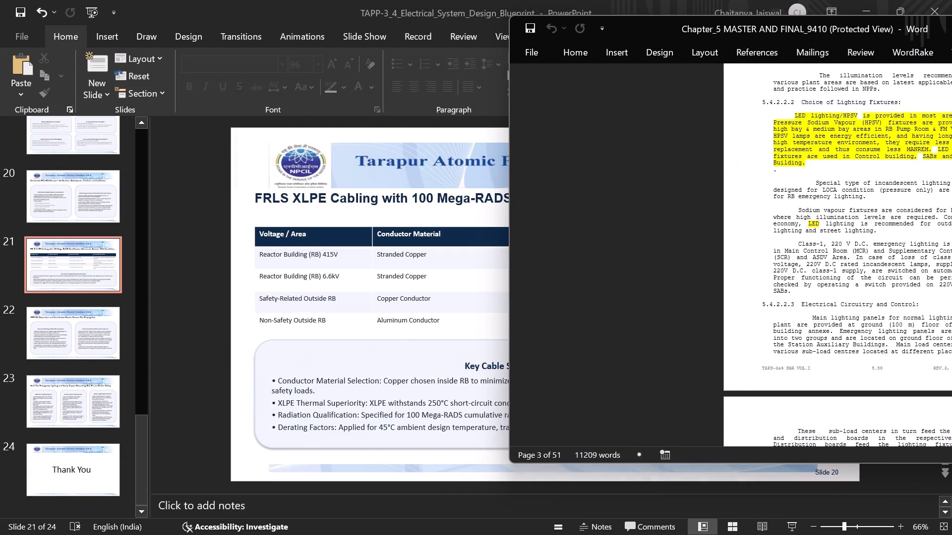
pyautogui.scroll(1, 352, 246)
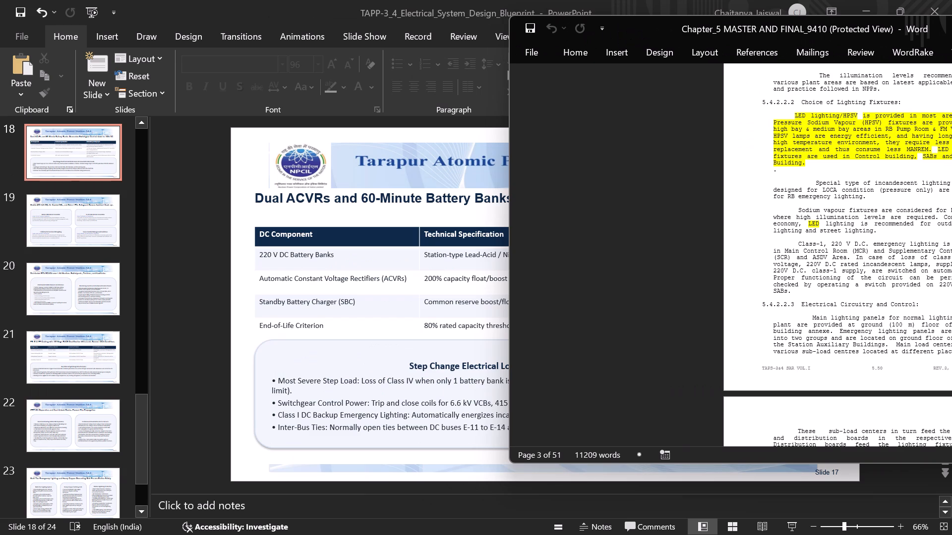
pyautogui.scroll(2, 352, 246)
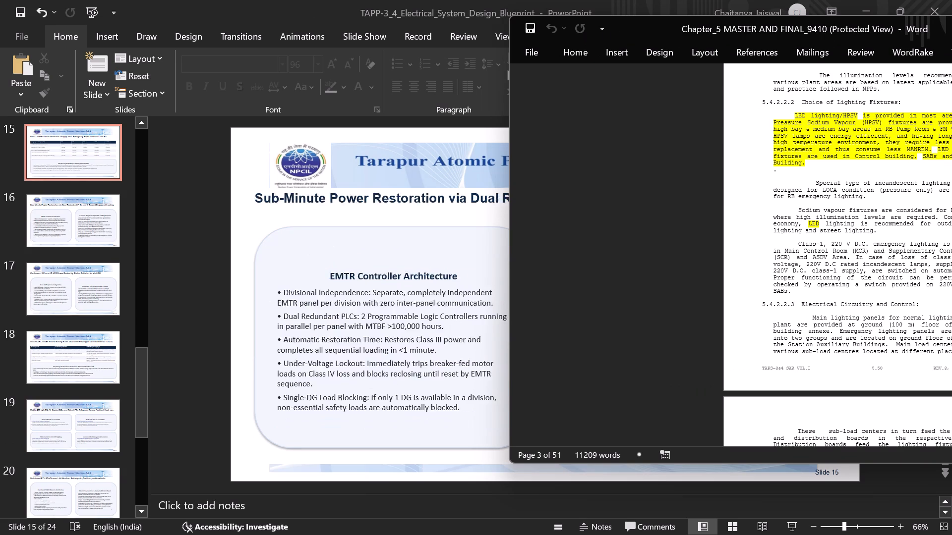
pyautogui.scroll(-2, 352, 246)
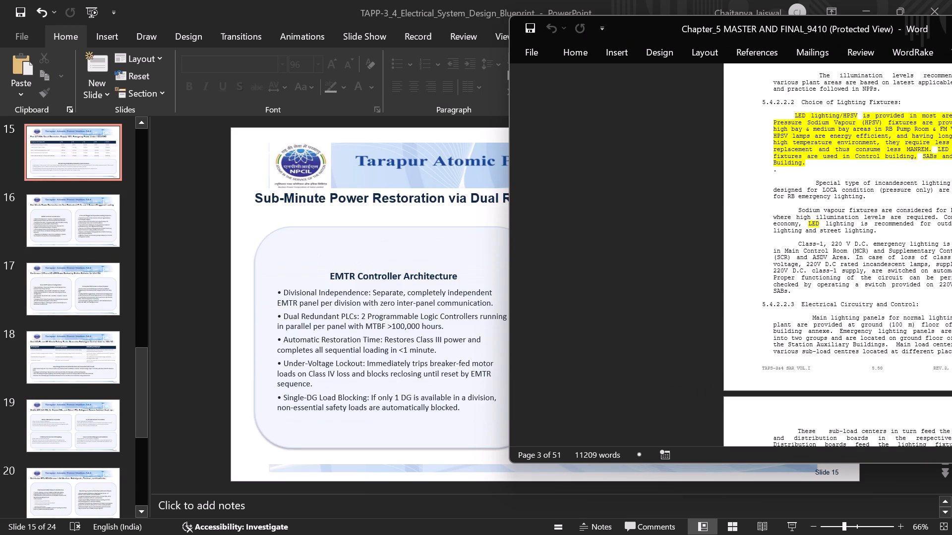
pyautogui.scroll(-2, 352, 246)
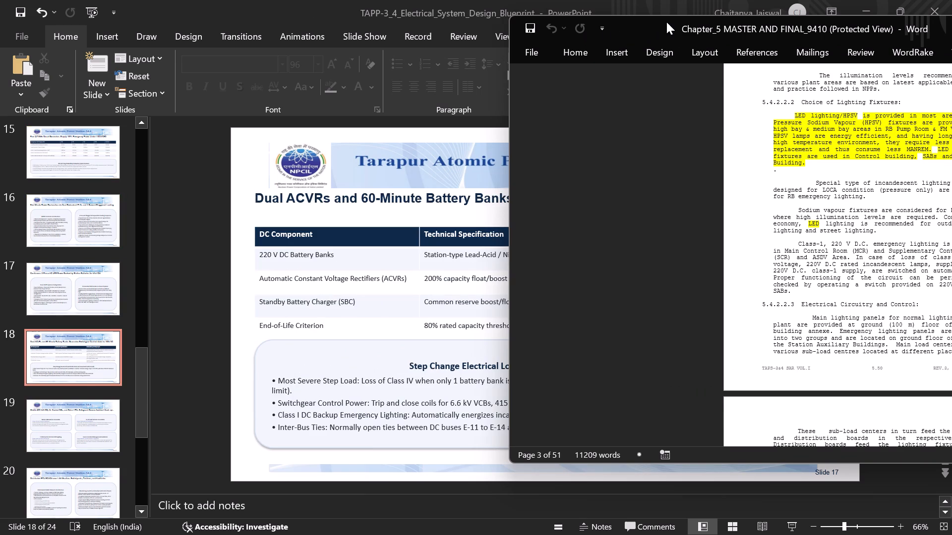
# Enlarge the Word document and read its lighting sections, from Choice of Lighting Fixtures back to Class-III Emergency lighting.
pyautogui.moveTo(666, 22); pyautogui.dragTo(397, 16)
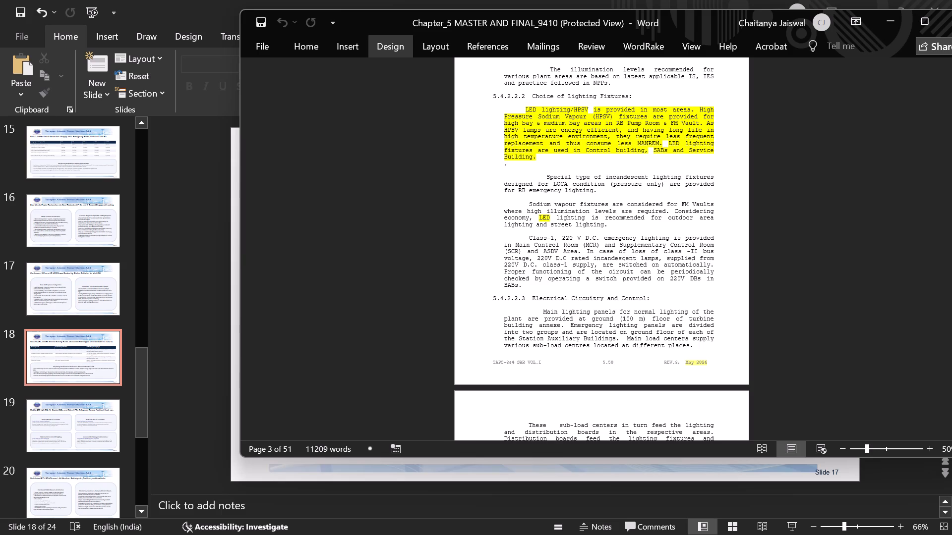
pyautogui.keyDown('ctrl'); pyautogui.scroll(2, 614, 127); pyautogui.keyUp('ctrl')
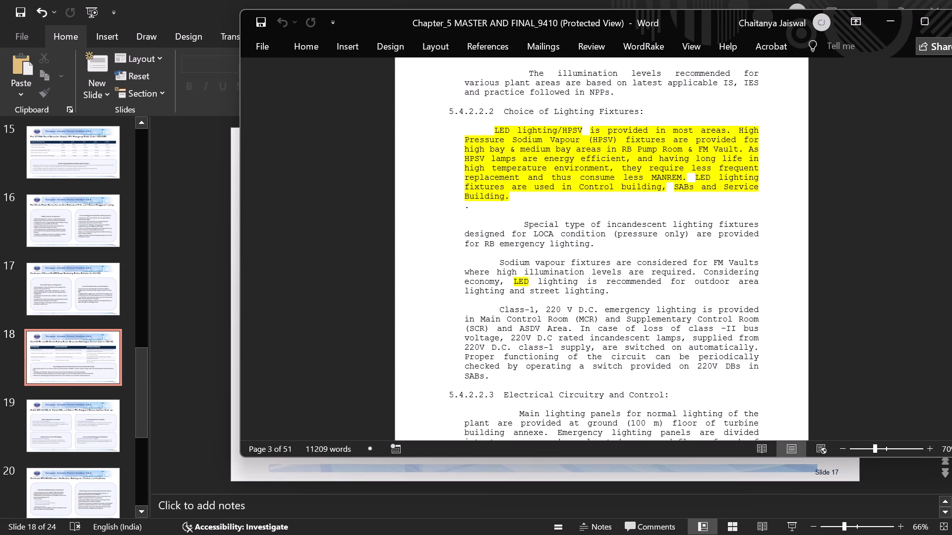
pyautogui.scroll(-4, 614, 127)
pyautogui.scroll(5, 614, 127)
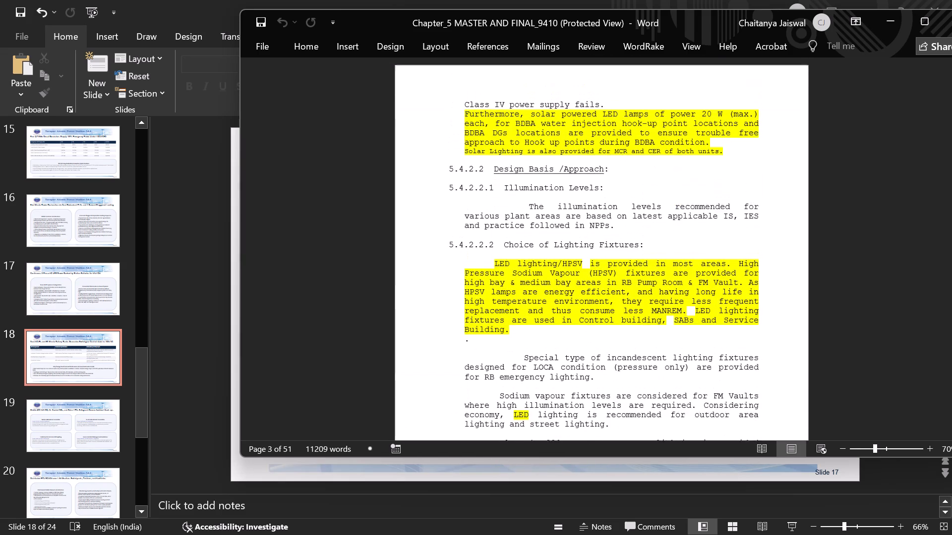
pyautogui.scroll(2, 614, 127)
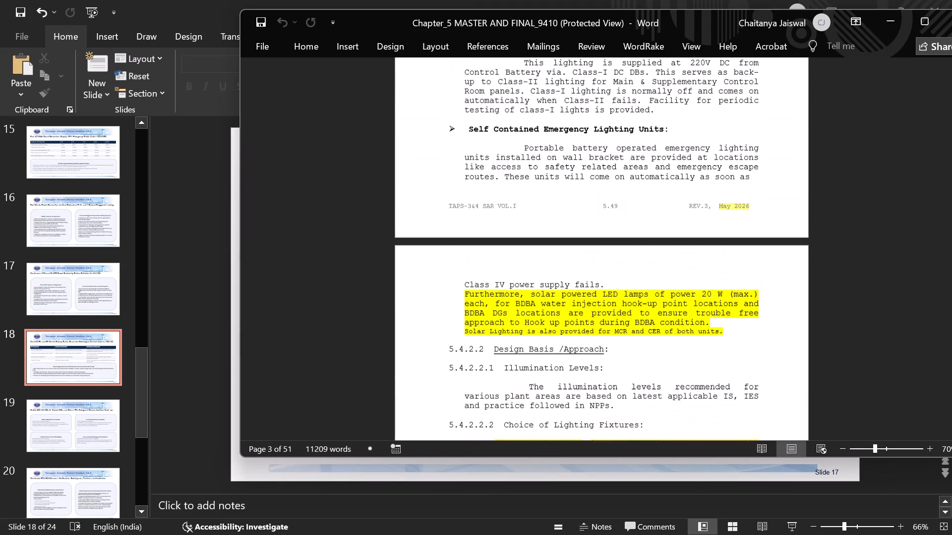
pyautogui.scroll(-1, 614, 127)
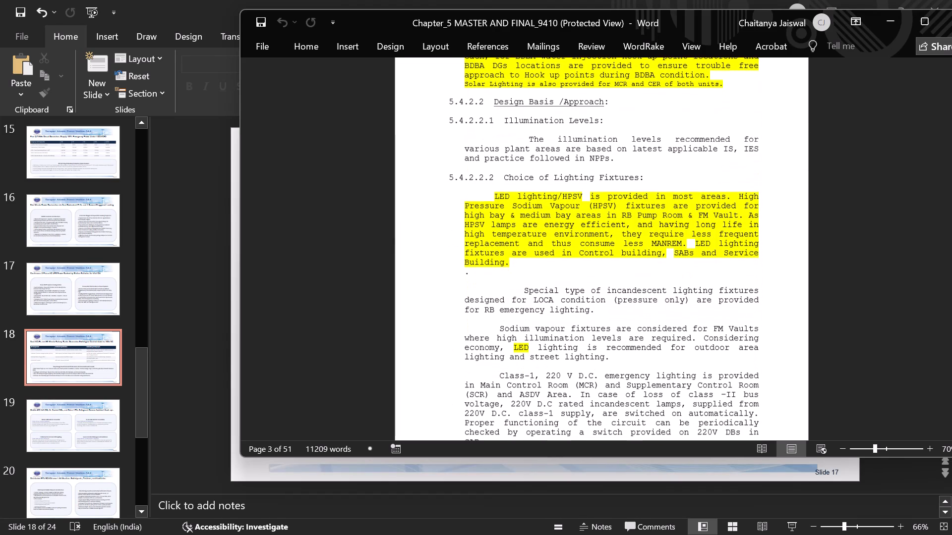
pyautogui.scroll(2, 614, 127)
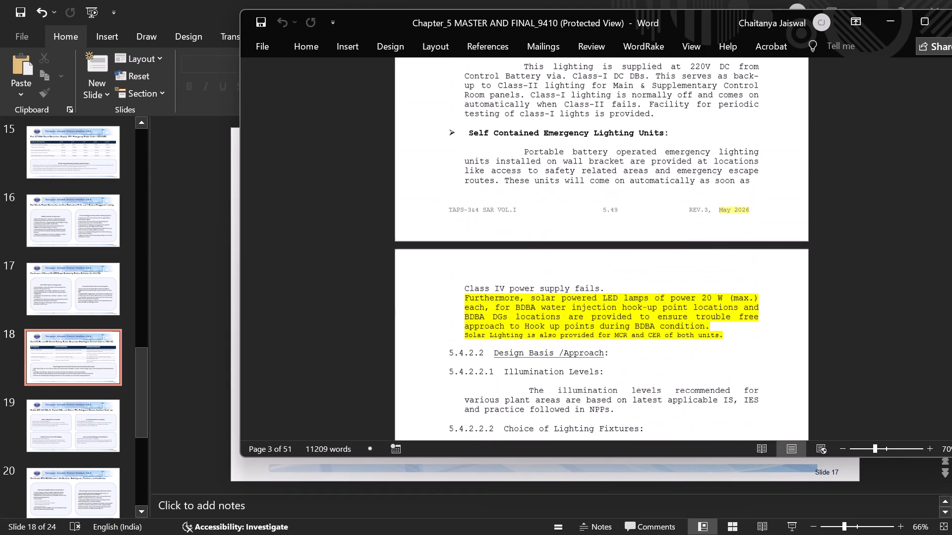
pyautogui.scroll(3, 614, 127)
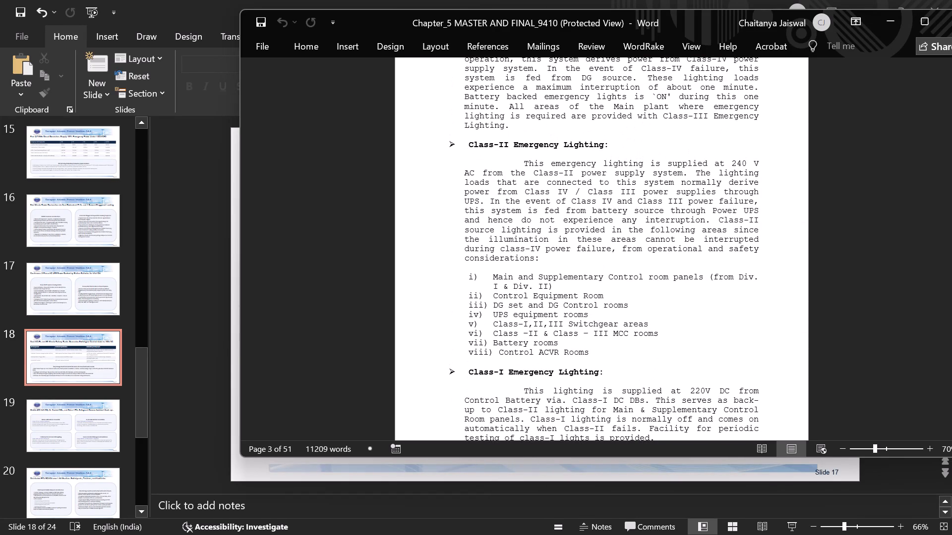
pyautogui.scroll(2, 614, 127)
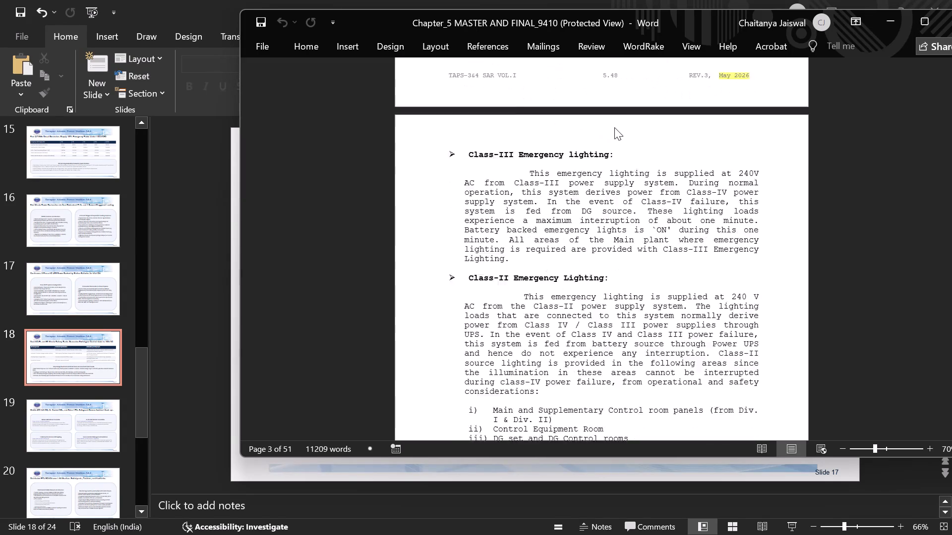
# Open slide 23 and set the Word document beside it to compare its lighting bullets with the Class-III, Class-II and Class-I Emergency Lighting sections.
pyautogui.click(295, 0)
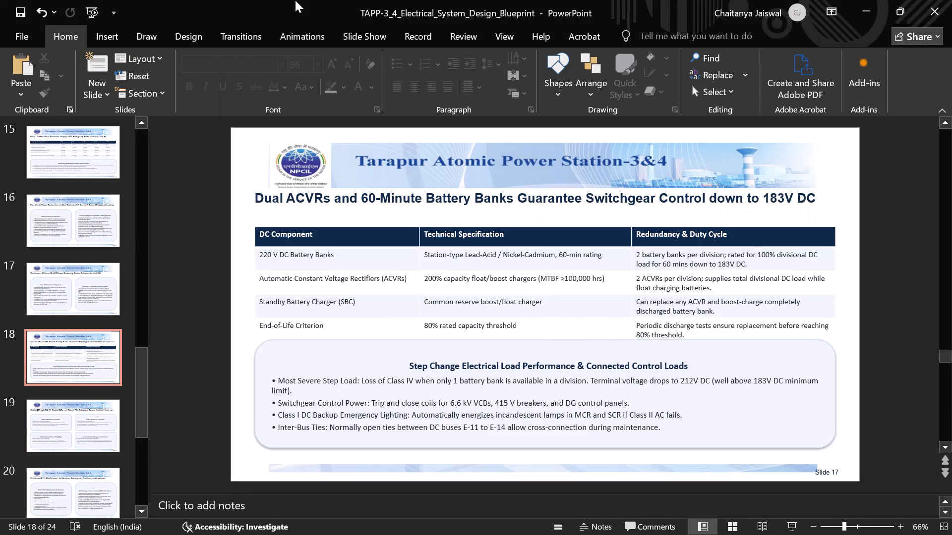
pyautogui.scroll(-7, 98, 432)
pyautogui.click(84, 381)
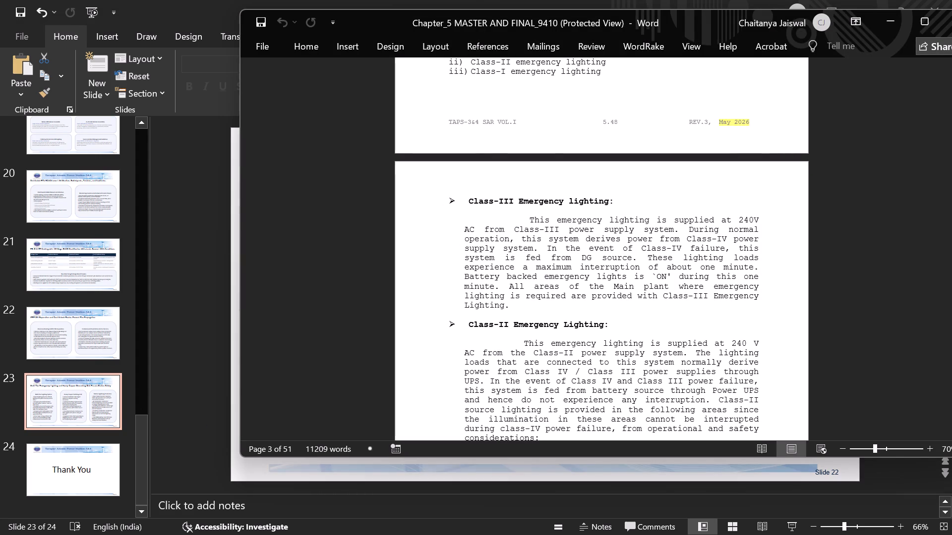
pyautogui.scroll(-1, 422, 349)
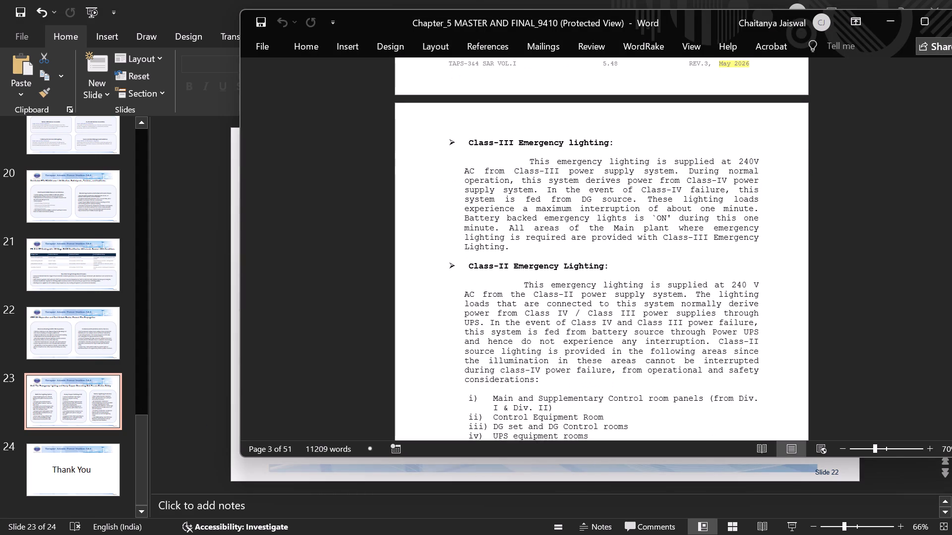
pyautogui.moveTo(390, 20); pyautogui.dragTo(726, 33)
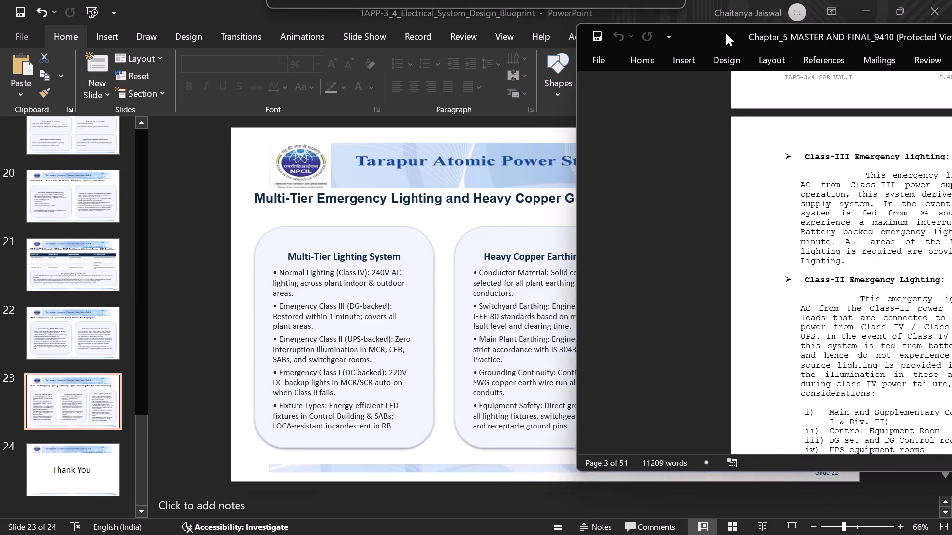
pyautogui.moveTo(726, 33); pyautogui.dragTo(581, 11)
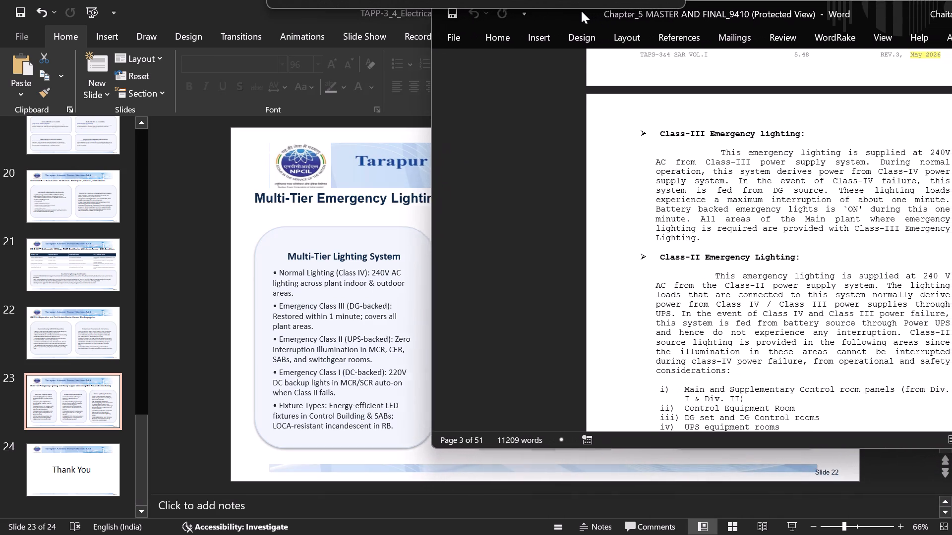
pyautogui.moveTo(581, 11); pyautogui.dragTo(476, 5)
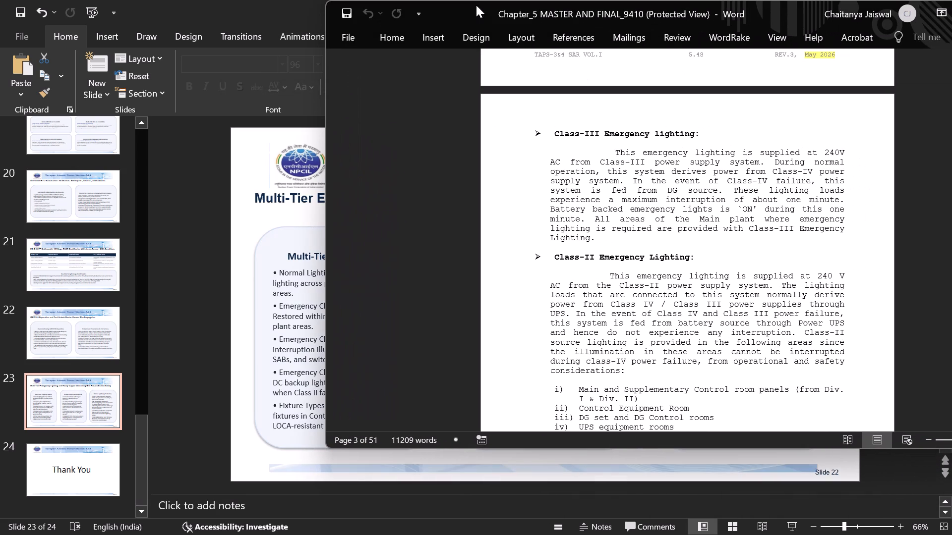
pyautogui.moveTo(476, 5); pyautogui.dragTo(560, 17)
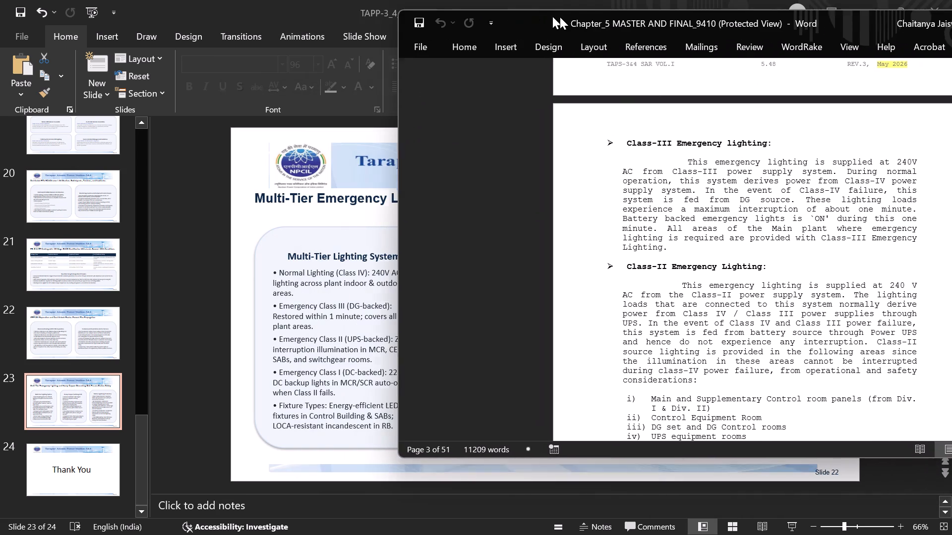
pyautogui.moveTo(560, 17); pyautogui.dragTo(558, 16)
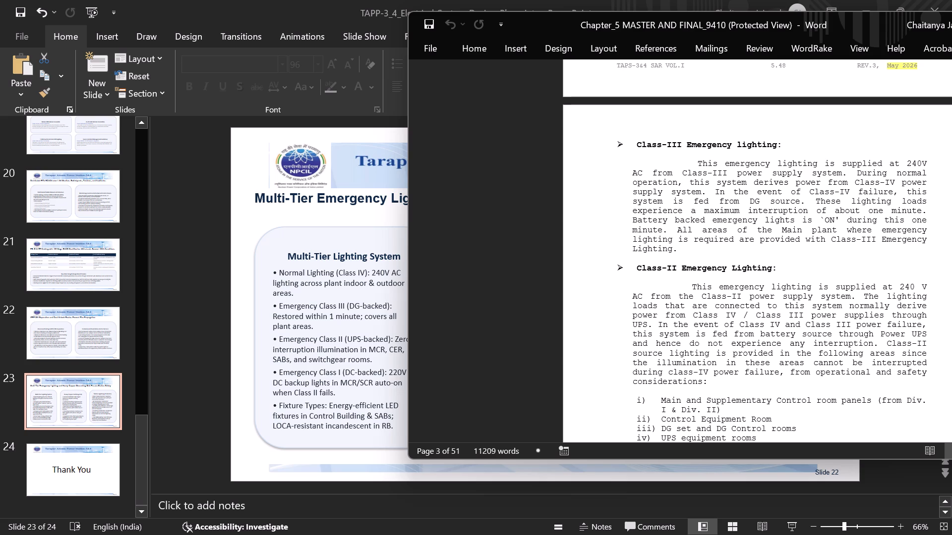
pyautogui.scroll(-1, 511, 312)
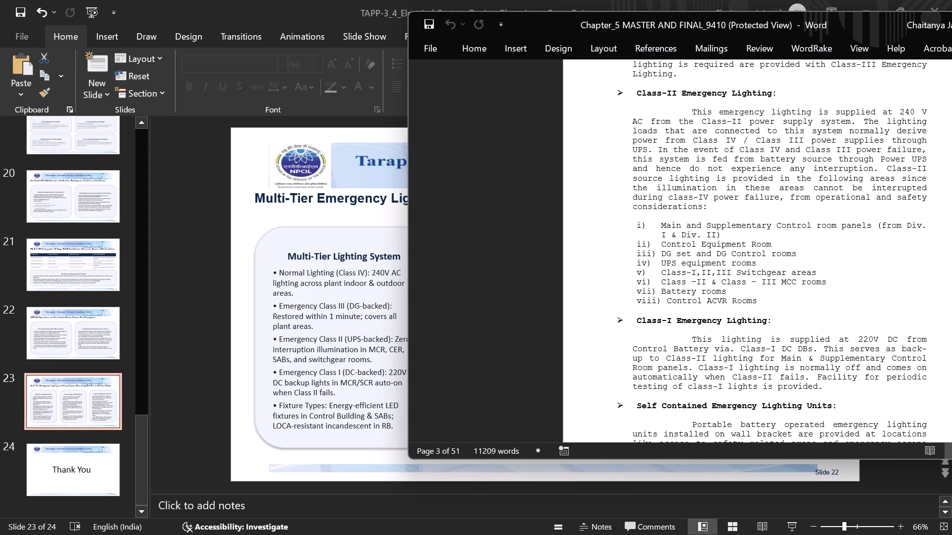
# Change "DC-backed" to "DCDBs-backed" in the Emergency Class I bullet of slide 23's Multi-Tier Lighting System box.
pyautogui.click(354, 372)
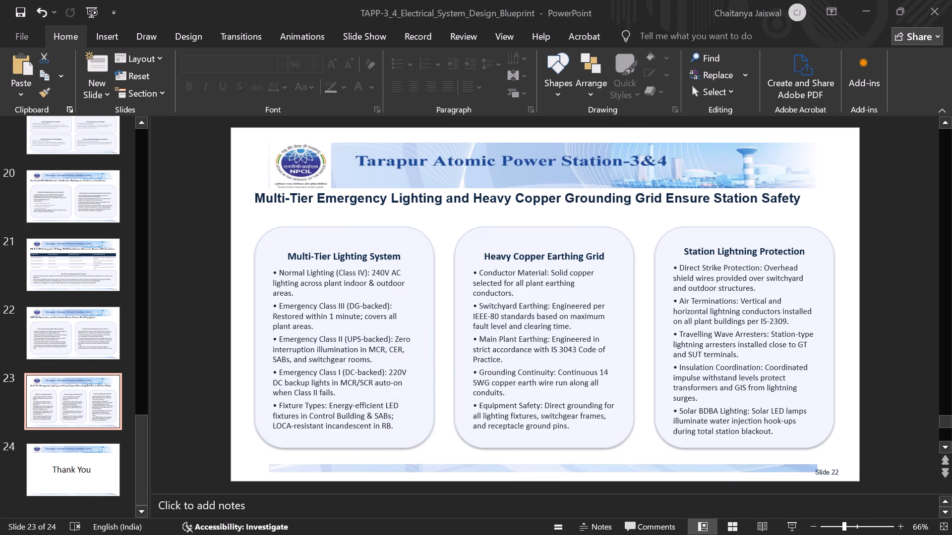
pyautogui.click(354, 372)
pyautogui.click(352, 372)
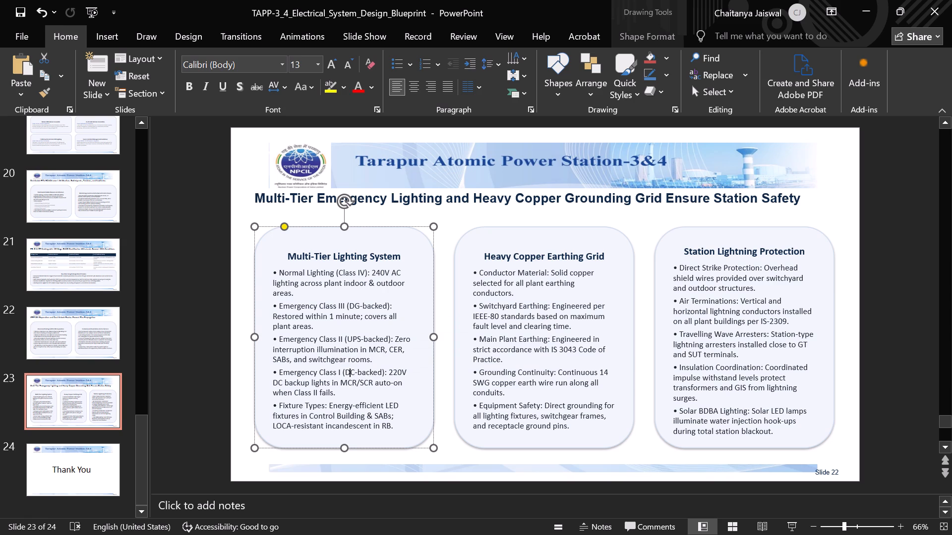
pyautogui.press('Right')
pyautogui.write('DB')
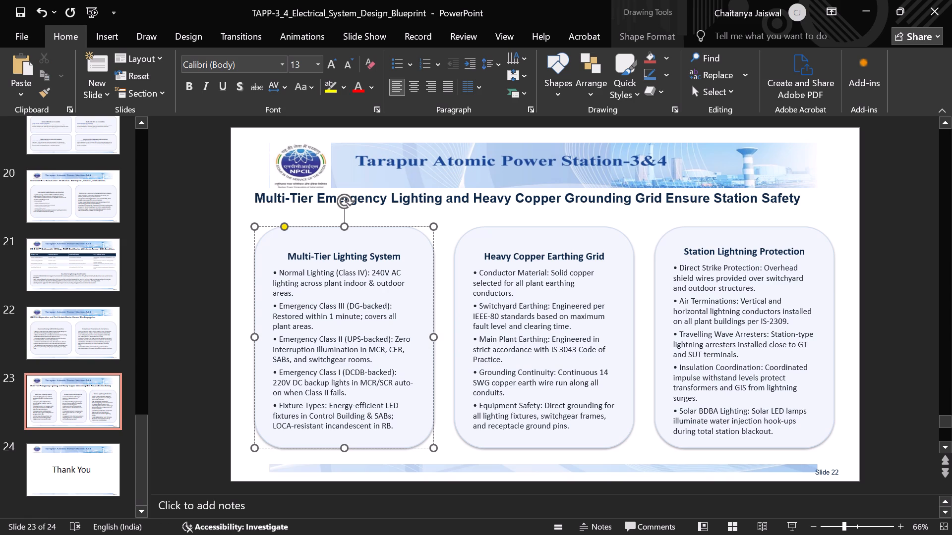
pyautogui.press('s')
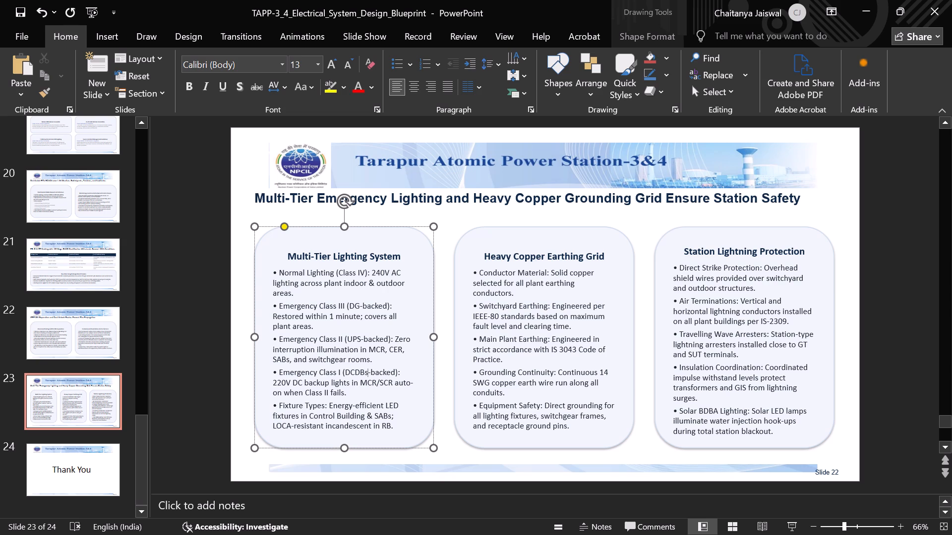
# Insert "240V AC." before "Restored within 1 minute" in slide 23's Emergency Class III bullet, checking the supply voltage in the Word source.
pyautogui.click(394, 308)
pyautogui.write('240')
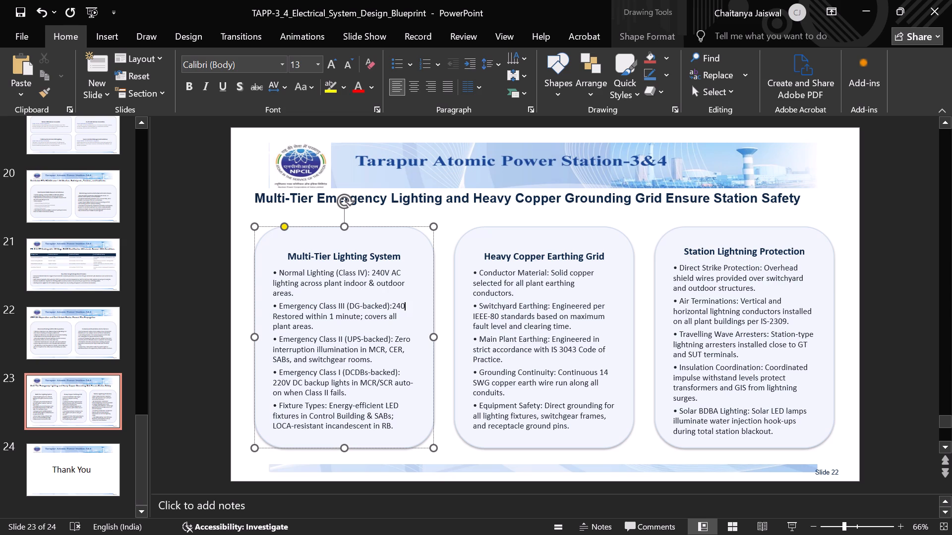
pyautogui.press('Left')
pyautogui.press('Left')
pyautogui.press('Left')
pyautogui.press('space')
pyautogui.press('End')
pyautogui.press('Left')
pyautogui.write('V')
pyautogui.press('space')
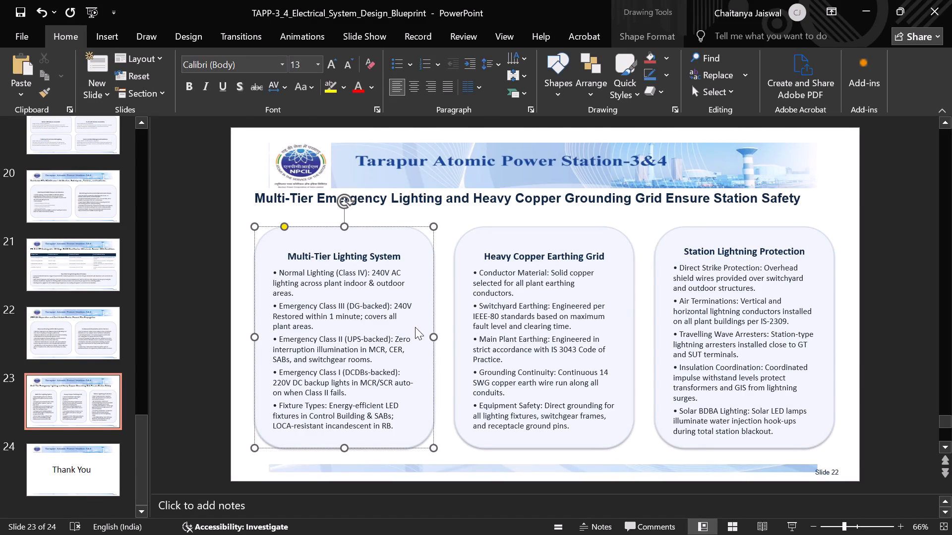
pyautogui.scroll(2, 704, 218)
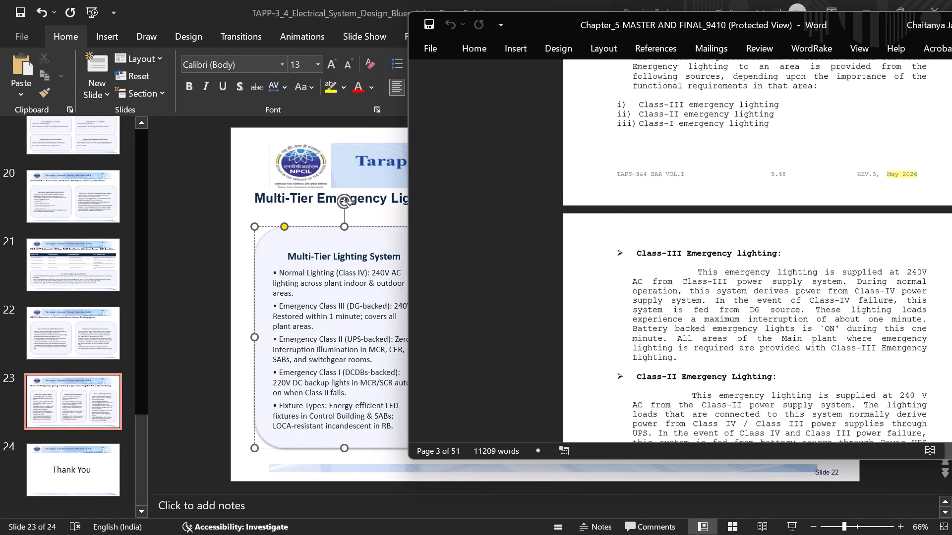
pyautogui.click(395, 308)
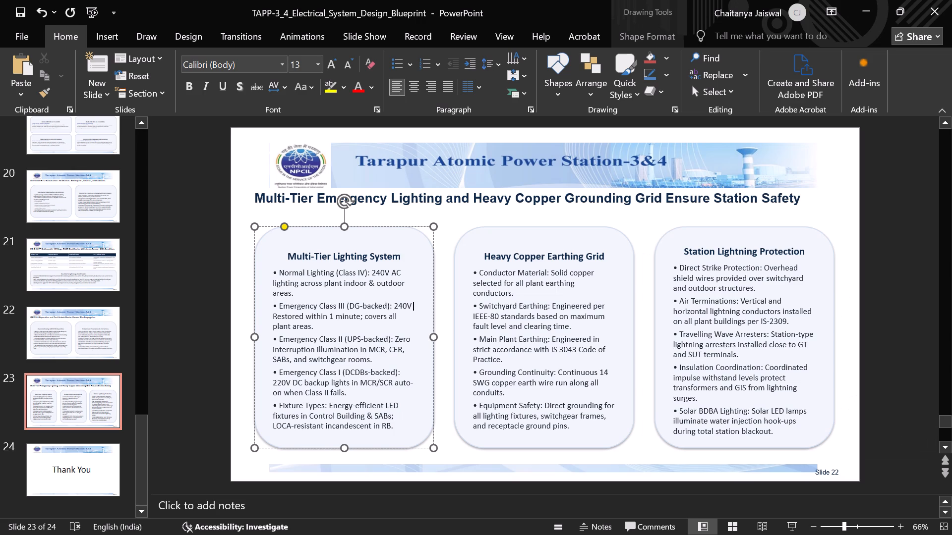
pyautogui.write('AC')
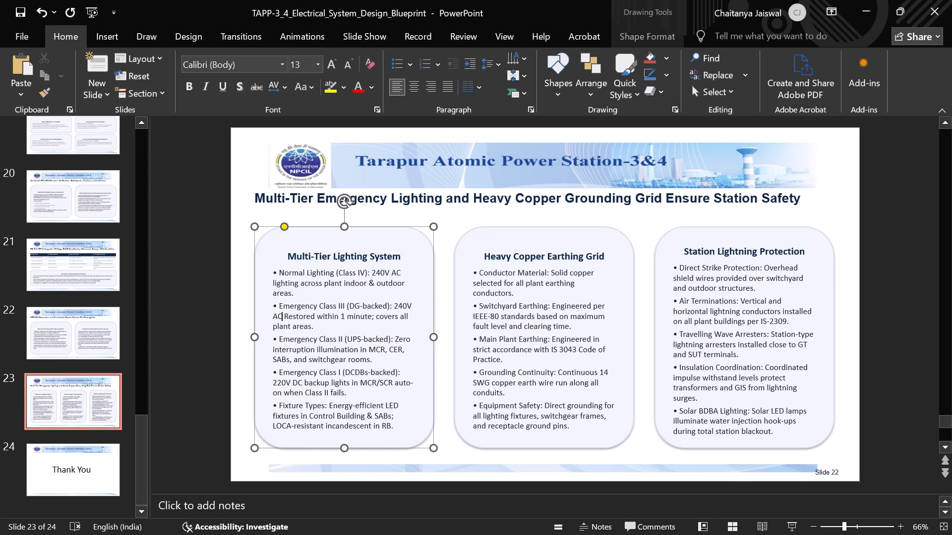
pyautogui.press('.')
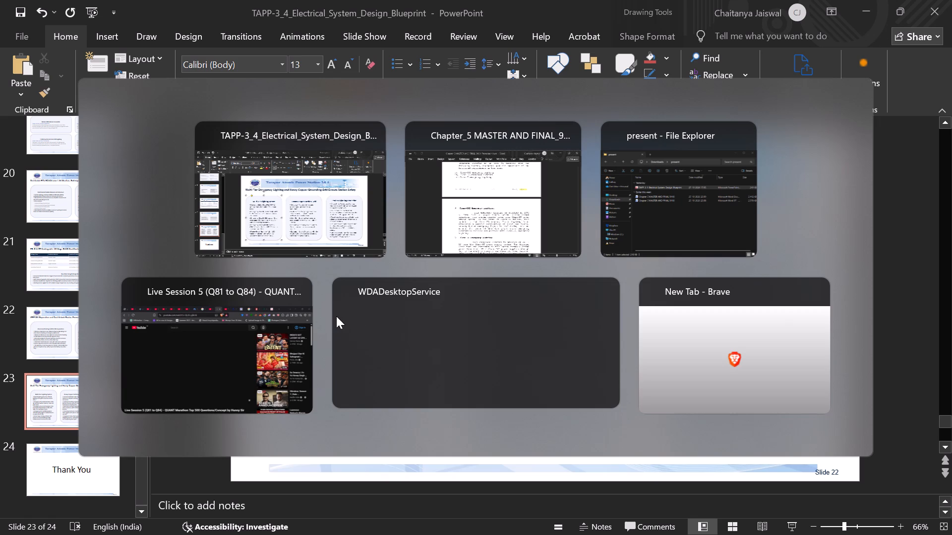
# Check slide 23's lighting bullets against the Normal Lighting and Emergency Lighting descriptions in the Word document.
pyautogui.scroll(-1, 569, 341)
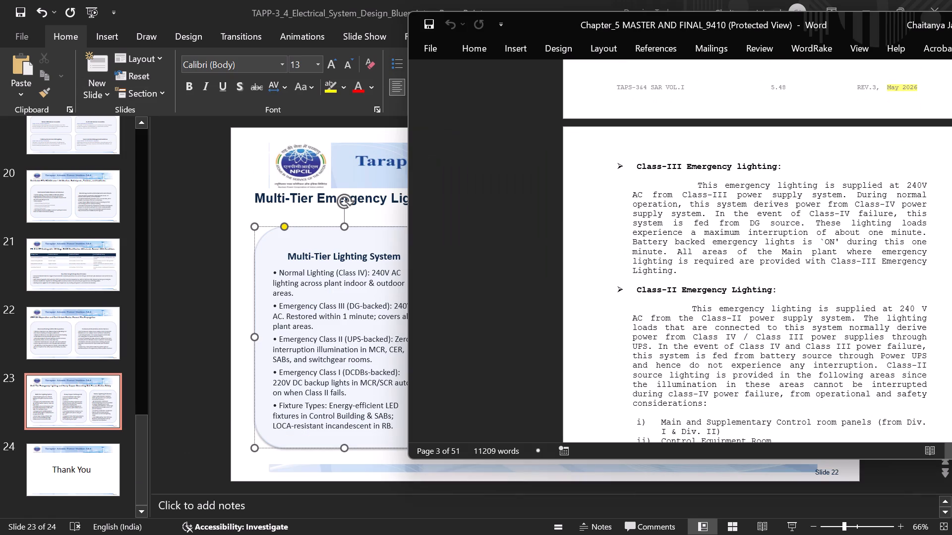
pyautogui.scroll(2, 540, 305)
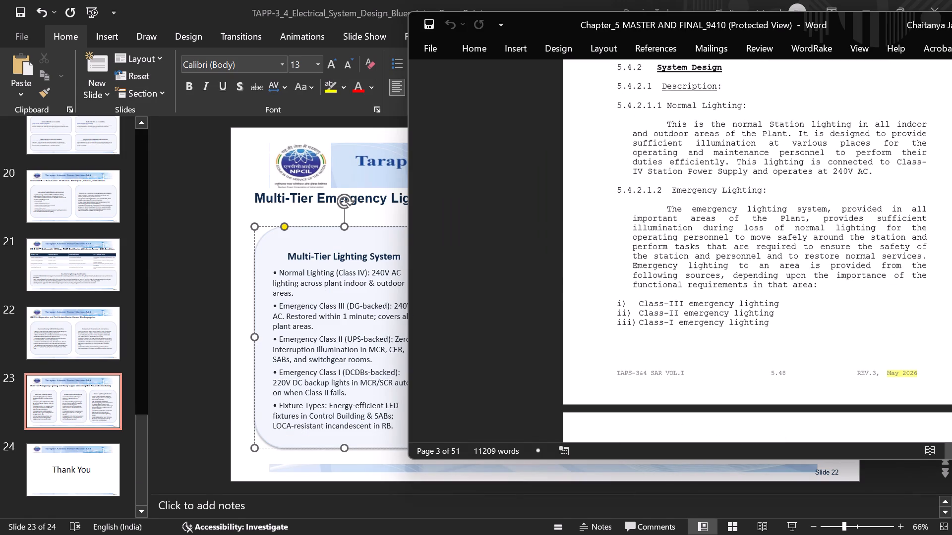
pyautogui.click(218, 185)
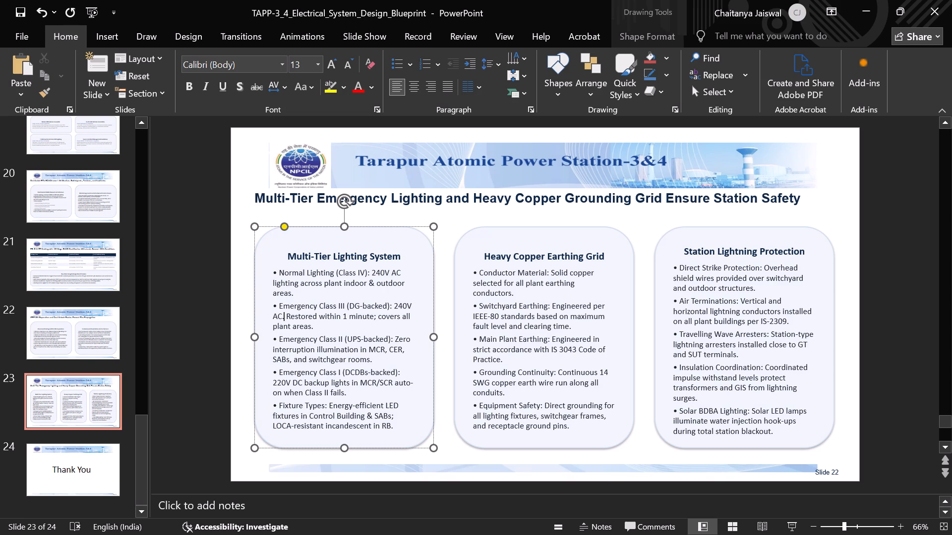
# Review the presentation's slides backwards from slide 22 to slide 17, reading their cabling, SCADA, severe accident and UPS content.
pyautogui.click(60, 329)
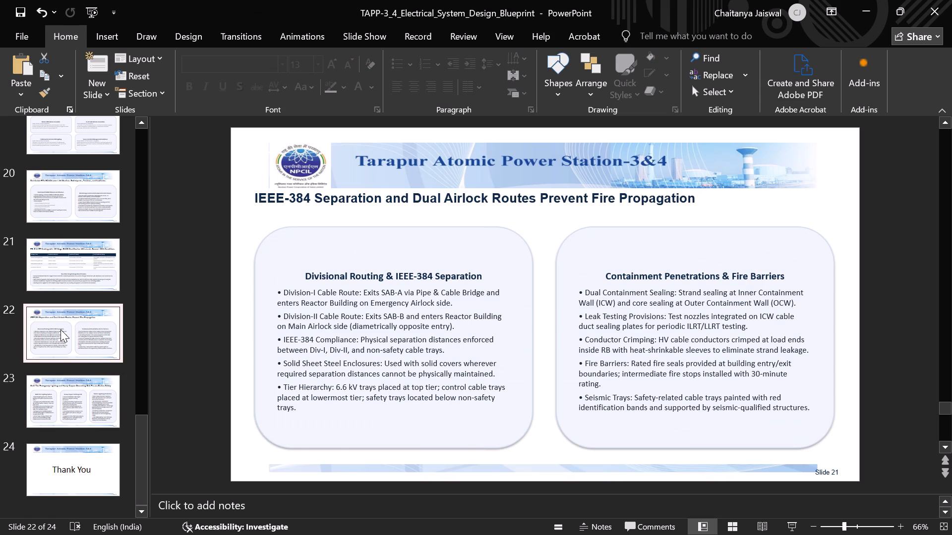
pyautogui.press('Up')
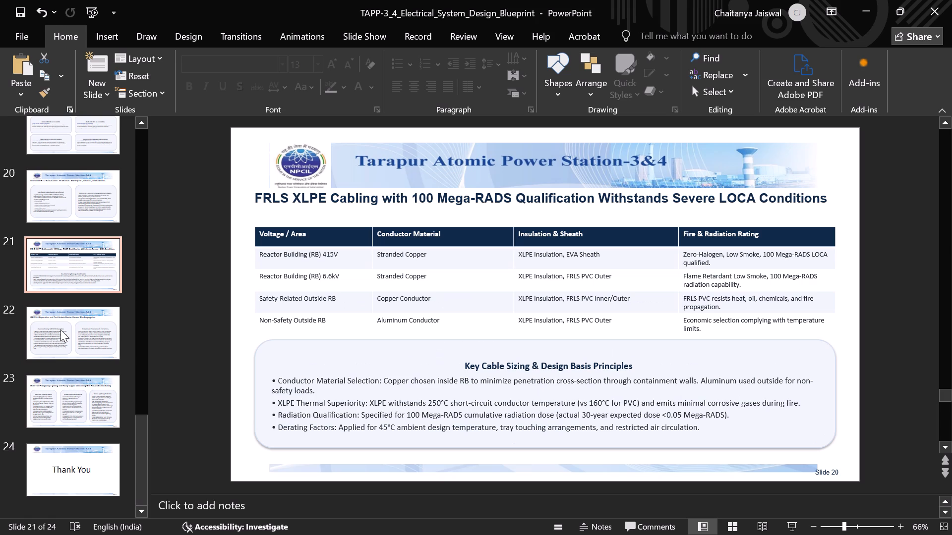
pyautogui.press('Up')
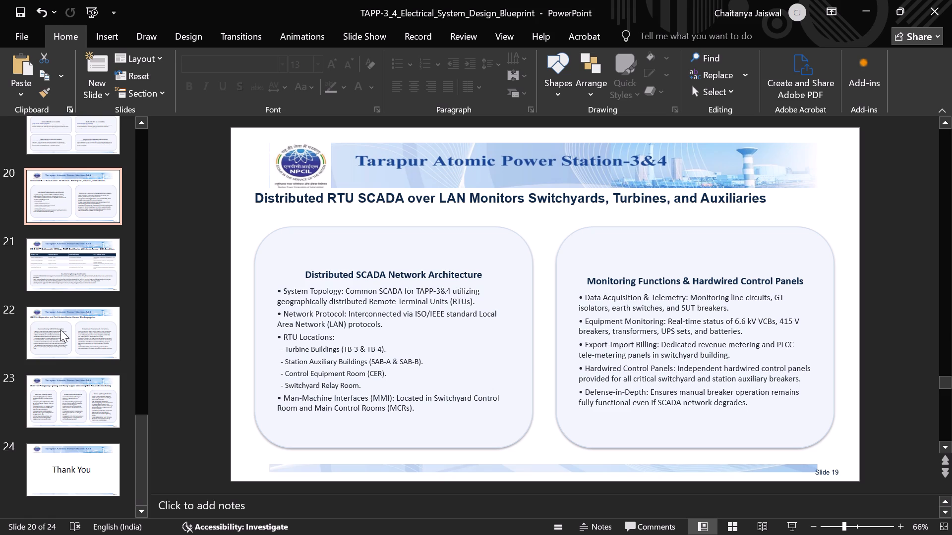
pyautogui.press('Up')
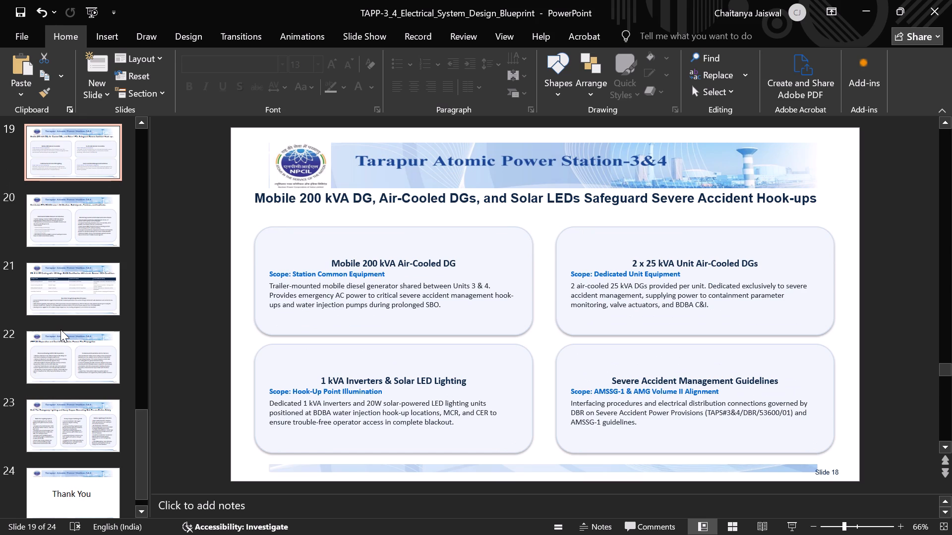
pyautogui.press('Up')
pyautogui.press('Up')
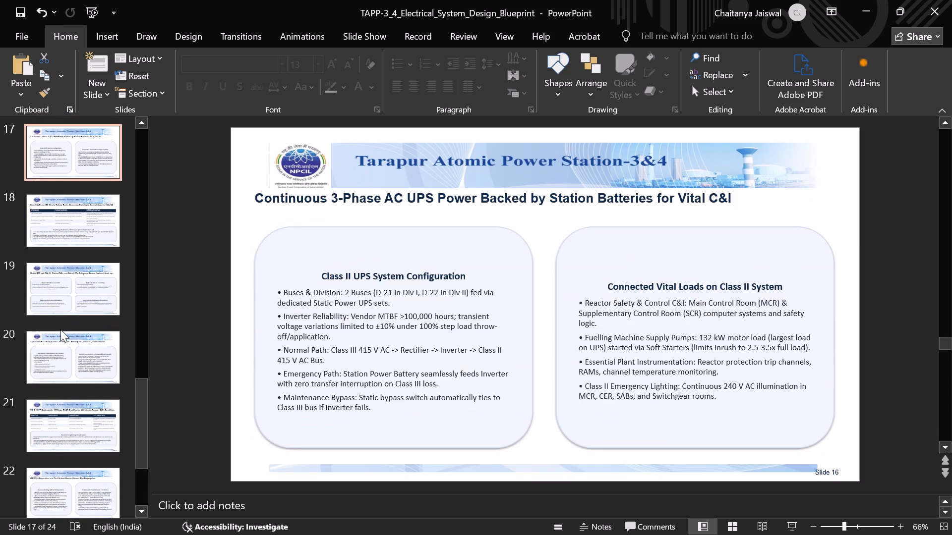
pyautogui.press('Down')
pyautogui.press('Up')
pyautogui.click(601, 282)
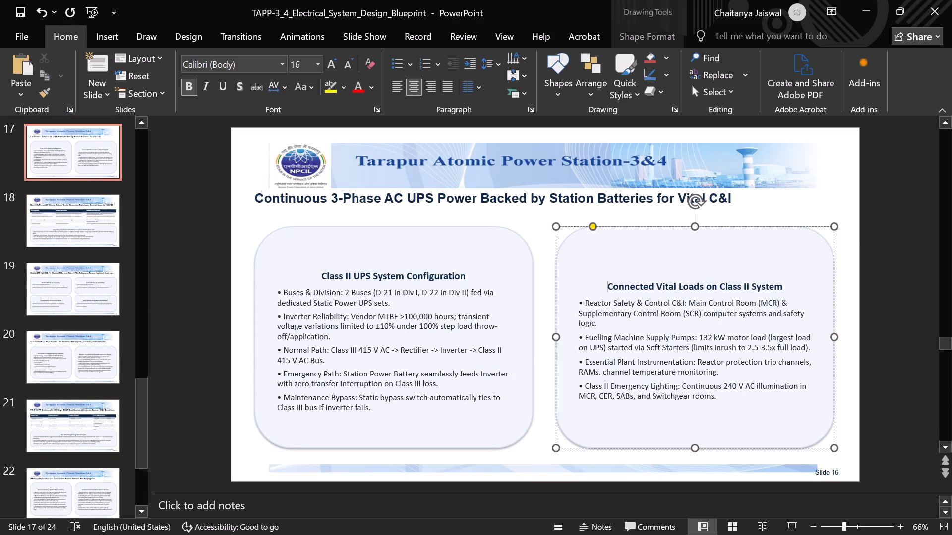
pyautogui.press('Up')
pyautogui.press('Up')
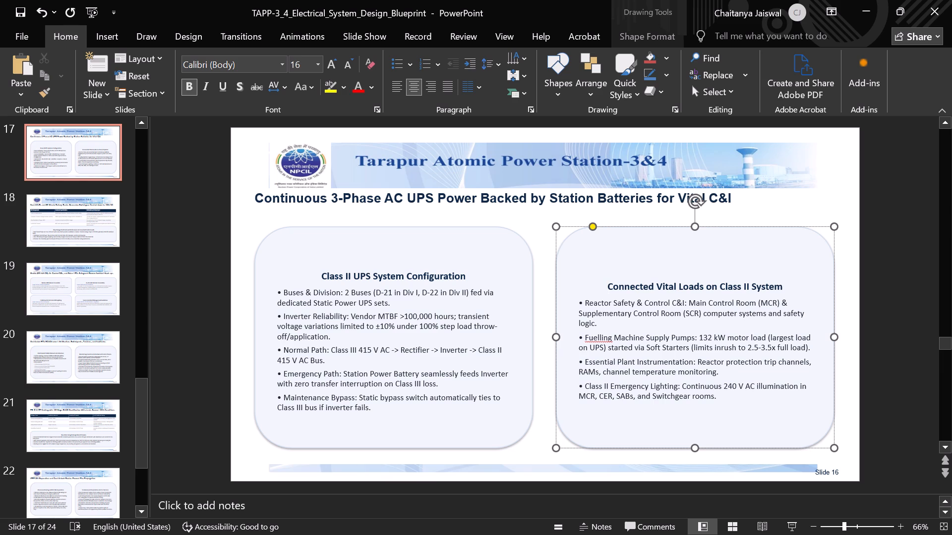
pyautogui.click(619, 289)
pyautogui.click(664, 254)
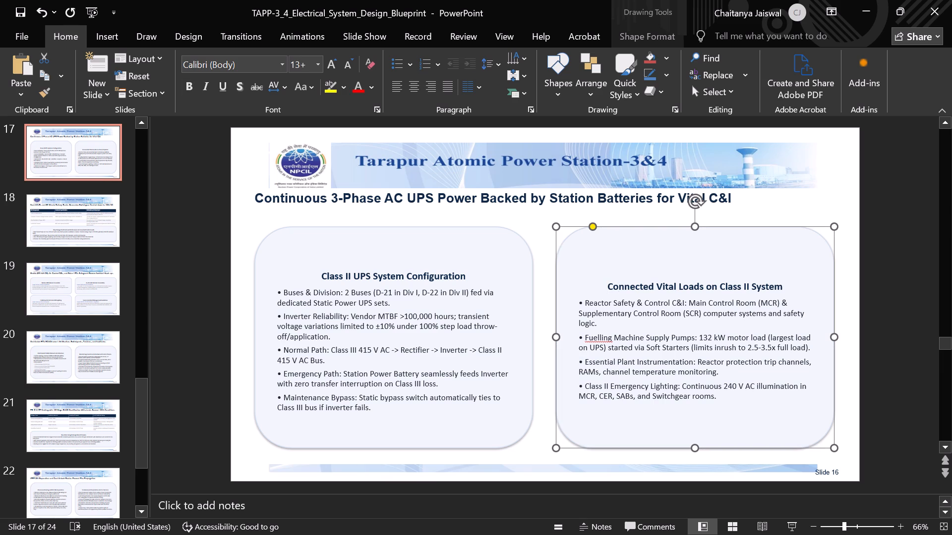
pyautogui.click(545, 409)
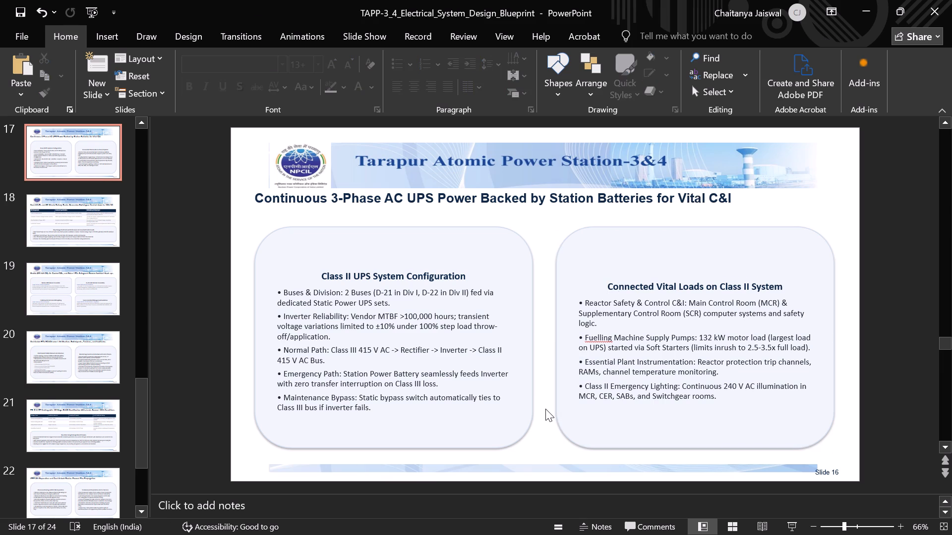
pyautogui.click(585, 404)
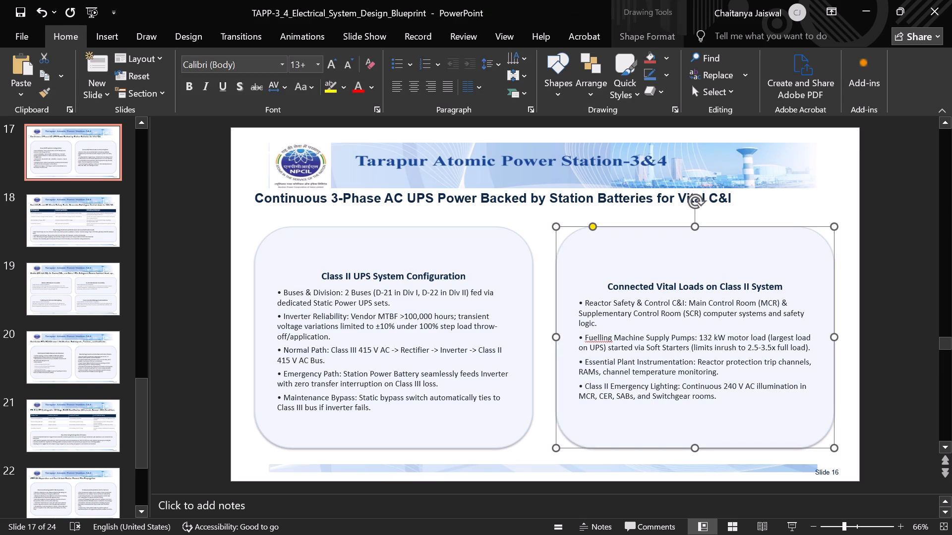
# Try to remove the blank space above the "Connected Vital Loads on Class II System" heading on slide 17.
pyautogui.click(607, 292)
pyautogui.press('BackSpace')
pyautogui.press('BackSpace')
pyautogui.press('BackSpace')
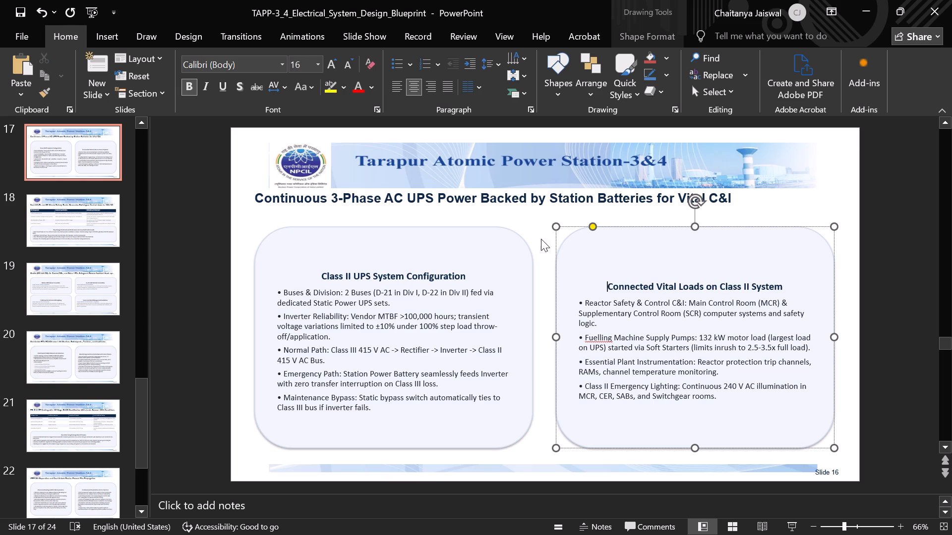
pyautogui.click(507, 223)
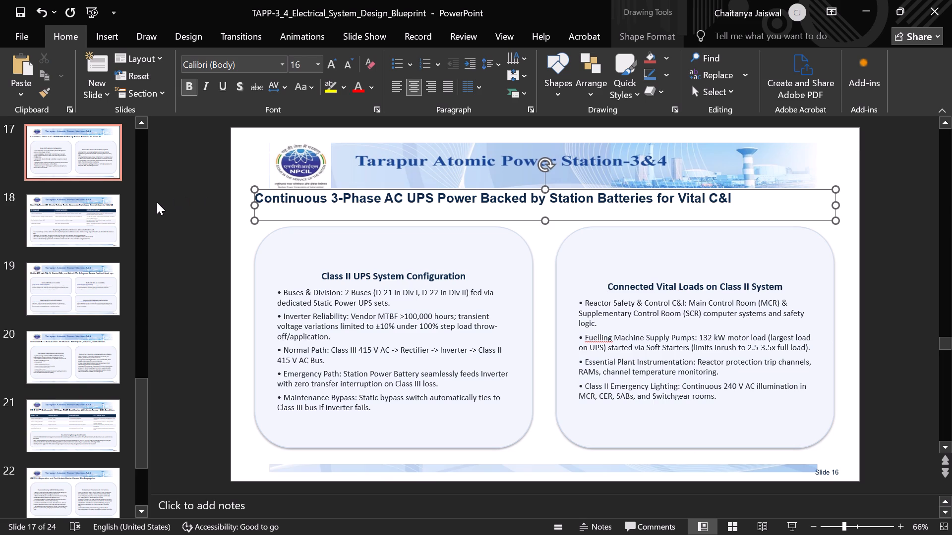
# Review the remaining slides backwards from slide 17 to slide 1, then go to slide 3 with the single-line power supply diagram.
pyautogui.click(157, 202)
pyautogui.press('Up')
pyautogui.press('Up')
pyautogui.press('Up')
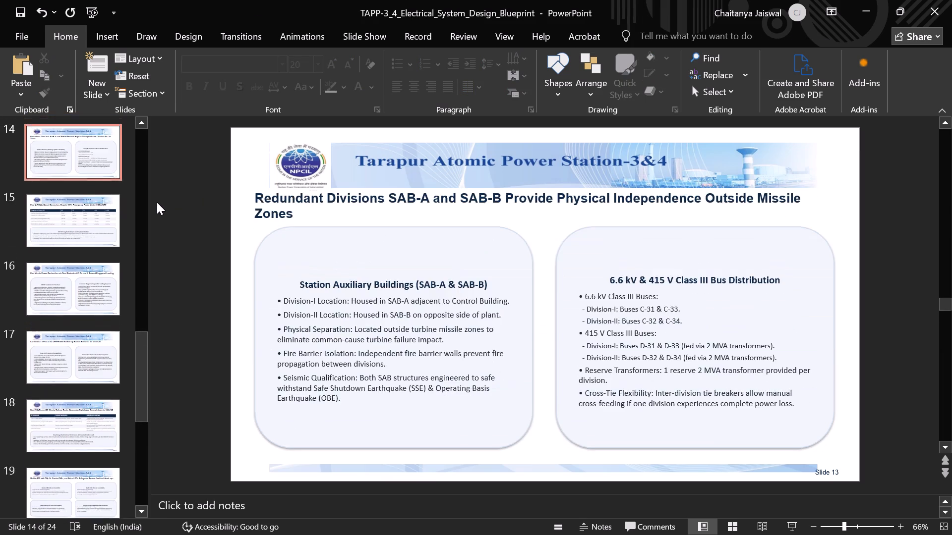
pyautogui.press('Up')
pyautogui.press('Up')
pyautogui.press('Up')
pyautogui.press('Up')
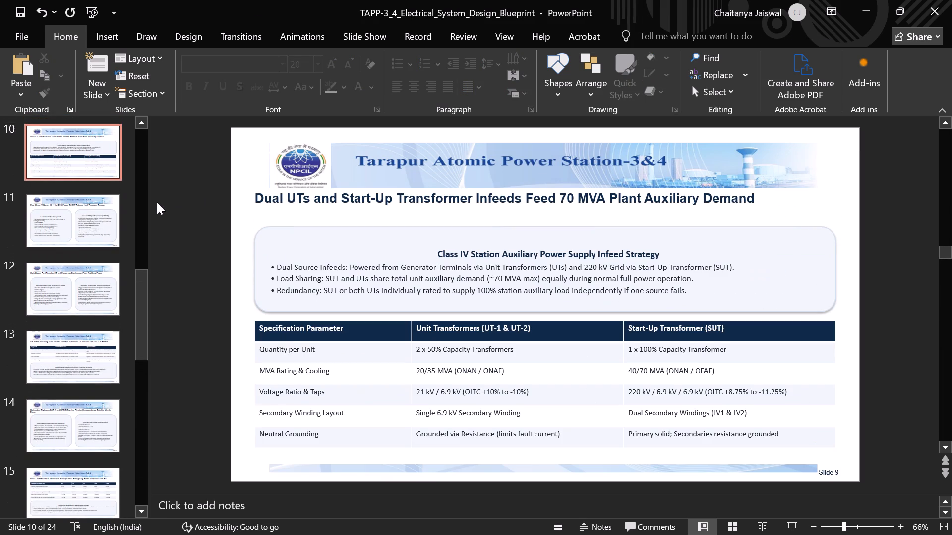
pyautogui.press('Up')
pyautogui.press('Up')
pyautogui.press('Up')
pyautogui.press('Up')
pyautogui.press('Up')
pyautogui.press('Up')
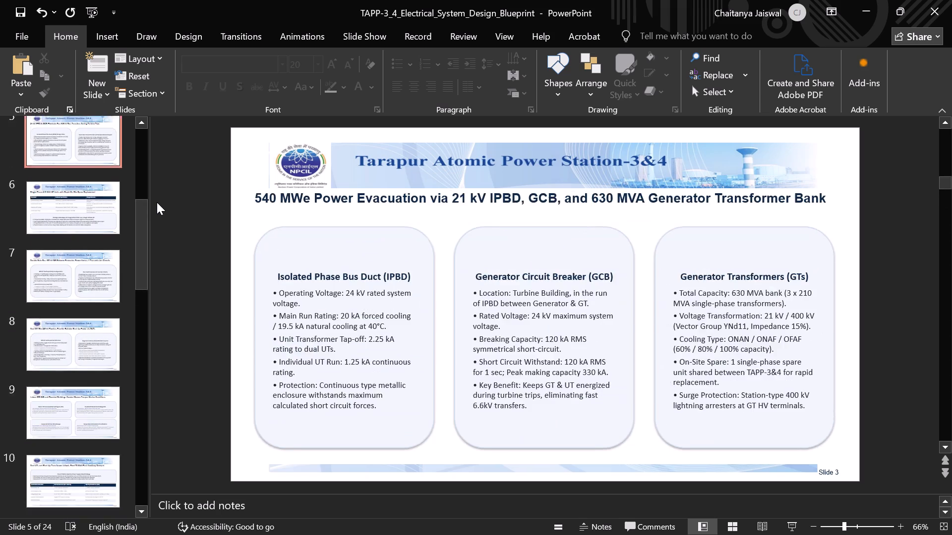
pyautogui.press('Up')
pyautogui.press('Up')
pyautogui.press('Up')
pyautogui.press('Up')
pyautogui.press('Down')
pyautogui.press('Down')
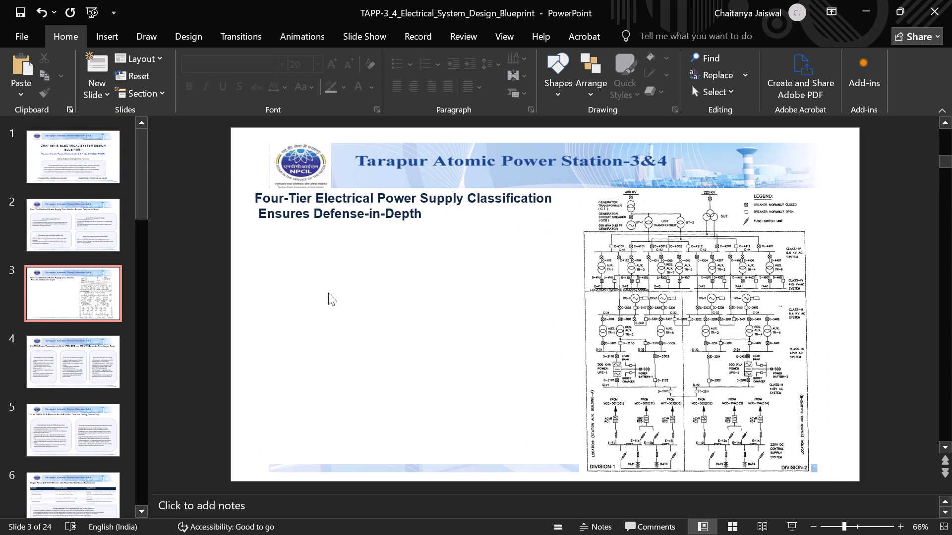
# Switch to the Chapter 5 Word source and read sections 5.4 to 5.6, especially Choice of Lighting Fixtures and Electrical Circuitry and Control.
pyautogui.scroll(3, 638, 158)
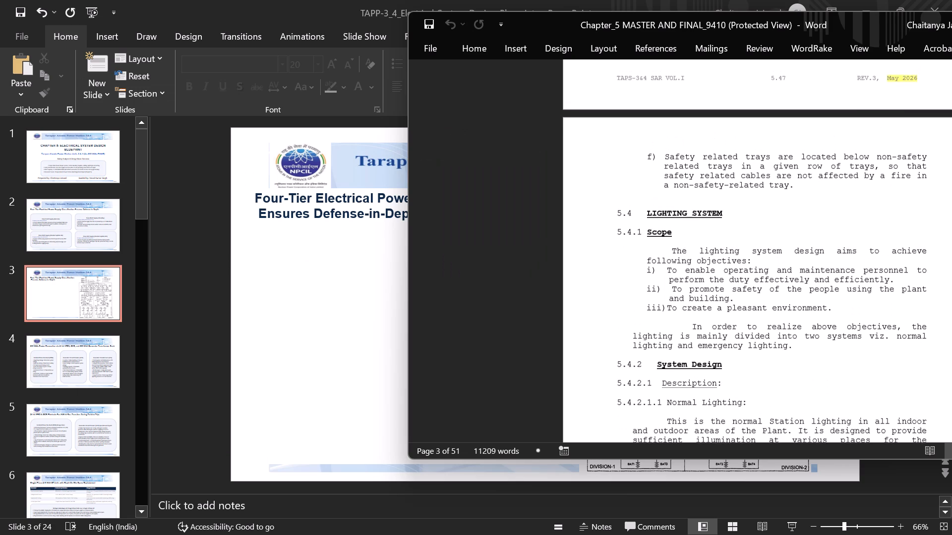
pyautogui.scroll(-19, 650, 216)
pyautogui.scroll(1, 650, 216)
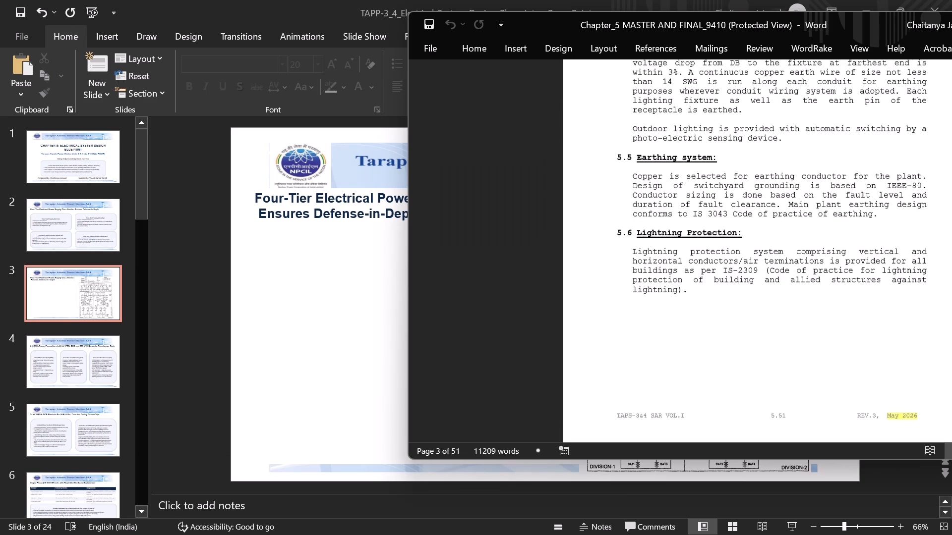
pyautogui.scroll(3, 650, 216)
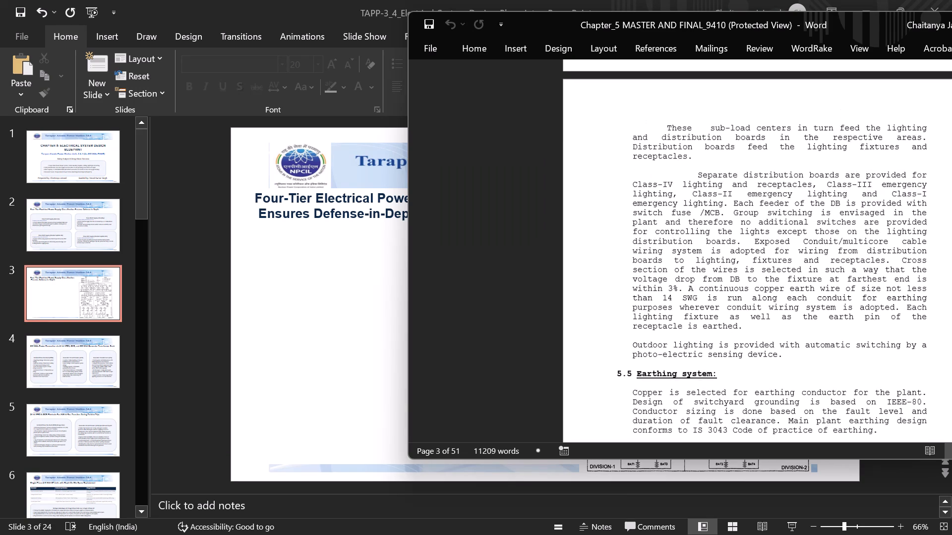
pyautogui.scroll(1, 650, 216)
pyautogui.scroll(-1, 650, 216)
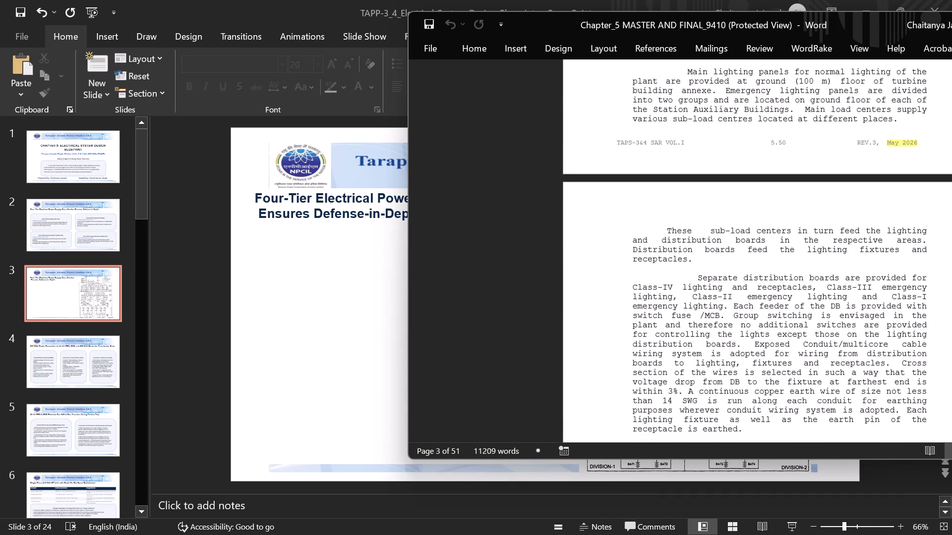
pyautogui.scroll(-1, 650, 216)
pyautogui.scroll(2, 650, 216)
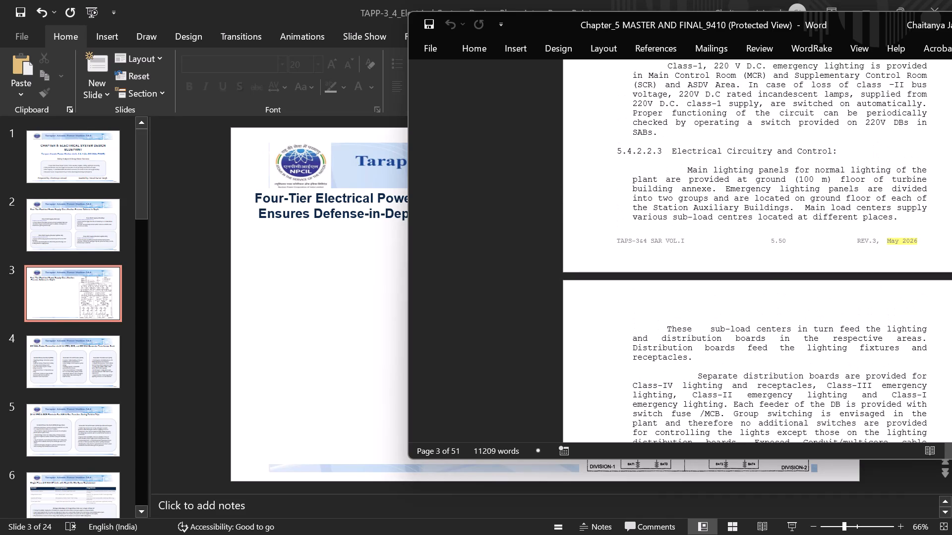
pyautogui.scroll(2, 650, 216)
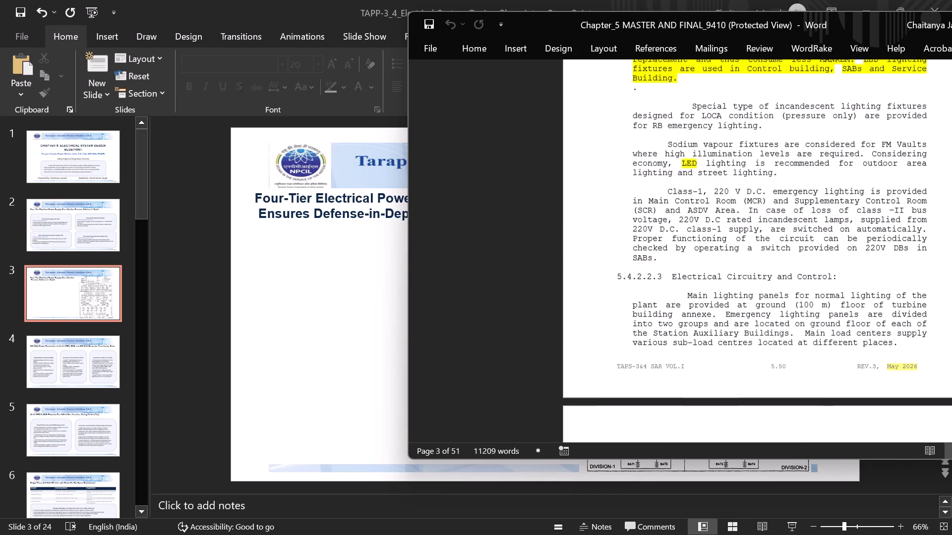
pyautogui.scroll(1, 650, 216)
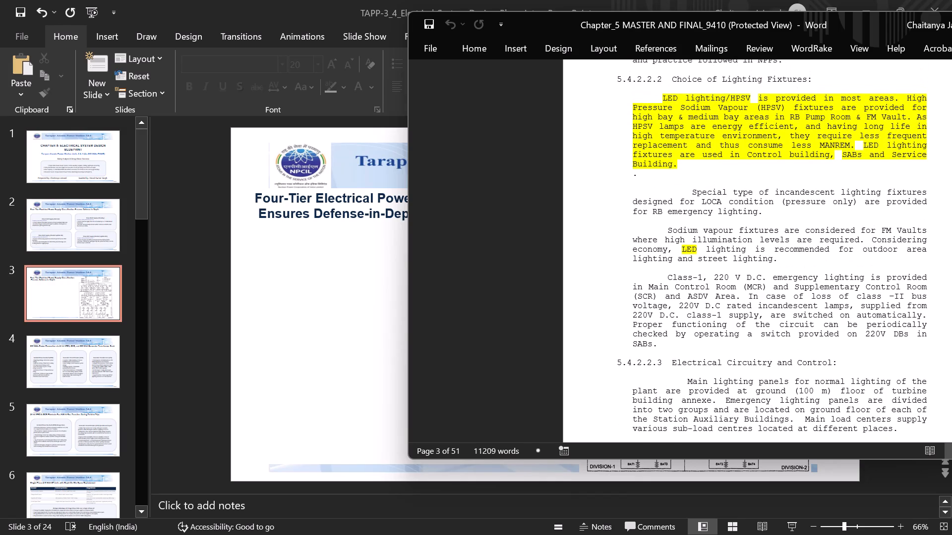
pyautogui.scroll(1, 650, 216)
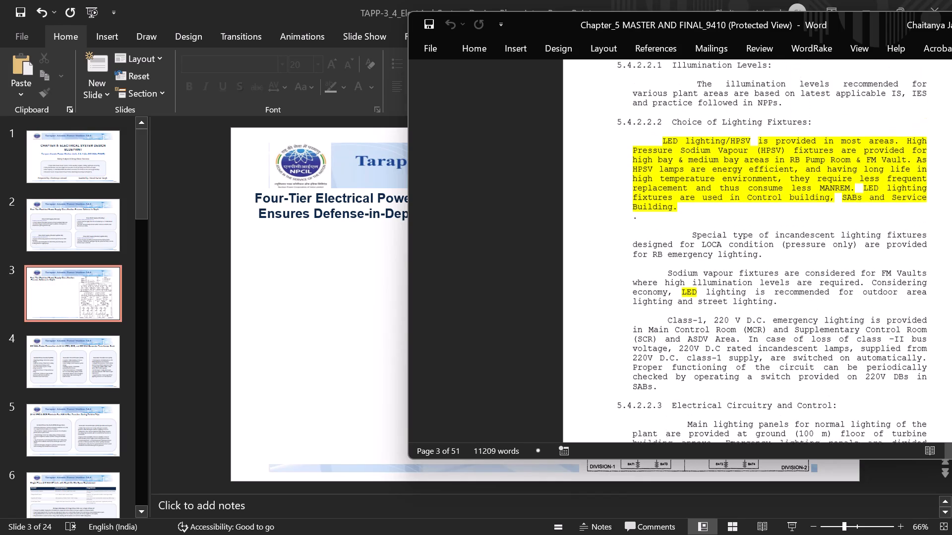
pyautogui.scroll(1, 650, 216)
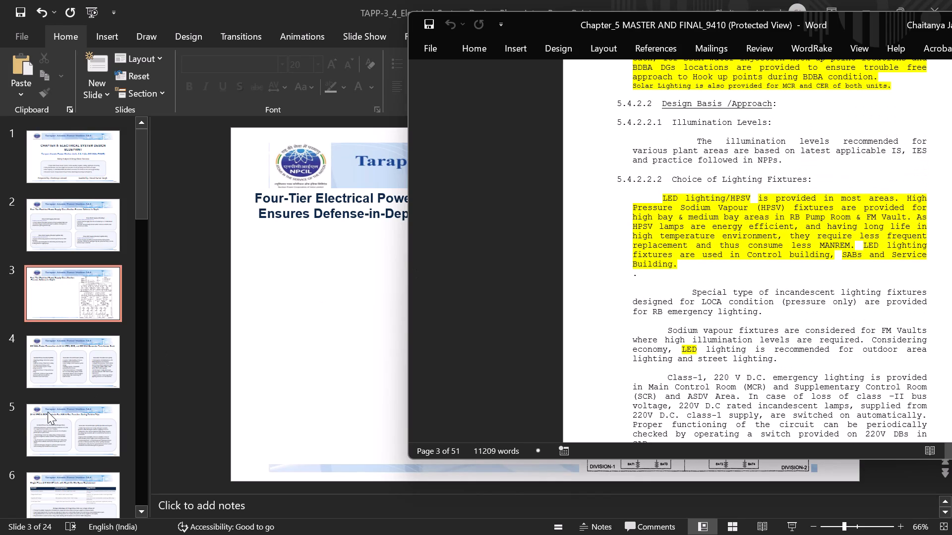
# Switch back to the presentation and look over slides 21 to 23, ending on slide 23's lighting and earthing content.
pyautogui.scroll(-20, 48, 412)
pyautogui.scroll(-2, 48, 412)
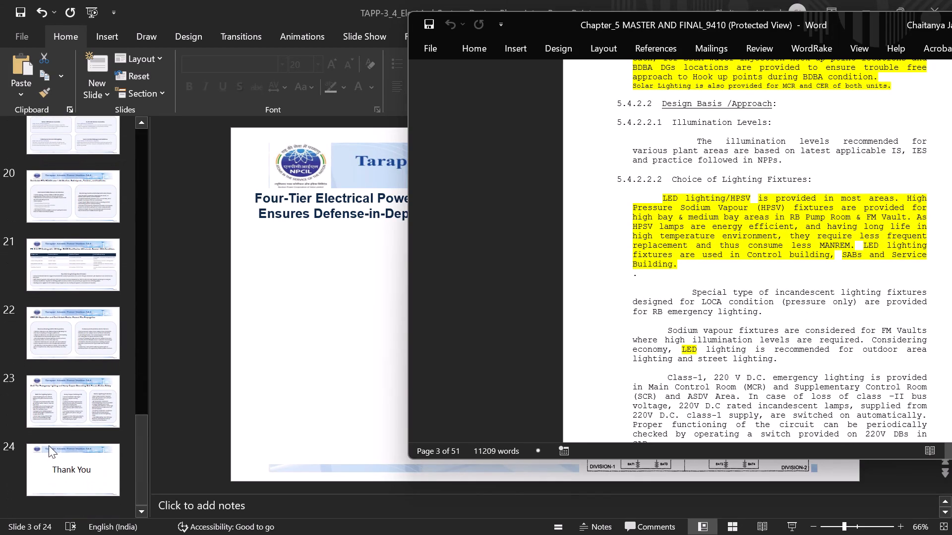
pyautogui.click(92, 417)
pyautogui.click(92, 417)
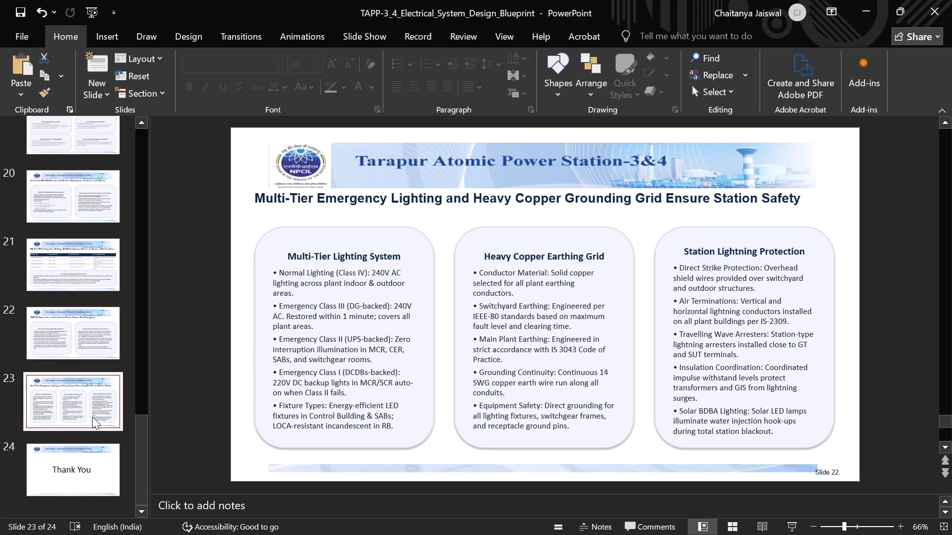
pyautogui.click(72, 323)
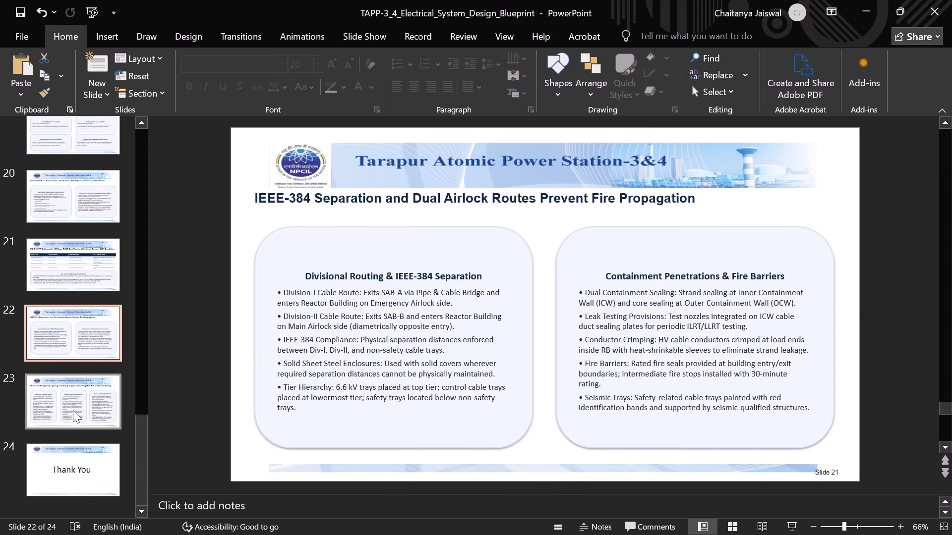
pyautogui.click(73, 414)
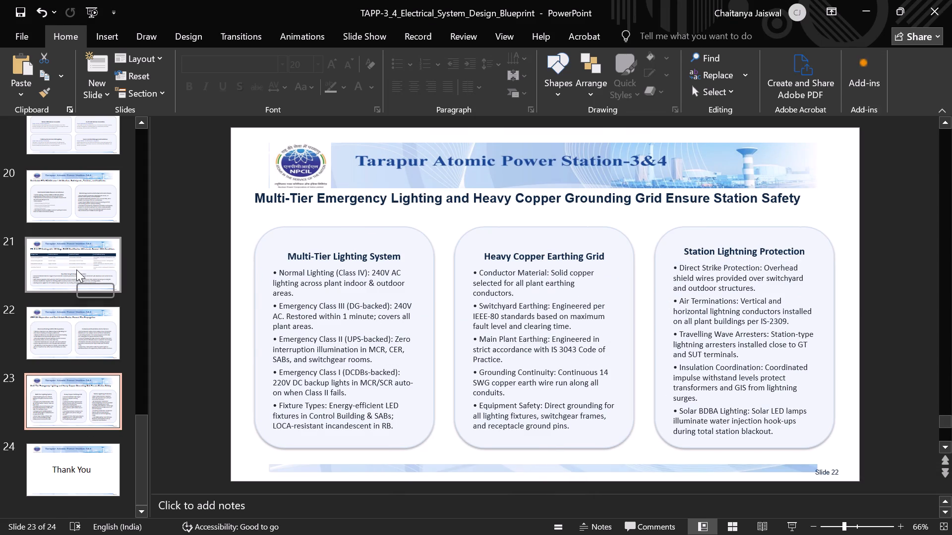
pyautogui.click(76, 269)
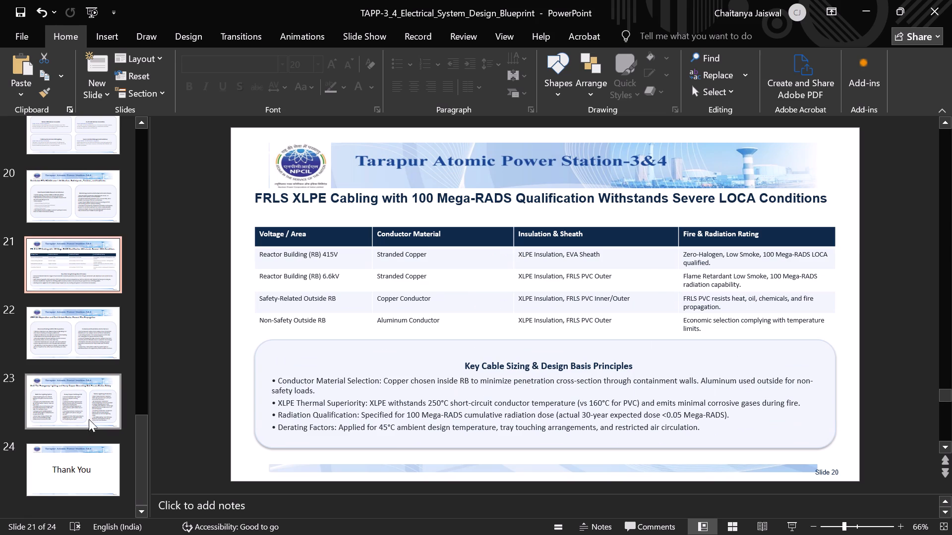
pyautogui.click(81, 410)
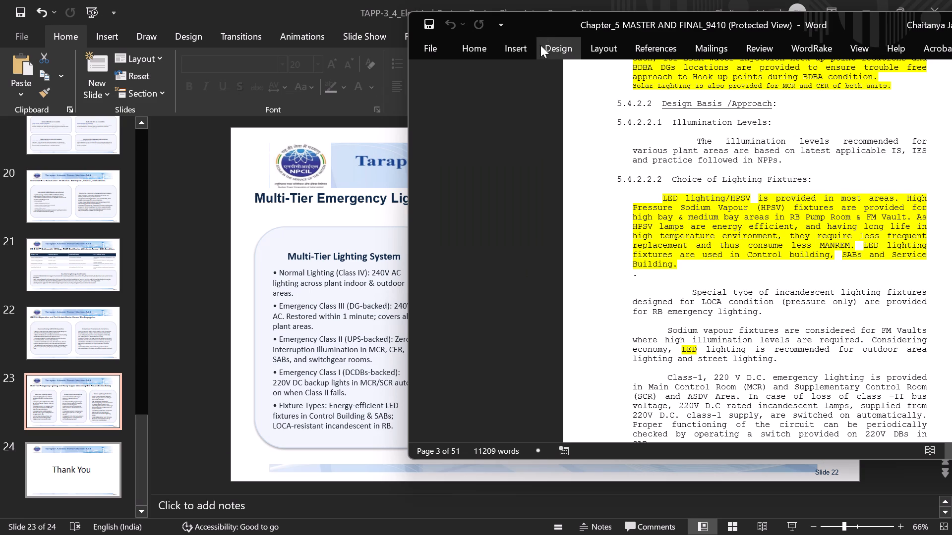
# Replace "LOCA-resistant incandescent" with "HPSV fixtures" in slide 23's Fixture Types bullet, consulting Choice of Lighting Fixtures in the Word source.
pyautogui.moveTo(547, 14); pyautogui.dragTo(646, 69)
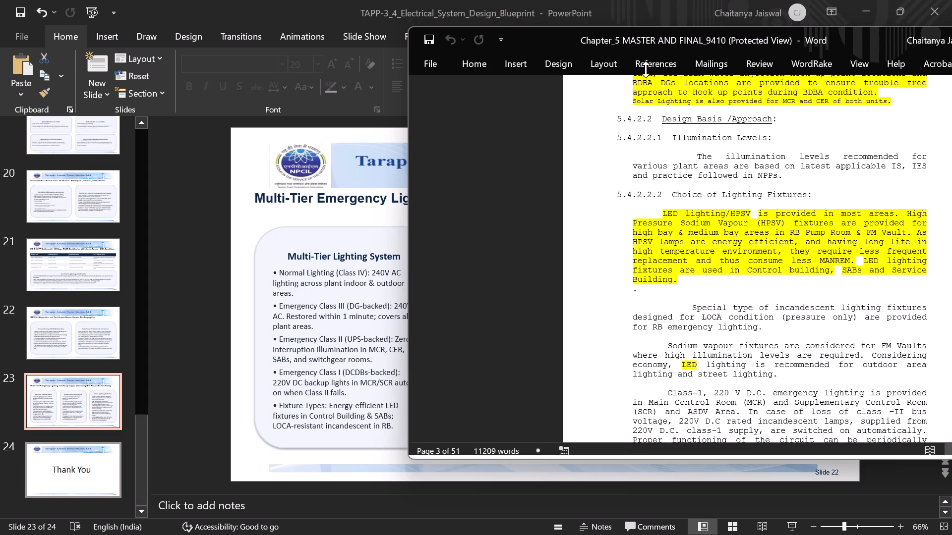
pyautogui.moveTo(646, 69); pyautogui.dragTo(623, 31)
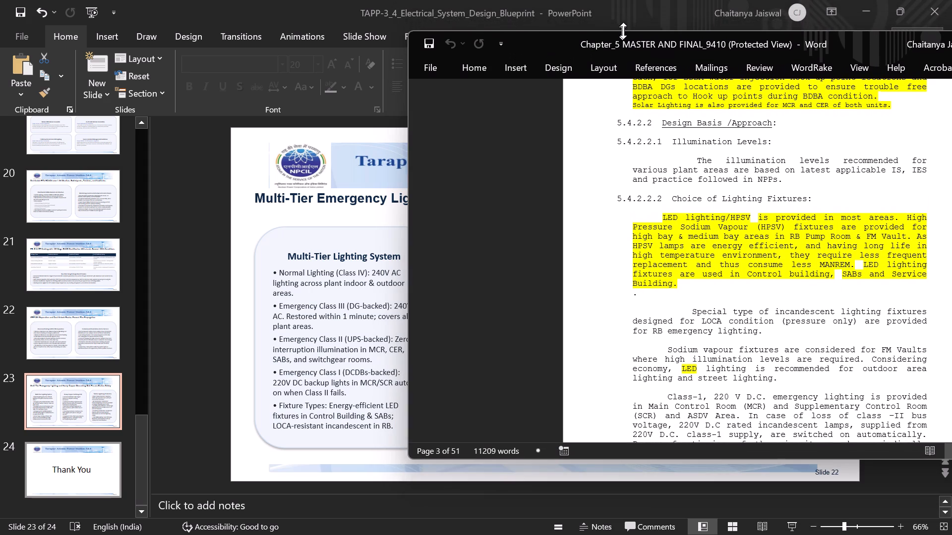
pyautogui.moveTo(623, 31); pyautogui.dragTo(631, 21)
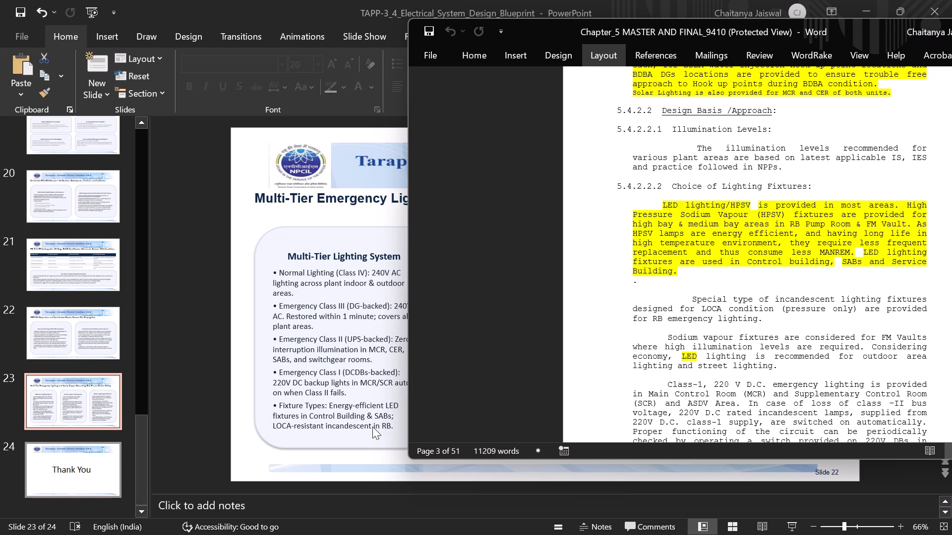
pyautogui.click(372, 427)
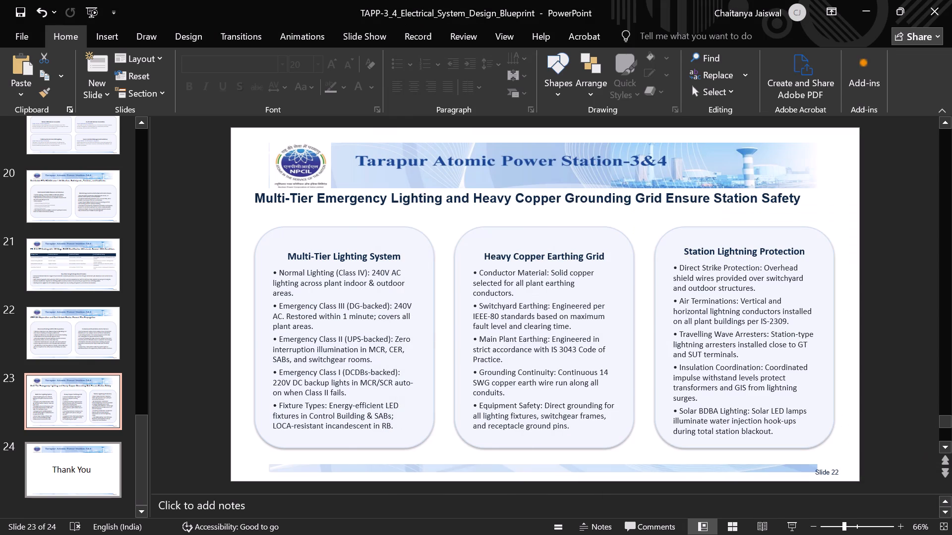
pyautogui.click(369, 427)
pyautogui.press('Right')
pyautogui.press('BackSpace')
pyautogui.press('BackSpace')
pyautogui.press('BackSpace')
pyautogui.press('BackSpace')
pyautogui.press('BackSpace')
pyautogui.press('BackSpace')
pyautogui.press('BackSpace')
pyautogui.press('BackSpace')
pyautogui.press('BackSpace')
pyautogui.press('BackSpace')
pyautogui.press('BackSpace')
pyautogui.press('BackSpace')
pyautogui.press('BackSpace')
pyautogui.press('BackSpace')
pyautogui.press('BackSpace')
pyautogui.press('BackSpace')
pyautogui.press('BackSpace')
pyautogui.press('BackSpace')
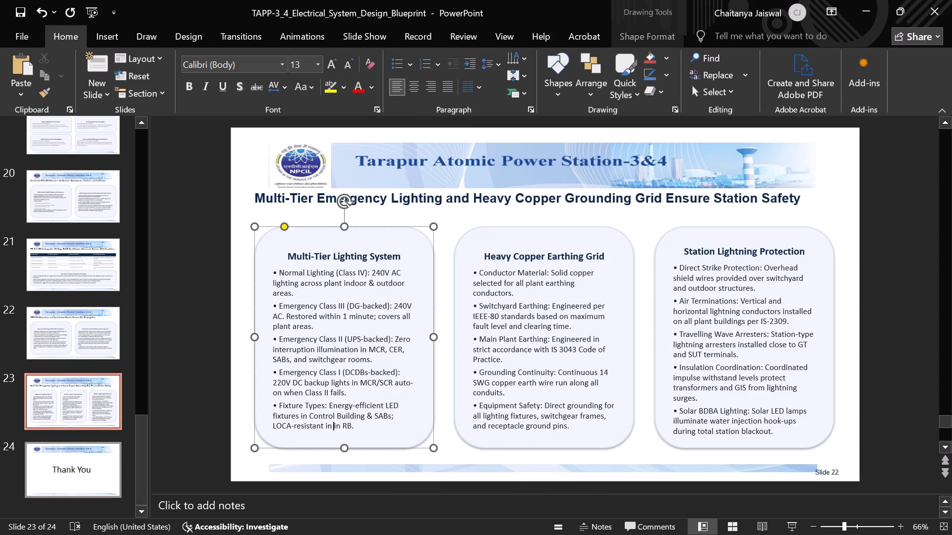
pyautogui.press('BackSpace')
pyautogui.press('BackSpace')
pyautogui.press('BackSpace')
pyautogui.press('BackSpace')
pyautogui.press('BackSpace')
pyautogui.press('BackSpace')
pyautogui.press('BackSpace')
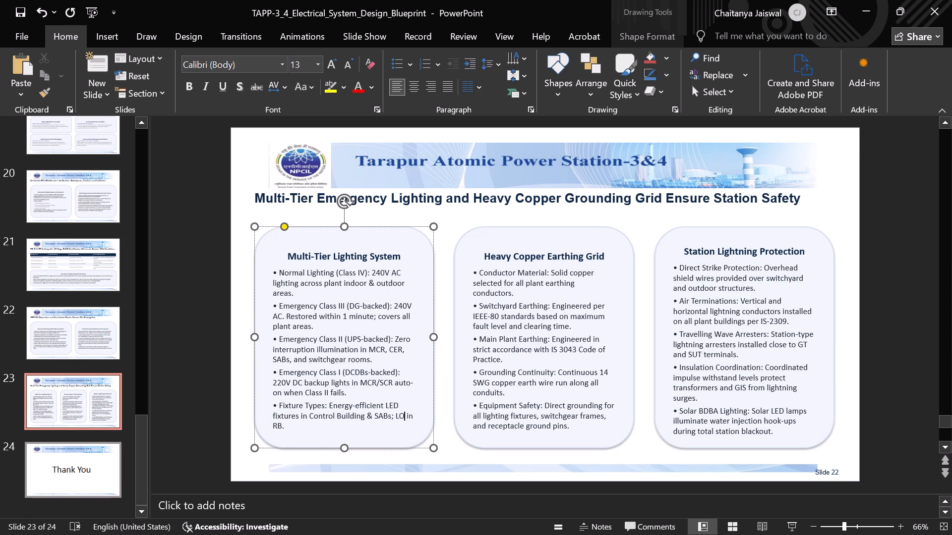
pyautogui.press('BackSpace')
pyautogui.press('BackSpace')
pyautogui.write('HPSC')
pyautogui.press('BackSpace')
pyautogui.hotkey('shift', 'v')
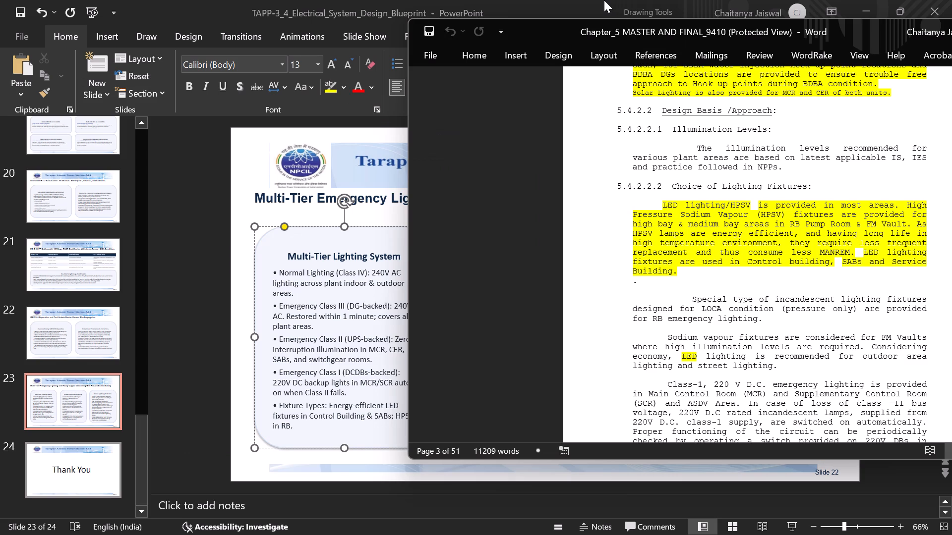
pyautogui.click(604, 0)
pyautogui.press('space')
pyautogui.write('fixtures')
pyautogui.press('Right')
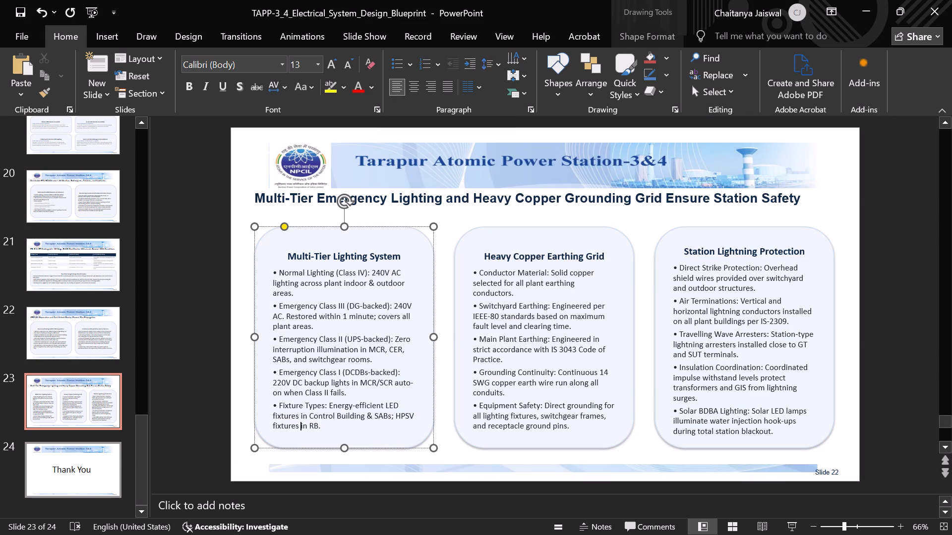
# Insert "high bay and medium bay areas in" before "RB" in slide 23's Fixture Types bullet.
pyautogui.press('Right')
pyautogui.press('Right')
pyautogui.press('space')
pyautogui.write('high bay and medium')
pyautogui.press('space')
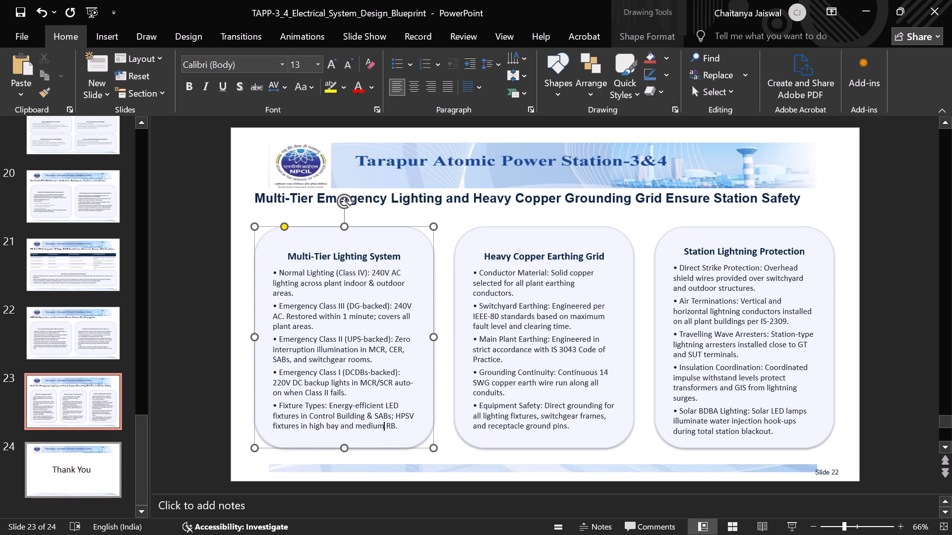
pyautogui.write('bay')
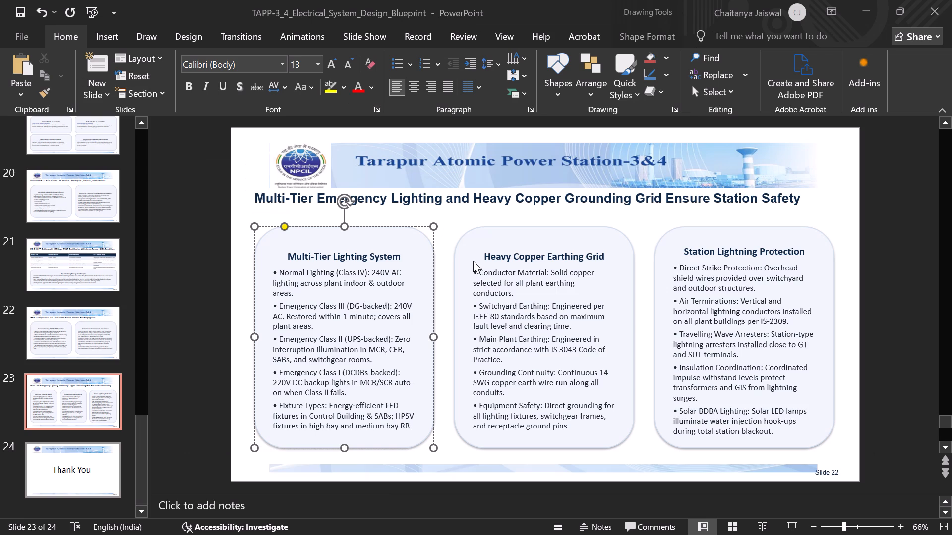
pyautogui.press('space')
pyautogui.write('areas in')
pyautogui.press('space')
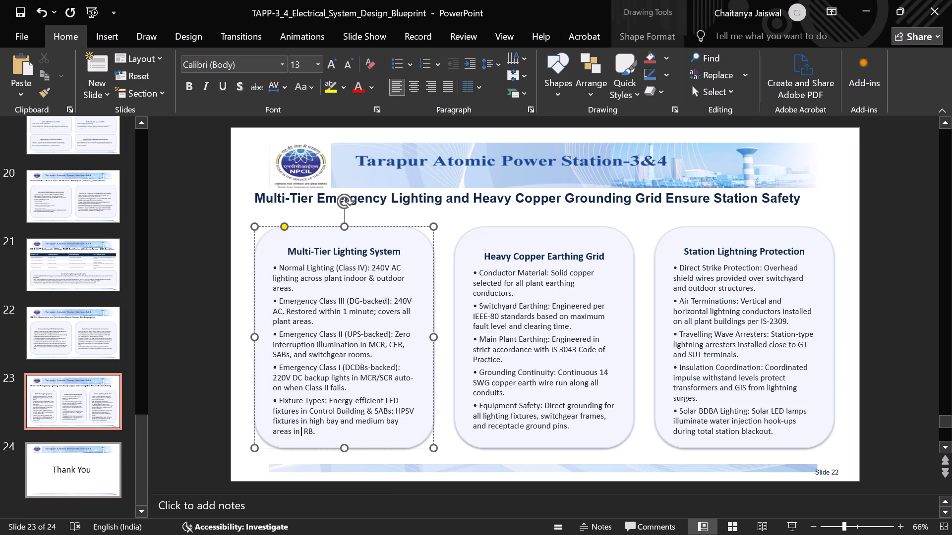
pyautogui.press('BackSpace')
# Add "Pump Room & FM Vault" after "RB" in the Fixture Types bullet, checking the wording against the Word source.
pyautogui.press('Right')
pyautogui.press('Right')
pyautogui.press('Right')
pyautogui.press('space')
pyautogui.write('Pump room and')
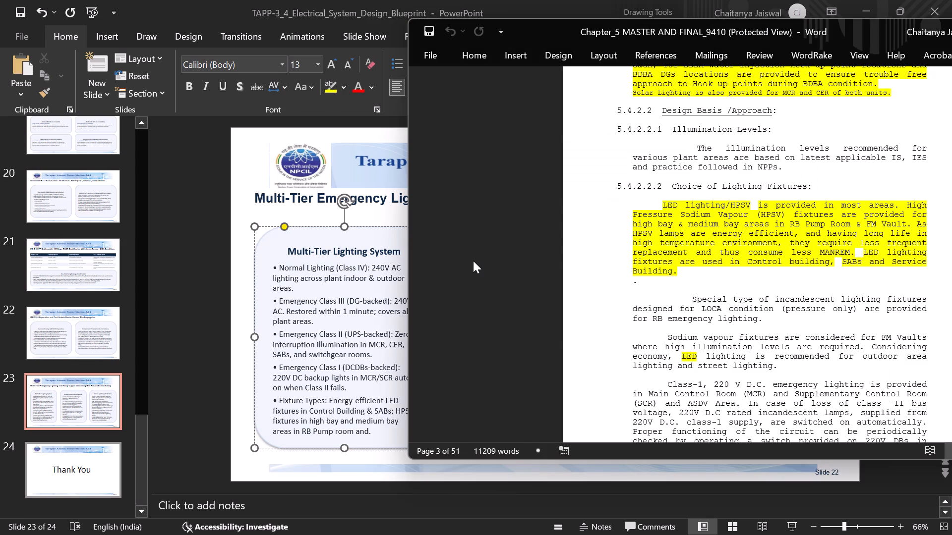
pyautogui.click(362, 433)
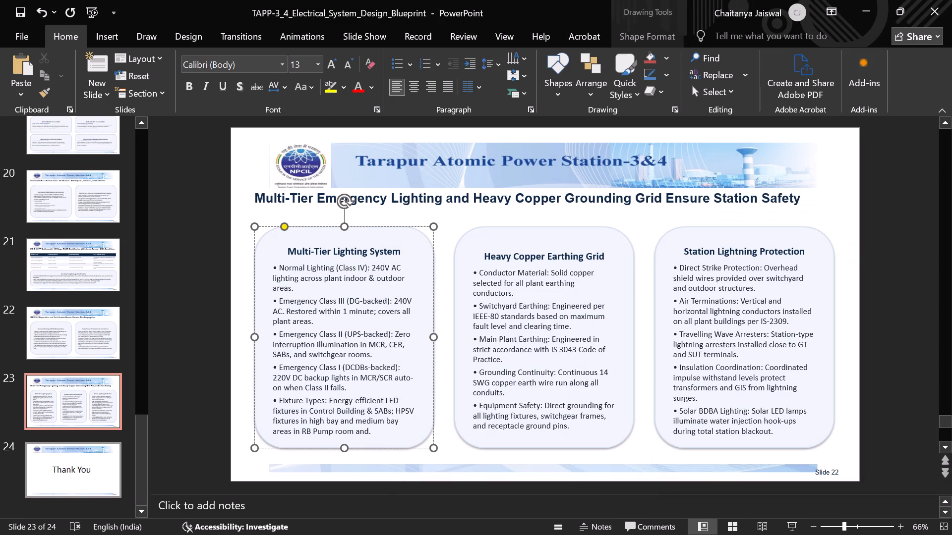
pyautogui.press('BackSpace')
pyautogui.press('BackSpace')
pyautogui.press('BackSpace')
pyautogui.write('& FM Vault')
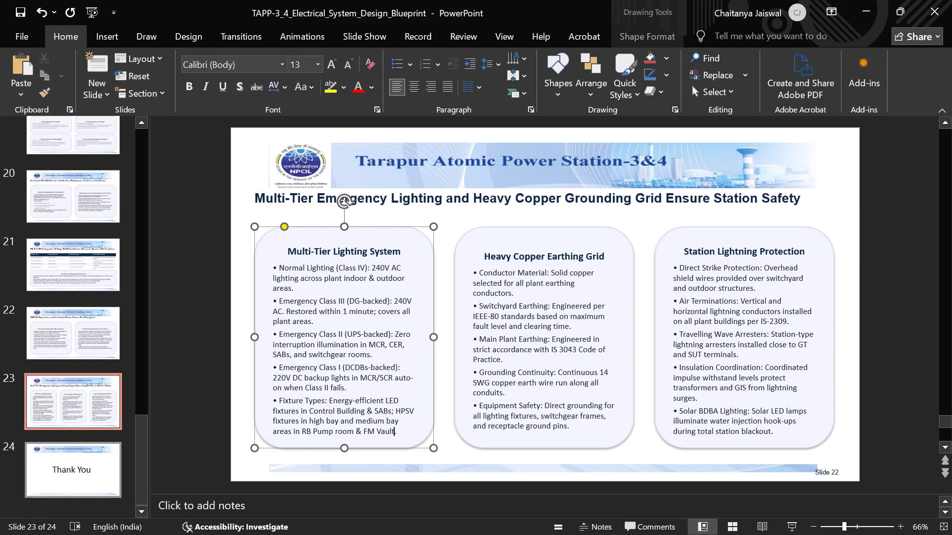
pyautogui.click(337, 431)
pyautogui.press('BackSpace')
pyautogui.hotkey('shift', 'r')
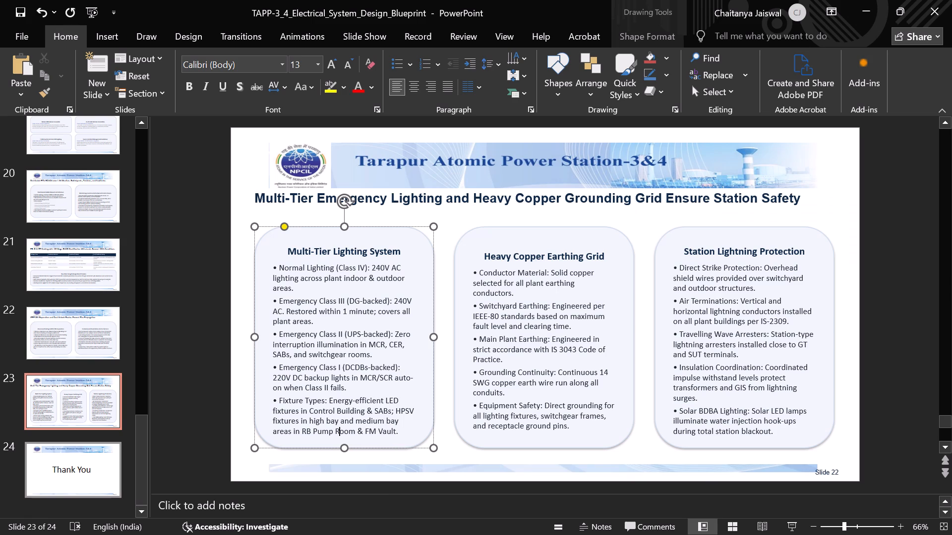
# Add an extra space before "HPSV fixtures" in the Fixture Types bullet so the phrase starts on a new line.
pyautogui.click(395, 408)
pyautogui.press('Return')
pyautogui.press('BackSpace')
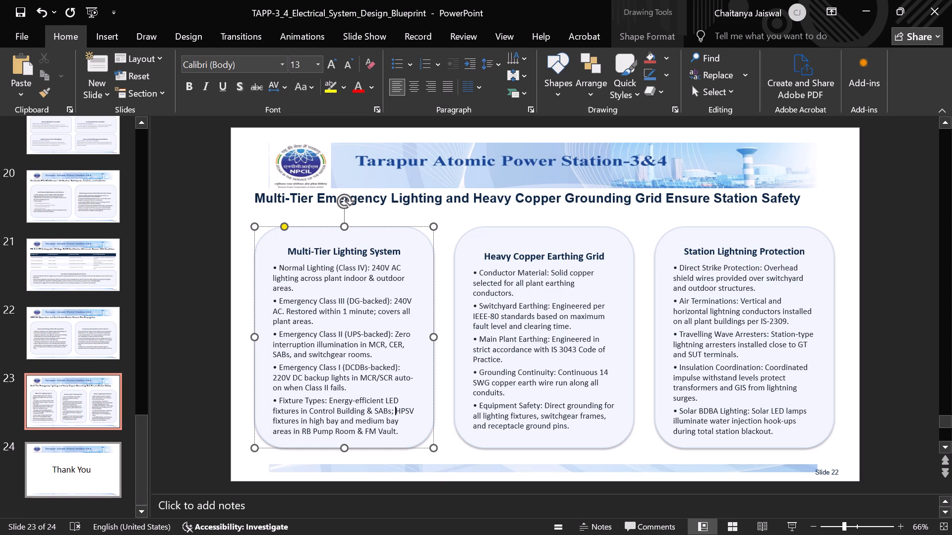
pyautogui.press('space')
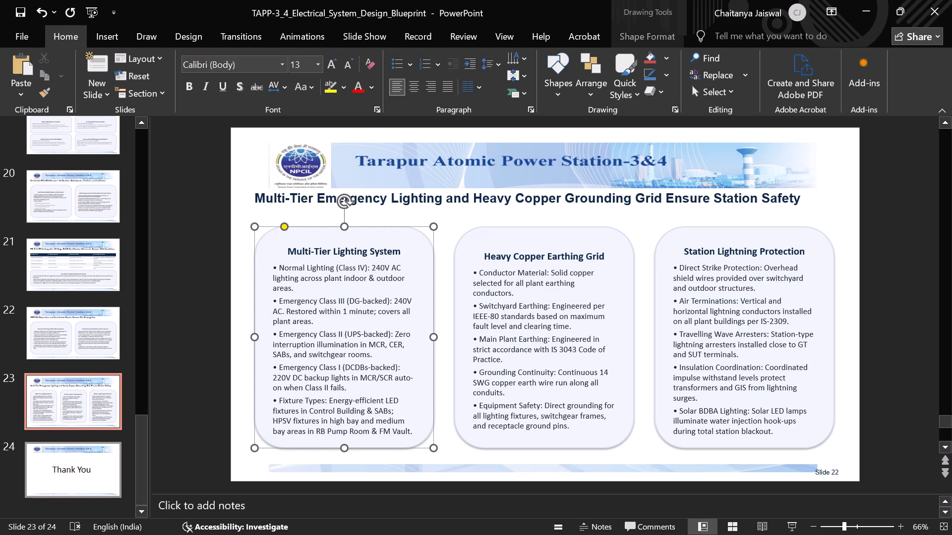
pyautogui.click(456, 447)
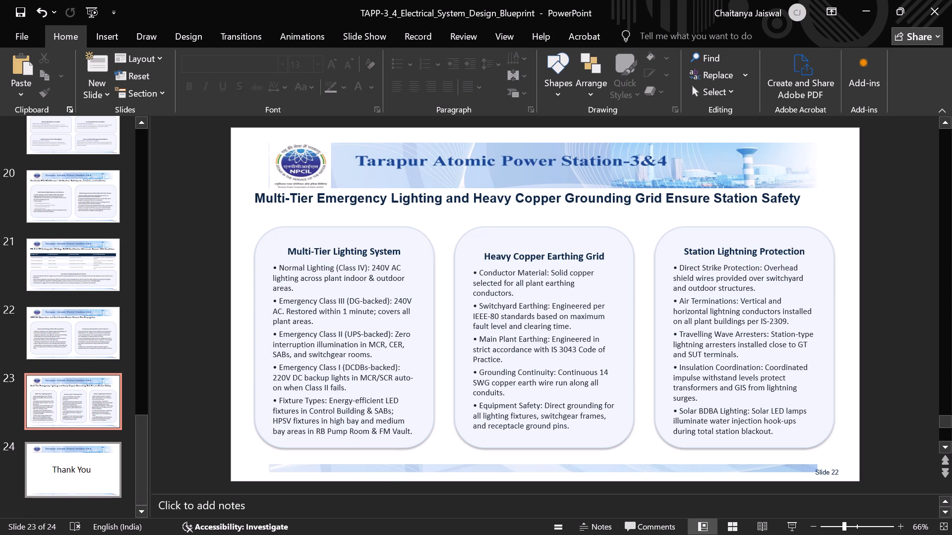
# Underline "HPSV fixtures" and "LED fixtures" in slide 23's Fixture Types bullet.
pyautogui.moveTo(273, 419); pyautogui.dragTo(294, 419)
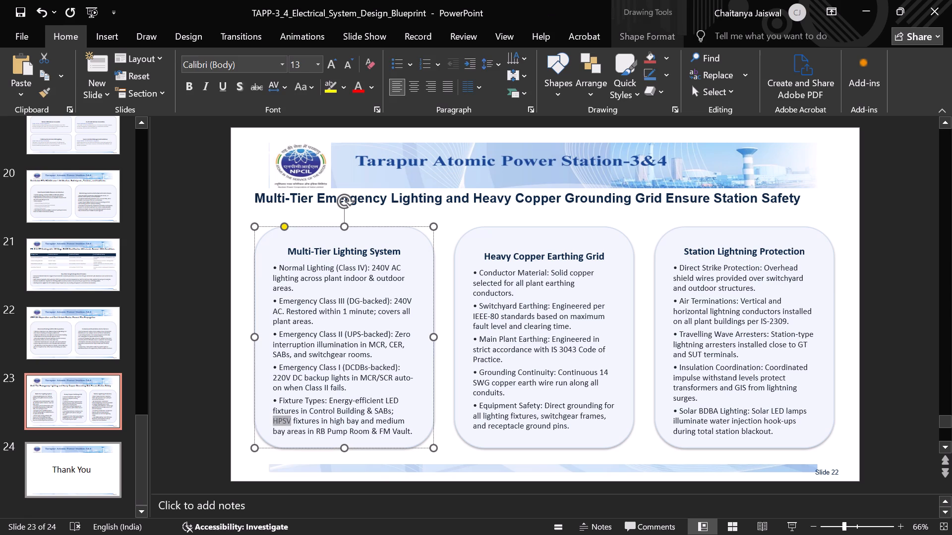
pyautogui.moveTo(294, 419); pyautogui.dragTo(313, 419)
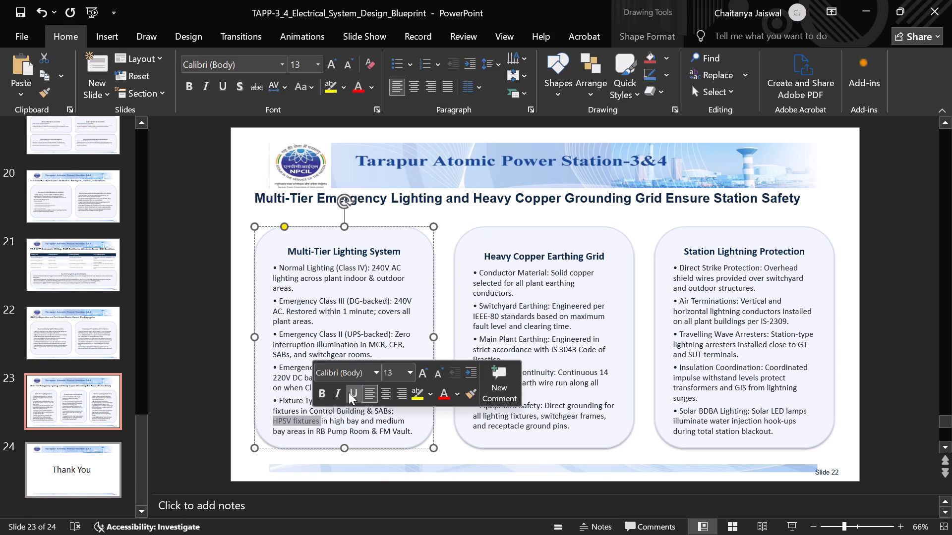
pyautogui.click(349, 392)
pyautogui.click(356, 419)
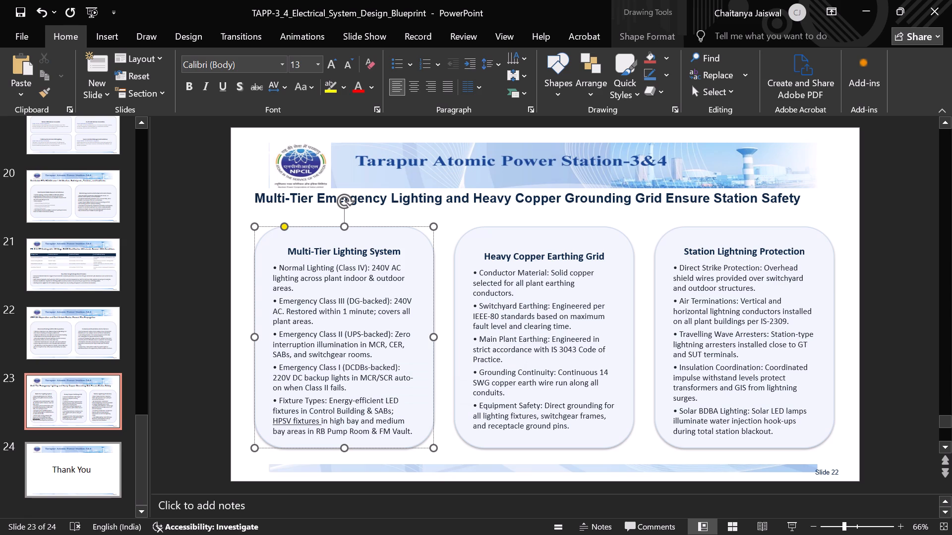
pyautogui.moveTo(384, 403); pyautogui.dragTo(389, 404)
pyautogui.click(389, 404)
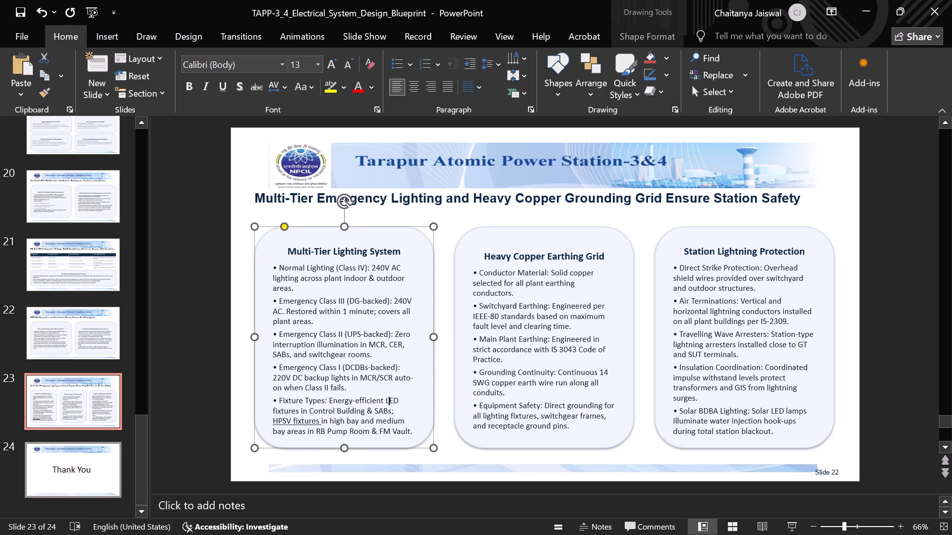
pyautogui.moveTo(385, 402); pyautogui.dragTo(363, 410)
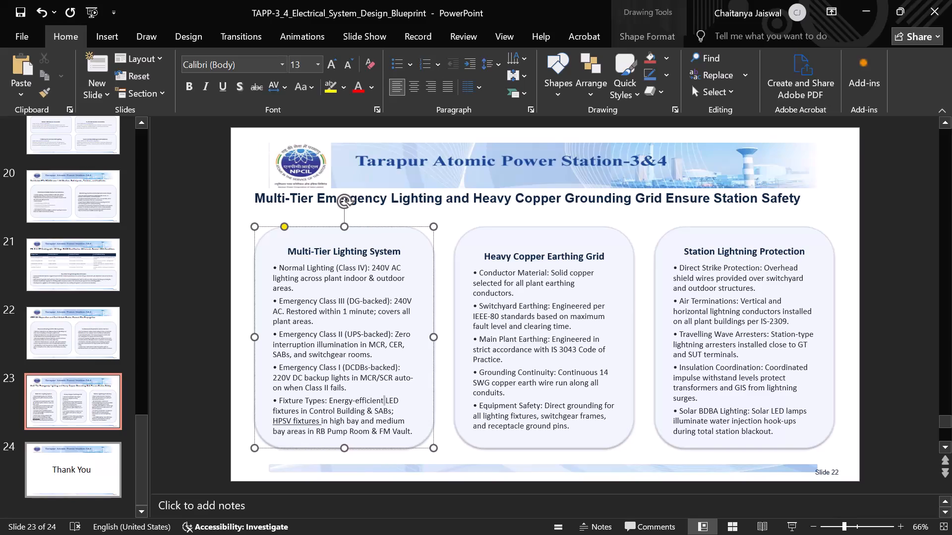
pyautogui.moveTo(363, 410); pyautogui.dragTo(298, 410)
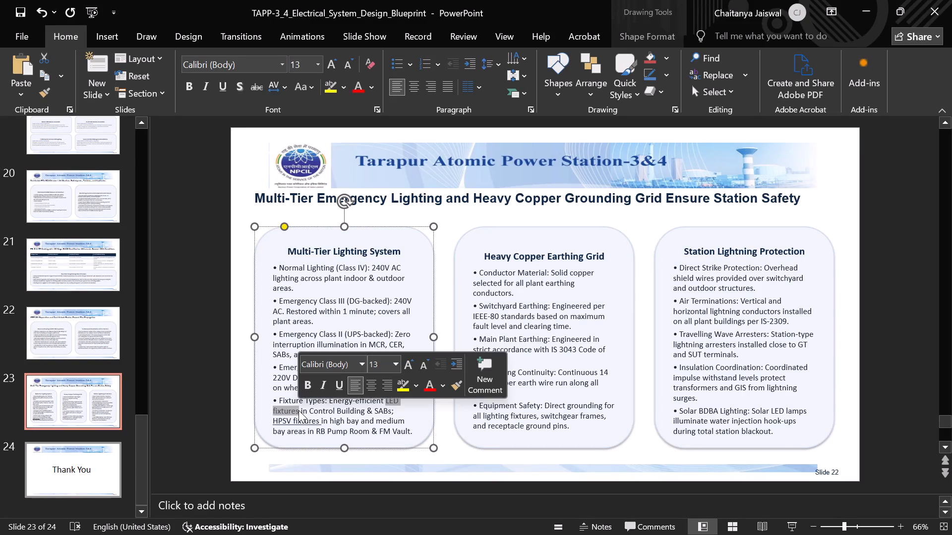
pyautogui.click(339, 388)
pyautogui.click(453, 450)
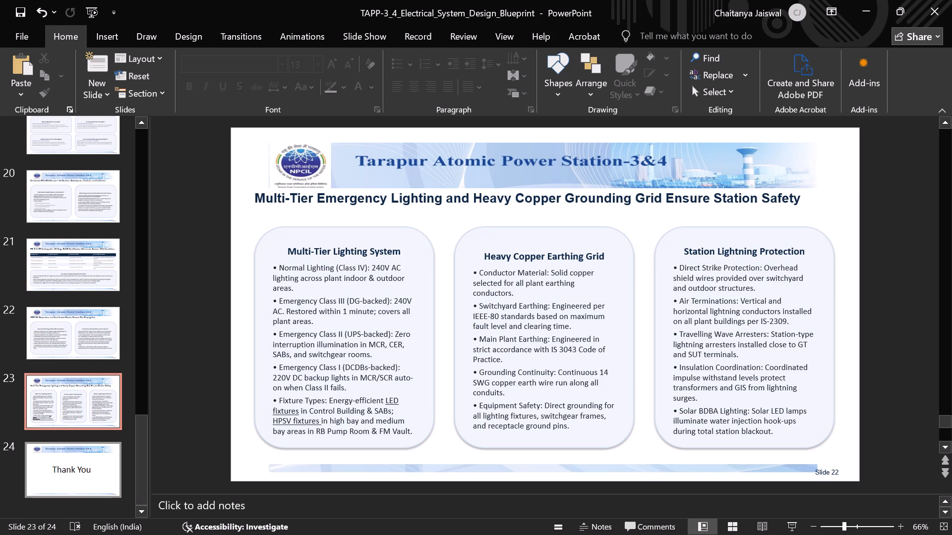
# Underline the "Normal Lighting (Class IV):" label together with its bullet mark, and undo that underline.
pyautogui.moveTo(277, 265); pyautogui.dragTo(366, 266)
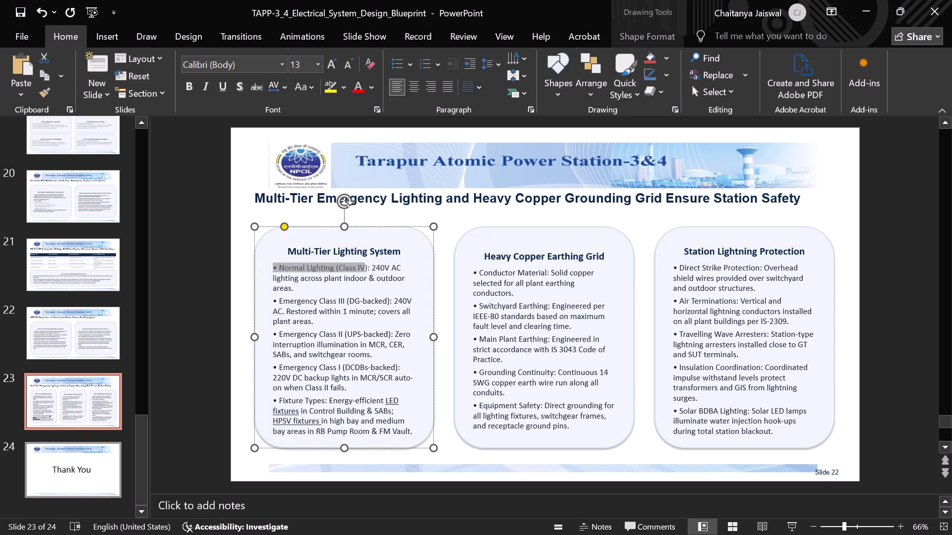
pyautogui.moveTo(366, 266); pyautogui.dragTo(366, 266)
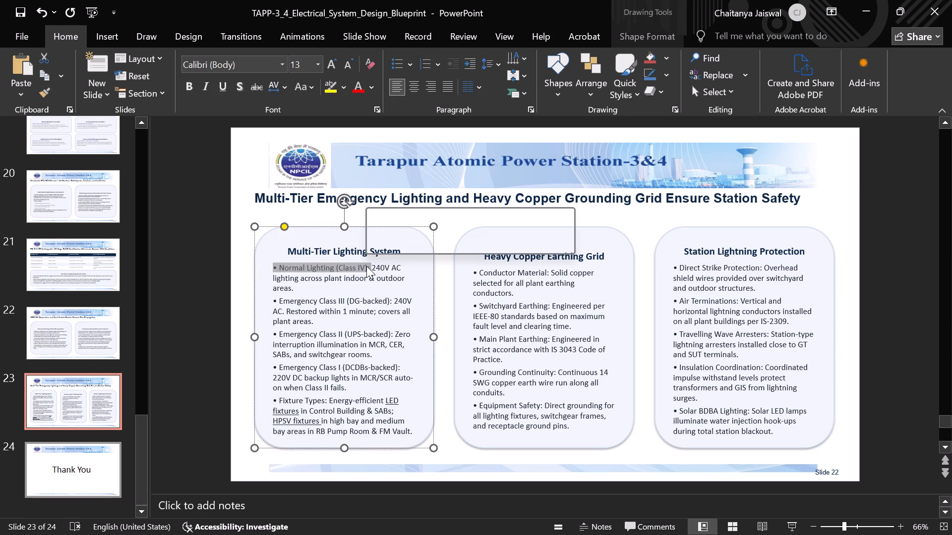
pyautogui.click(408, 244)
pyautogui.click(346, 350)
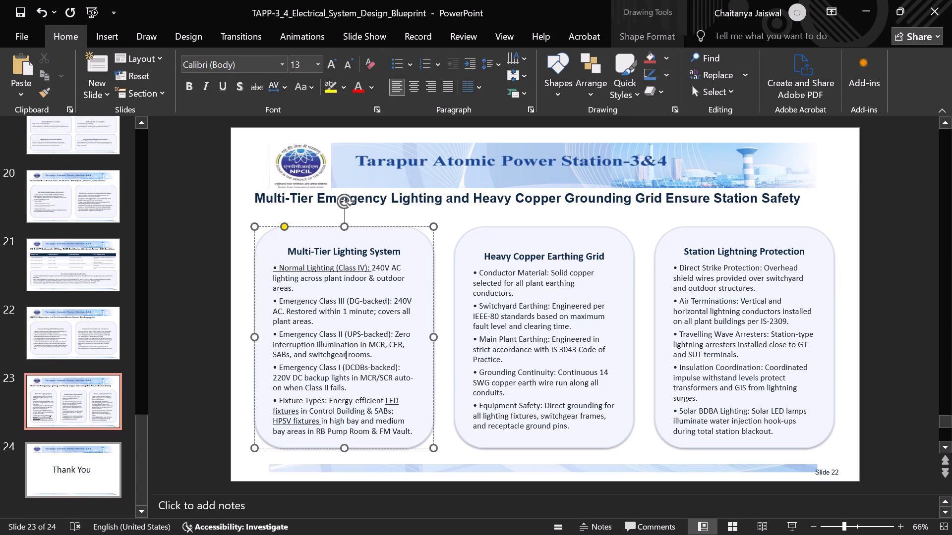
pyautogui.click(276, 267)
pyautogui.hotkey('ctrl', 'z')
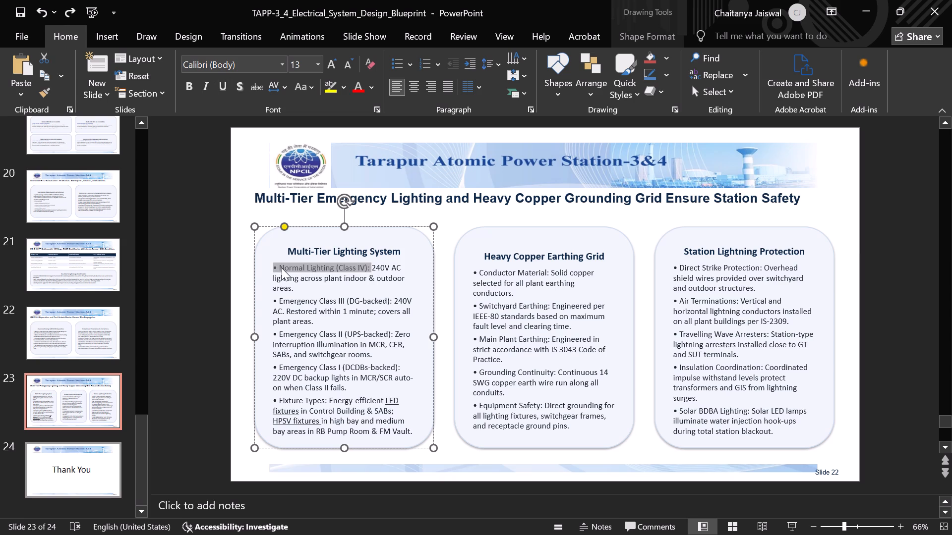
# Underline only the label text "Normal Lighting (Class IV)" in the Multi-Tier Lighting System box, leaving out the bullet mark and colon.
pyautogui.click(282, 268)
pyautogui.moveTo(280, 268); pyautogui.dragTo(297, 268)
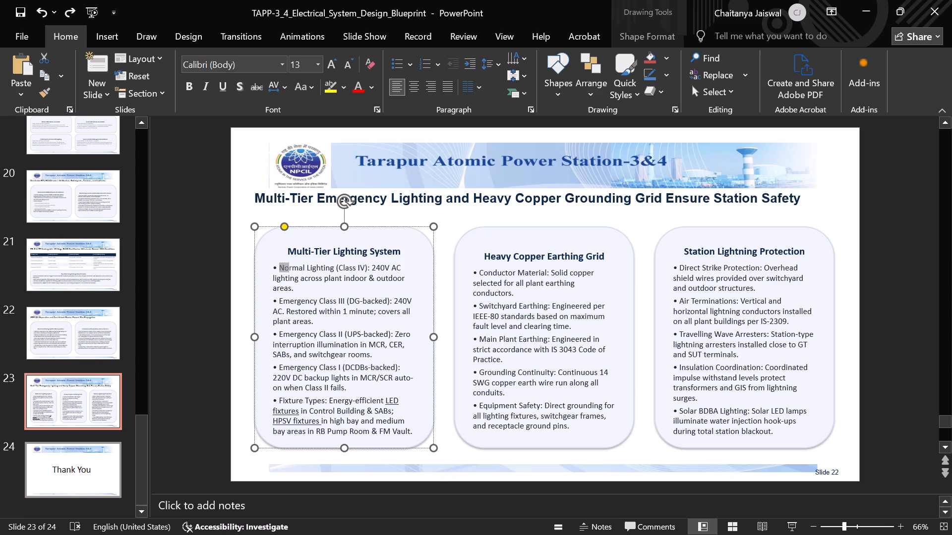
pyautogui.moveTo(297, 268); pyautogui.dragTo(366, 274)
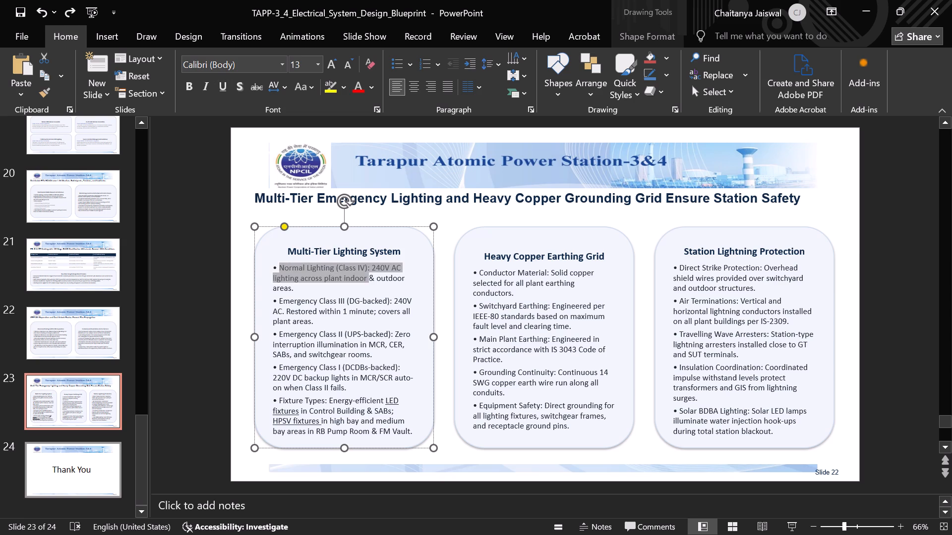
pyautogui.moveTo(366, 274); pyautogui.dragTo(366, 267)
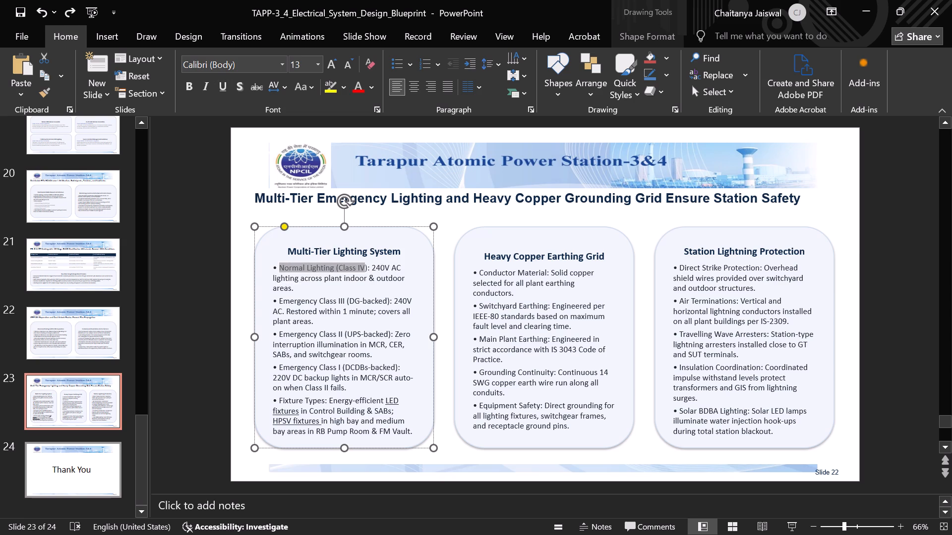
pyautogui.moveTo(366, 267); pyautogui.dragTo(364, 267)
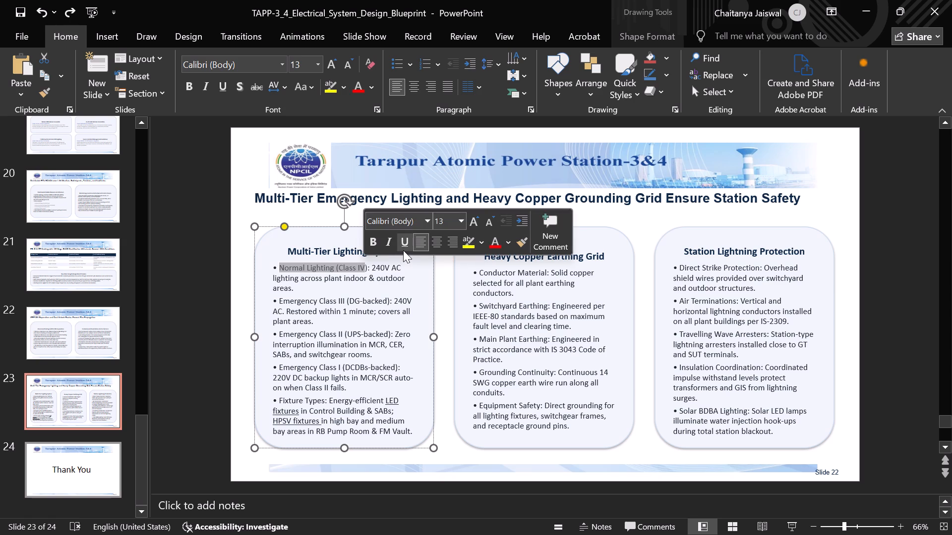
pyautogui.click(403, 250)
pyautogui.click(373, 300)
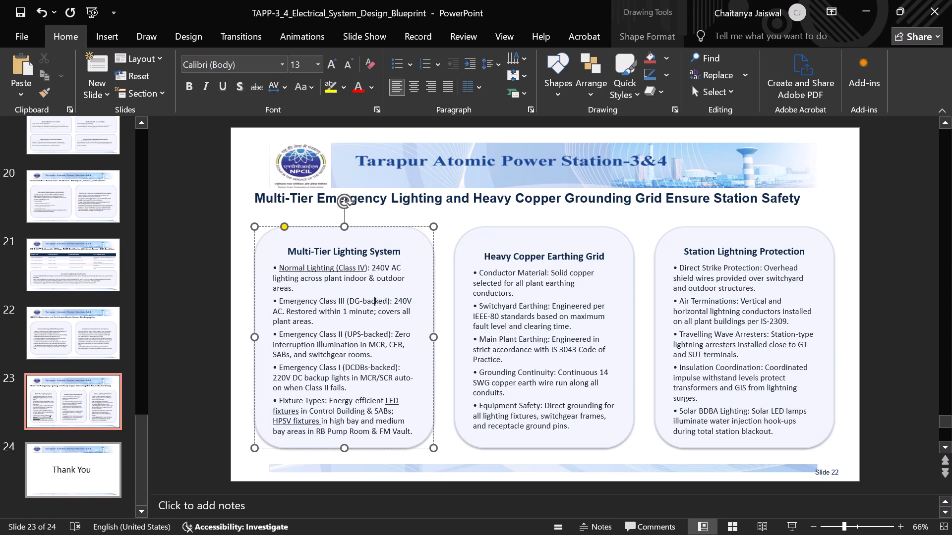
# Underline the "Emergency Class III (DG-backed)" label in the Multi-Tier Lighting System box.
pyautogui.moveTo(280, 301); pyautogui.dragTo(357, 299)
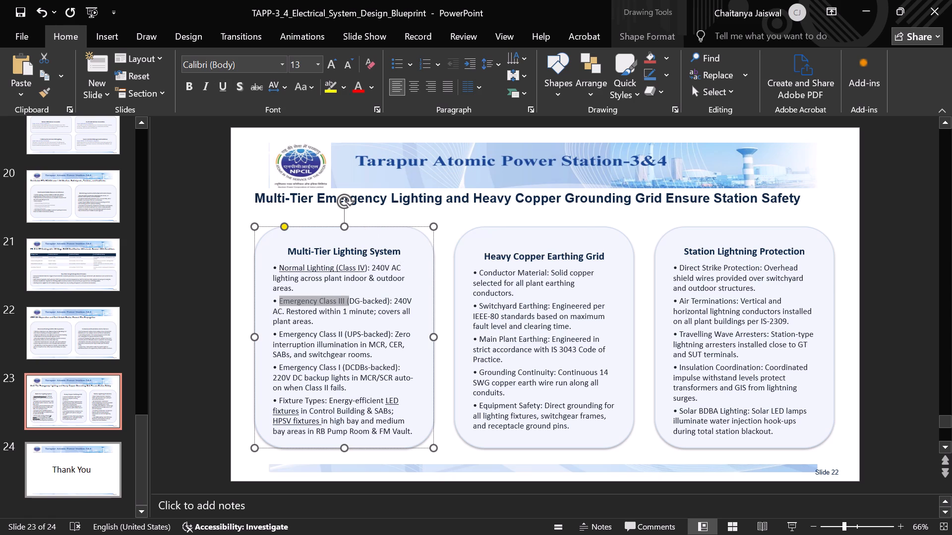
pyautogui.moveTo(357, 299); pyautogui.dragTo(384, 299)
pyautogui.click(424, 273)
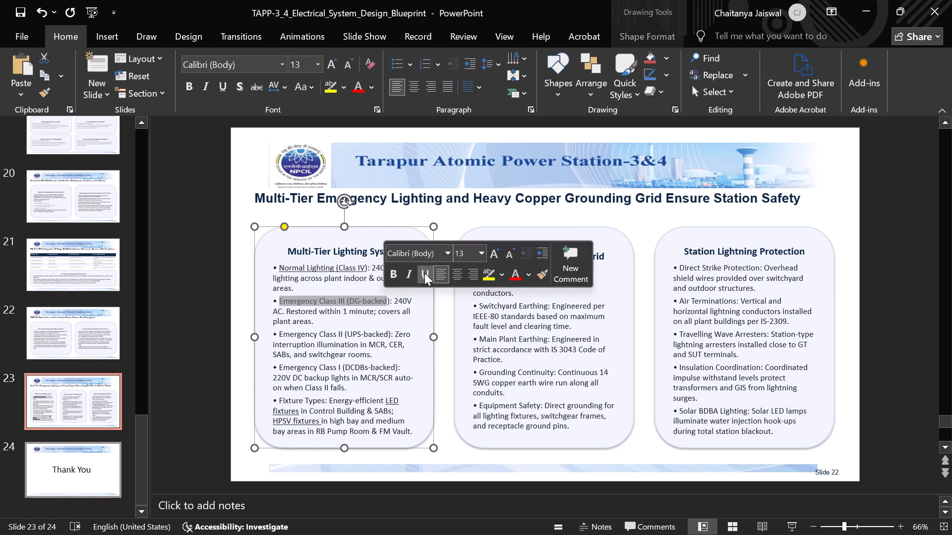
# Underline the labels "Emergency Class II (UPS-backed)", "Emergency Class I (DCDBs-backed)" and "Fixture Types" in the Multi-Tier Lighting System box, leaving out the colons.
pyautogui.moveTo(280, 334); pyautogui.dragTo(364, 334)
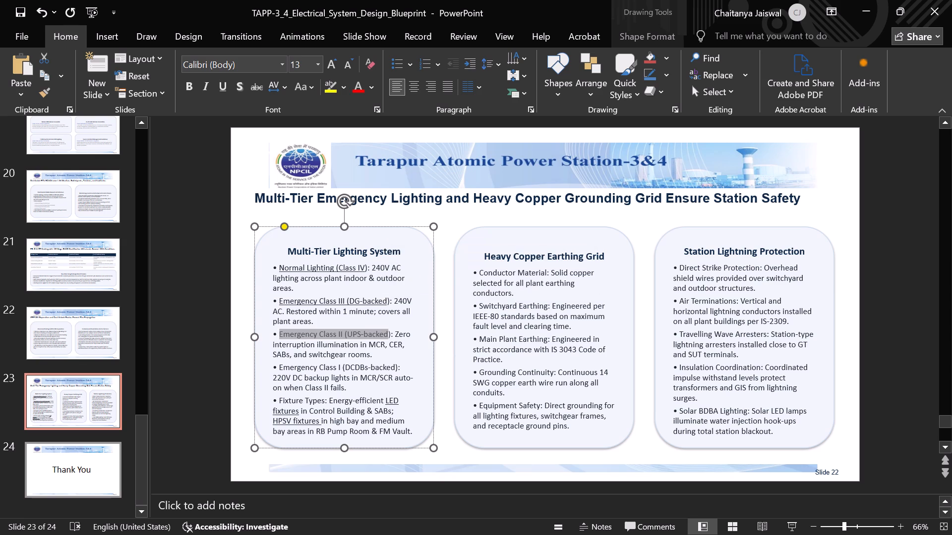
pyautogui.moveTo(364, 334); pyautogui.dragTo(385, 335)
pyautogui.hotkey('ctrl', 'u')
pyautogui.moveTo(279, 368); pyautogui.dragTo(287, 369)
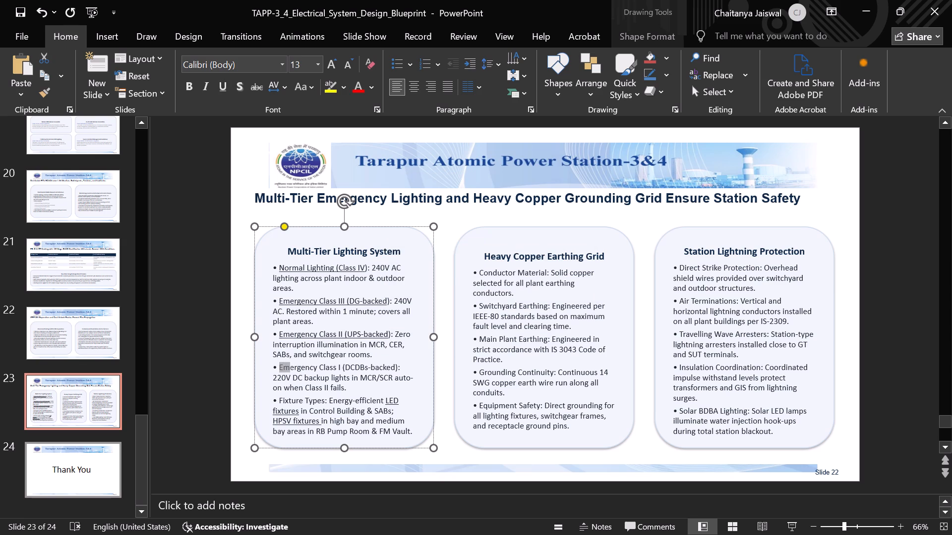
pyautogui.moveTo(287, 369); pyautogui.dragTo(398, 370)
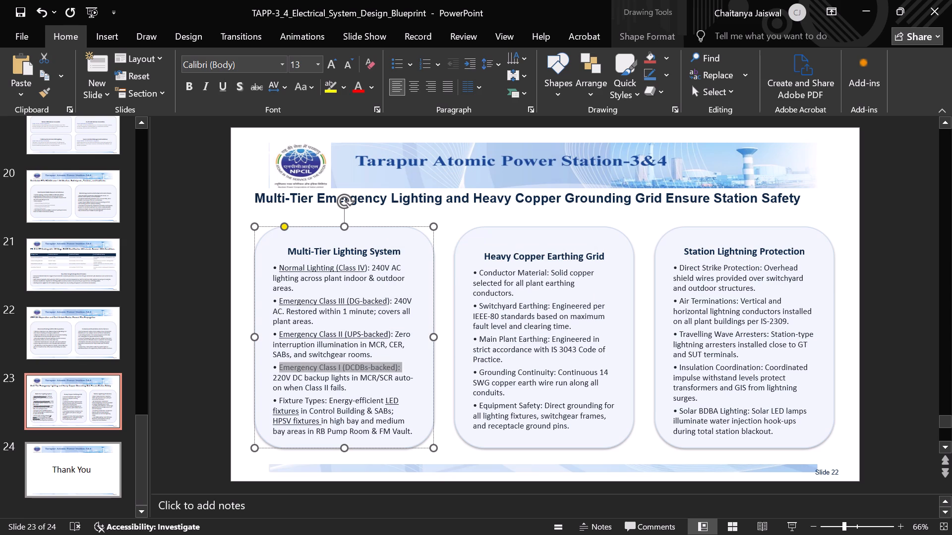
pyautogui.moveTo(398, 370); pyautogui.dragTo(395, 367)
pyautogui.moveTo(395, 367); pyautogui.dragTo(395, 367)
pyautogui.hotkey('ctrl', 'u')
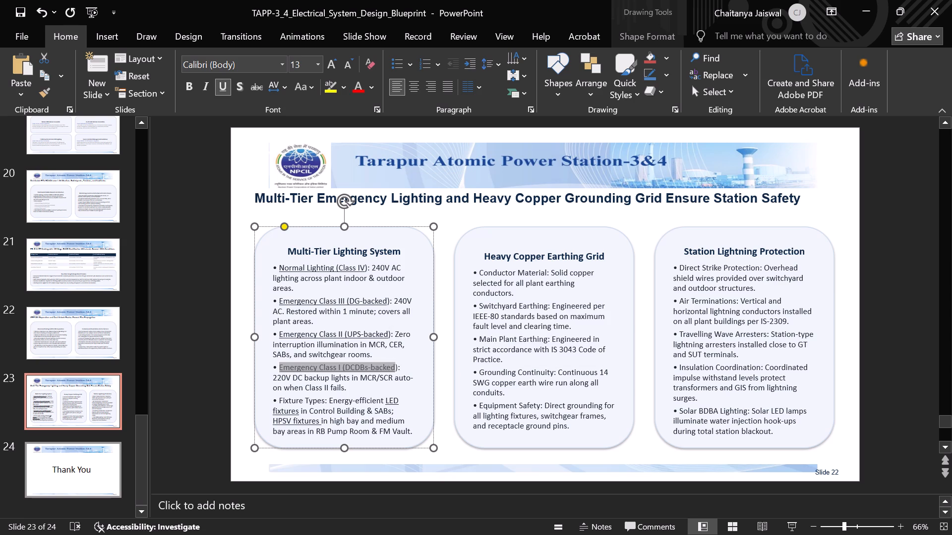
pyautogui.moveTo(279, 401); pyautogui.dragTo(330, 400)
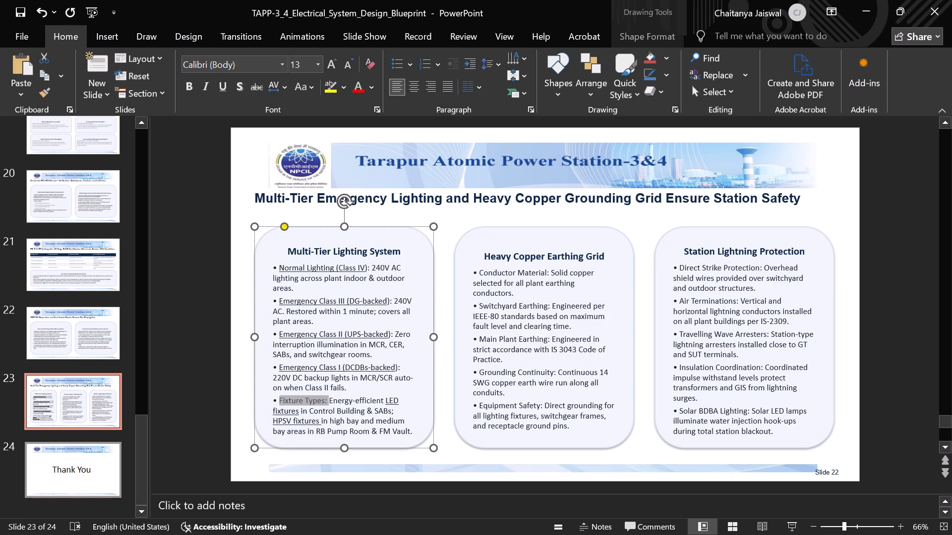
pyautogui.moveTo(330, 400); pyautogui.dragTo(324, 399)
pyautogui.hotkey('ctrl', 'u')
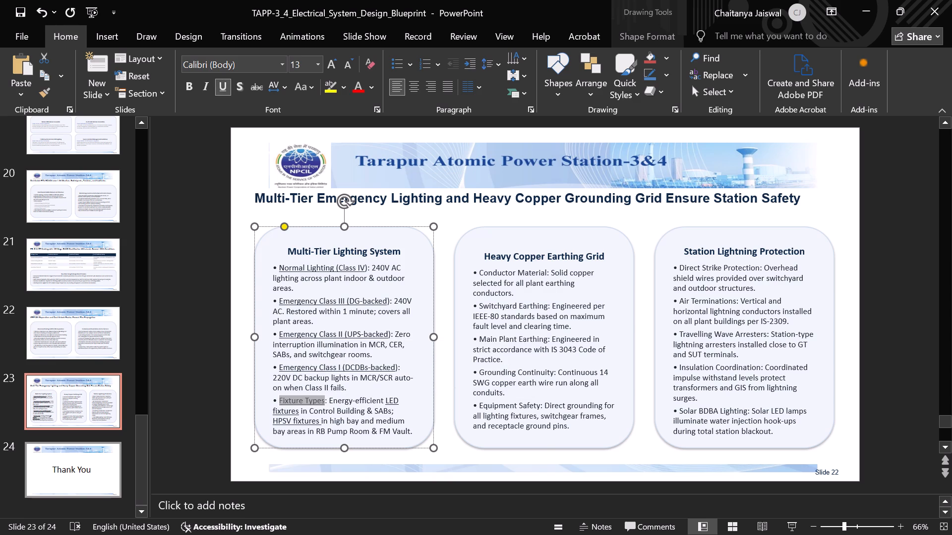
# Underline the labels "Conductor Material" and "Switchyard Earthing" in the Heavy Copper Earthing Grid box, leaving out the colons.
pyautogui.click(488, 278)
pyautogui.keyDown('ctrl'); pyautogui.scroll(5, 480, 271); pyautogui.keyUp('ctrl')
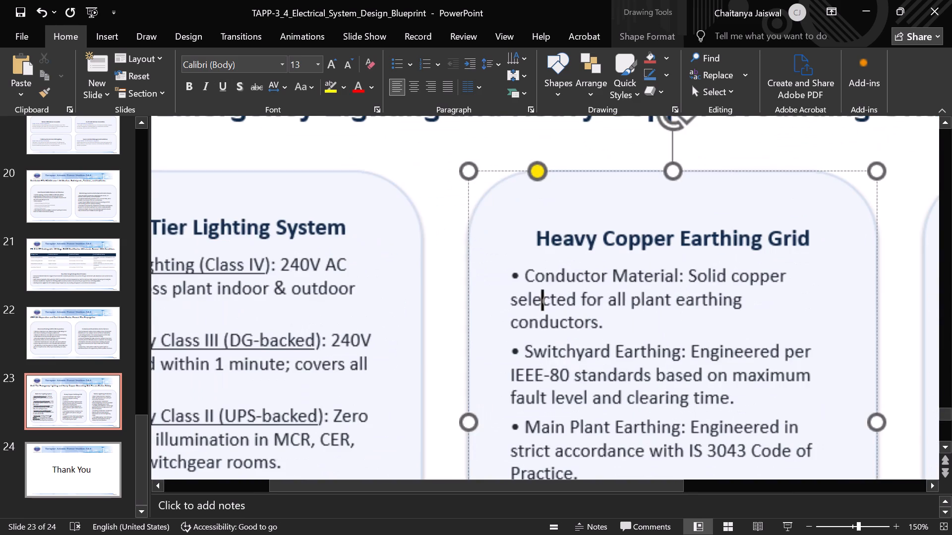
pyautogui.keyDown('ctrl'); pyautogui.scroll(-1, 480, 271); pyautogui.keyUp('ctrl')
pyautogui.scroll(-1, 480, 271)
pyautogui.hscroll(-1, 480, 271)
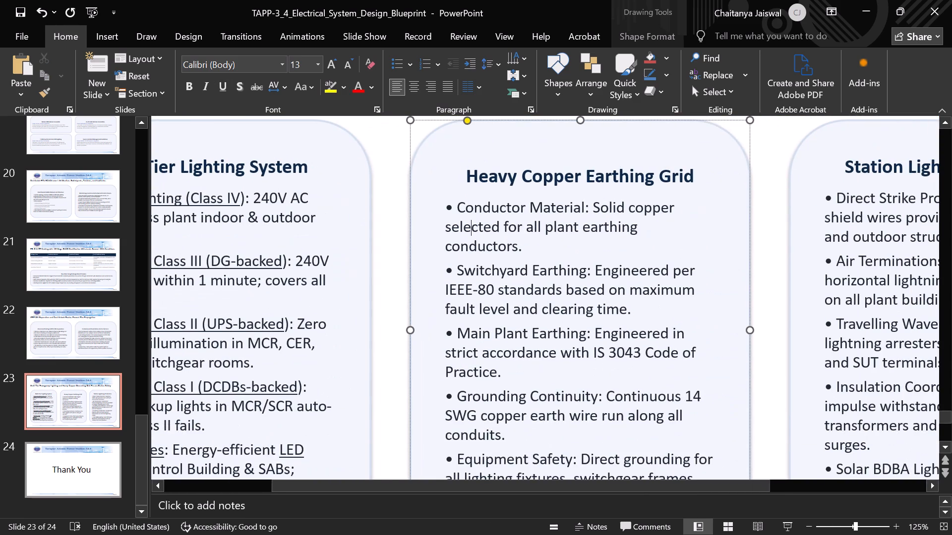
pyautogui.keyDown('ctrl'); pyautogui.scroll(-1, 480, 271); pyautogui.keyUp('ctrl')
pyautogui.scroll(-1, 497, 353)
pyautogui.hscroll(-1, 497, 353)
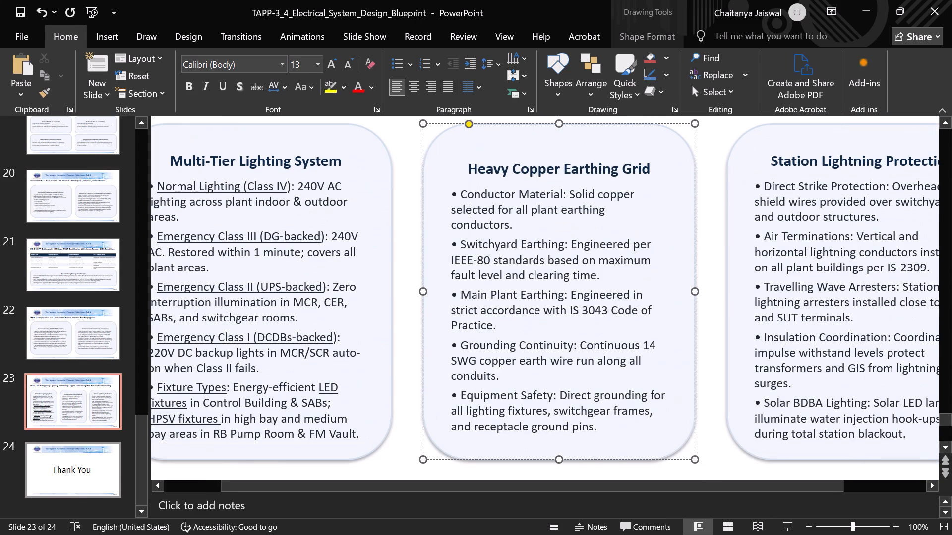
pyautogui.moveTo(461, 192); pyautogui.dragTo(524, 190)
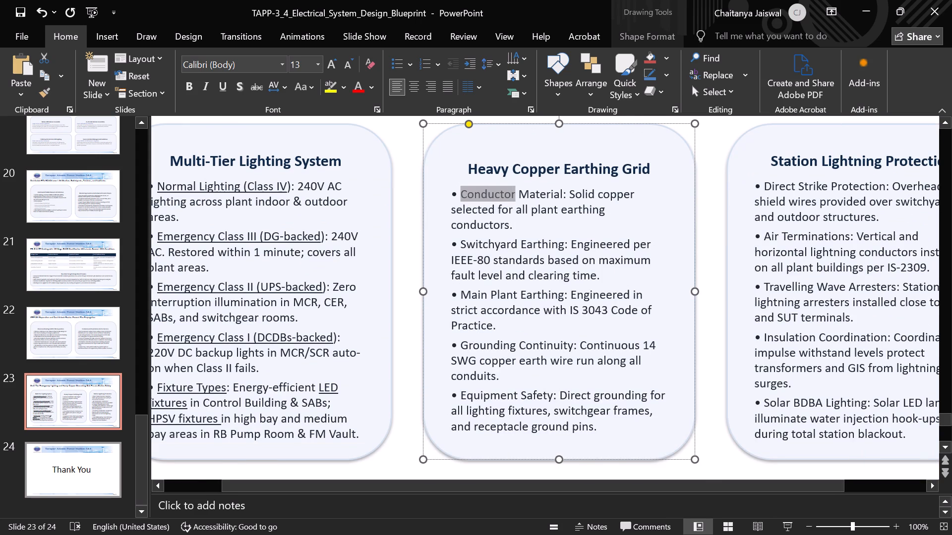
pyautogui.moveTo(524, 190); pyautogui.dragTo(562, 190)
pyautogui.hotkey('ctrl', 'u')
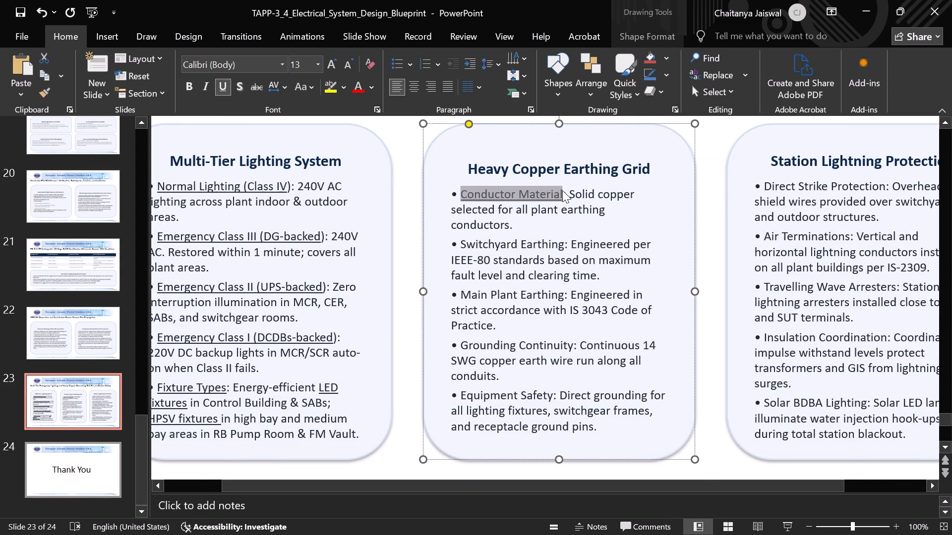
pyautogui.moveTo(460, 244); pyautogui.dragTo(567, 243)
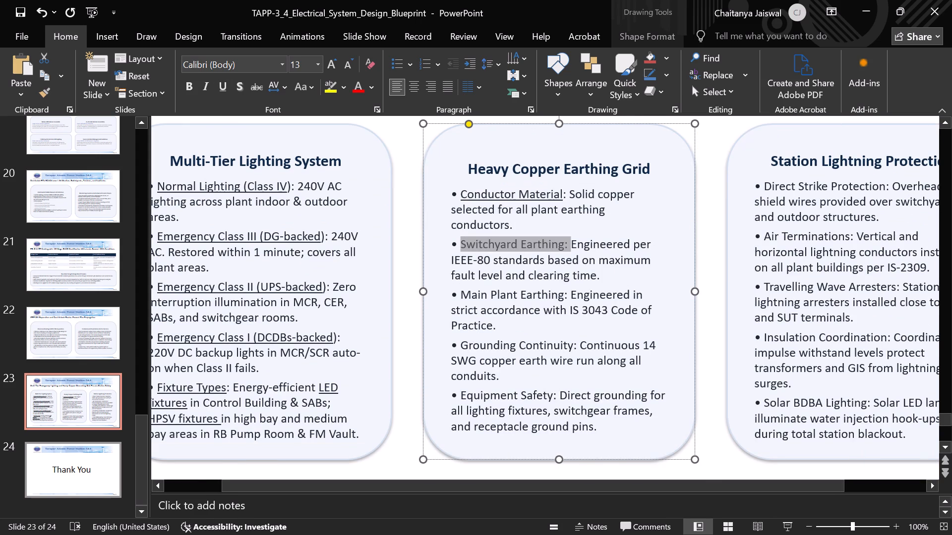
pyautogui.moveTo(567, 243); pyautogui.dragTo(563, 243)
pyautogui.hotkey('ctrl', 'u')
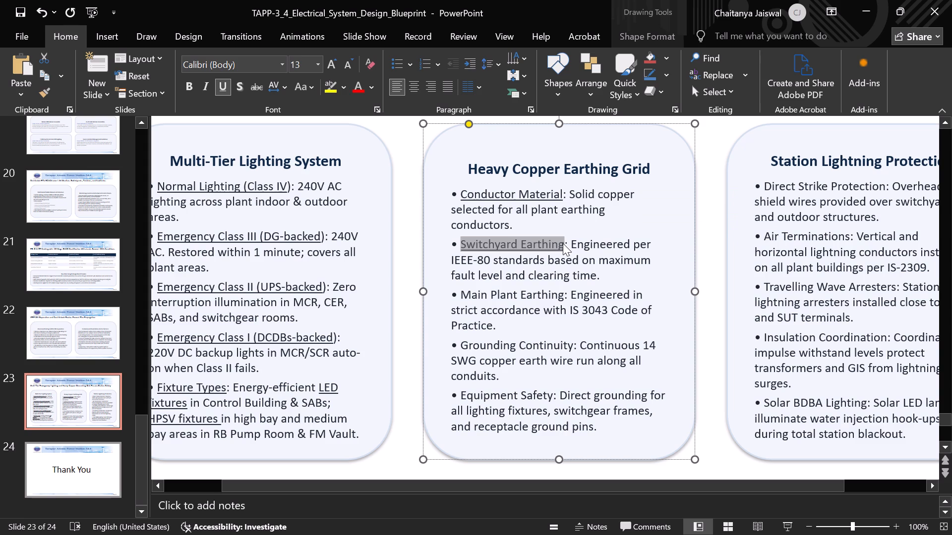
# Underline the labels "Main Plant Earthing", "Grounding Continuity" and "Equipment Safety" in the Heavy Copper Earthing Grid box, leaving out the colons.
pyautogui.moveTo(461, 292); pyautogui.dragTo(564, 293)
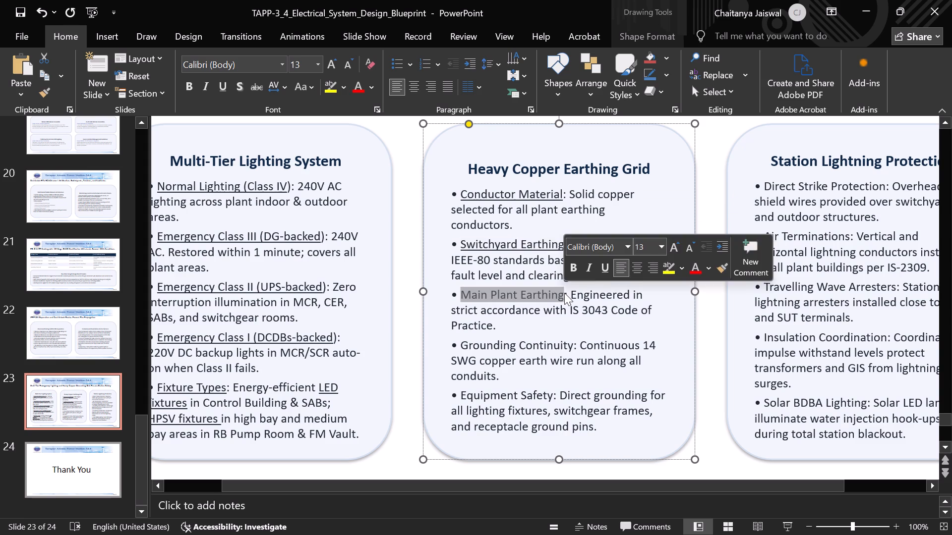
pyautogui.hotkey('ctrl', 'u')
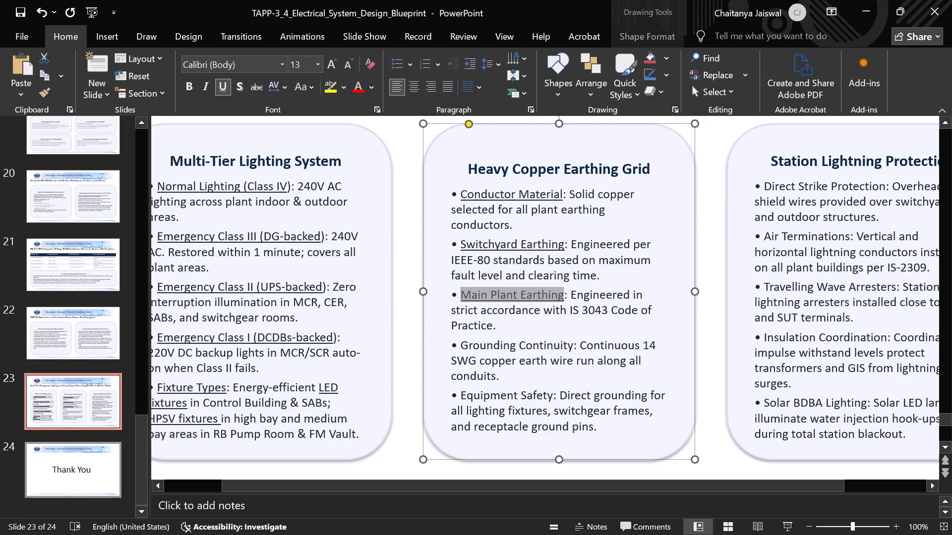
pyautogui.moveTo(458, 345); pyautogui.dragTo(562, 345)
pyautogui.click(562, 345)
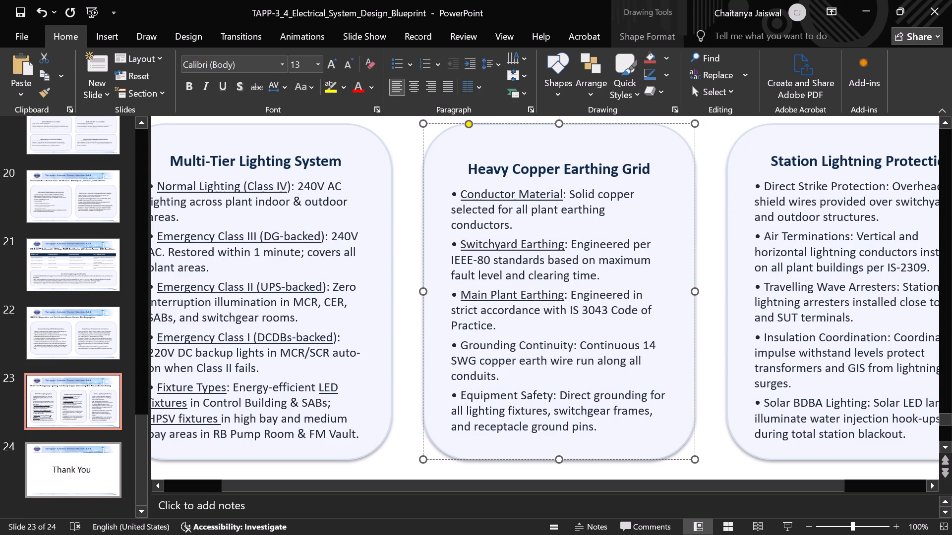
pyautogui.moveTo(462, 345); pyautogui.dragTo(573, 347)
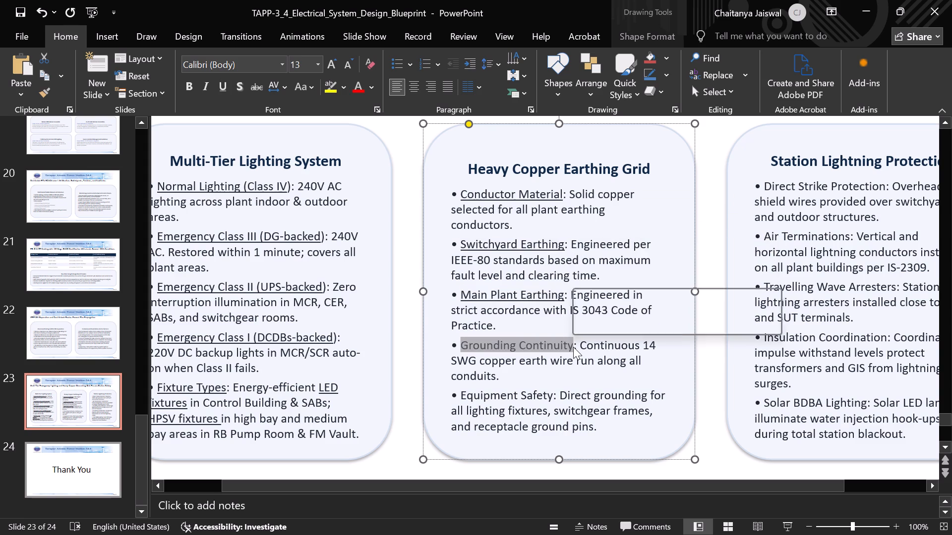
pyautogui.hotkey('ctrl', 'u')
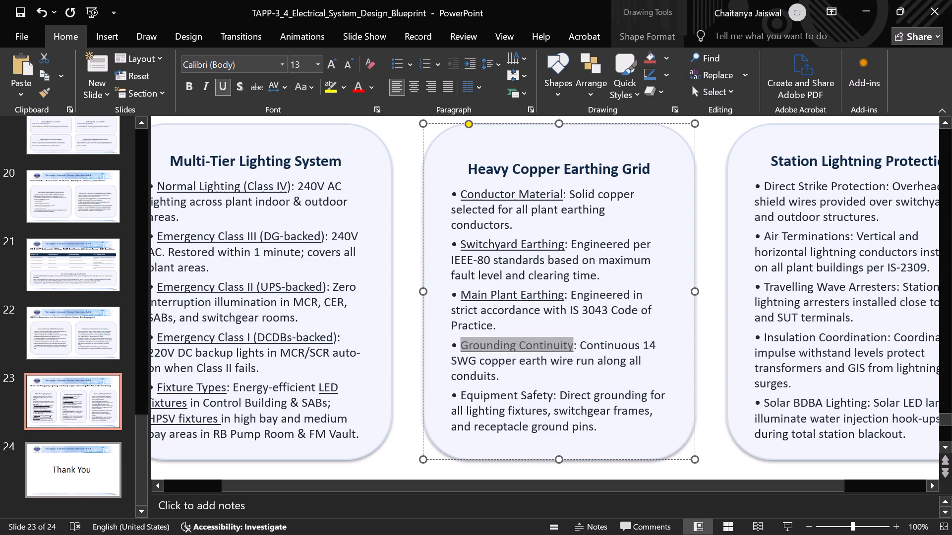
pyautogui.moveTo(460, 391); pyautogui.dragTo(559, 397)
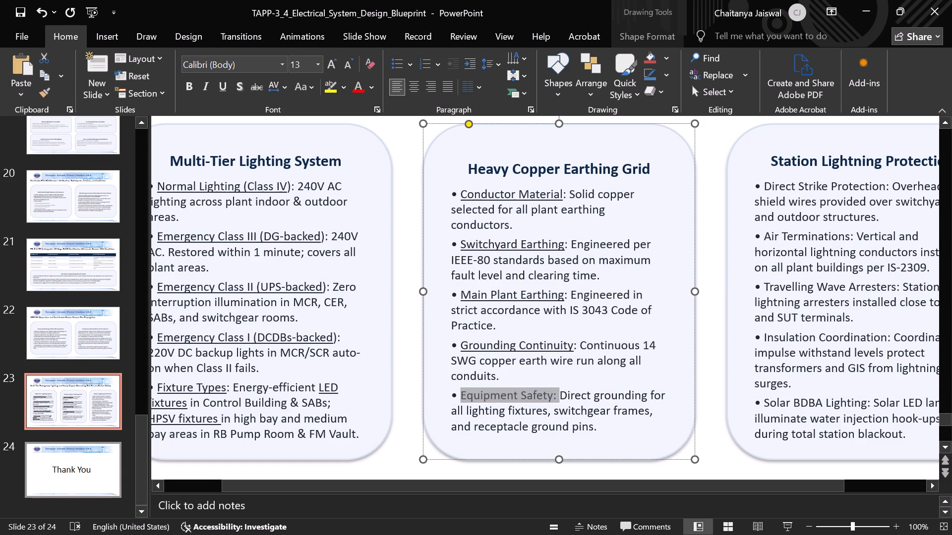
pyautogui.moveTo(559, 397); pyautogui.dragTo(552, 396)
pyautogui.hotkey('ctrl', 'u')
# Underline the labels "Direct Strike Protection", "Air Terminations", "Travelling Wave Arresters", "Insulation Coordination" and "Solar BDBA Lighting" in the Station Lightning Protection box.
pyautogui.hscroll(-1, 764, 187)
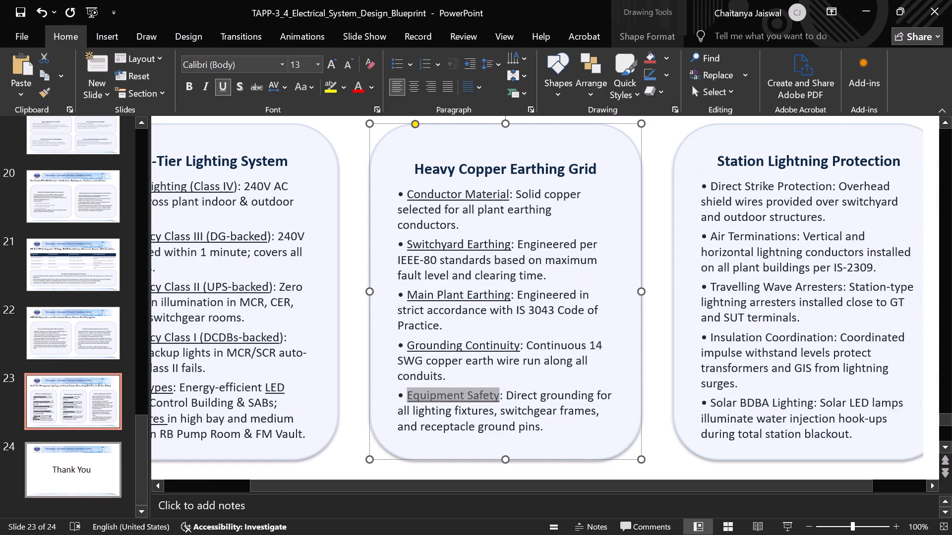
pyautogui.hscroll(-1, 764, 187)
pyautogui.moveTo(695, 186); pyautogui.dragTo(795, 184)
pyautogui.hotkey('ctrl', 'u')
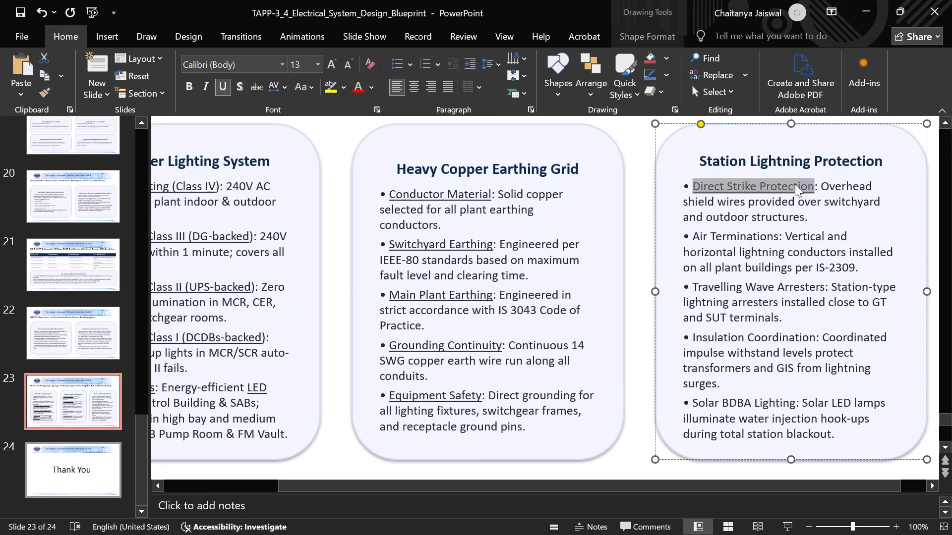
pyautogui.moveTo(694, 238); pyautogui.dragTo(771, 236)
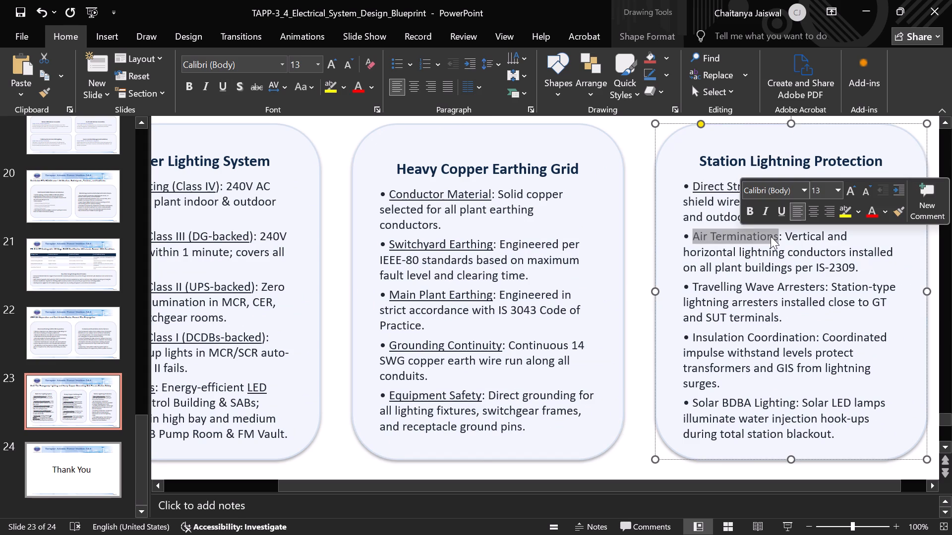
pyautogui.hotkey('ctrl', 'u')
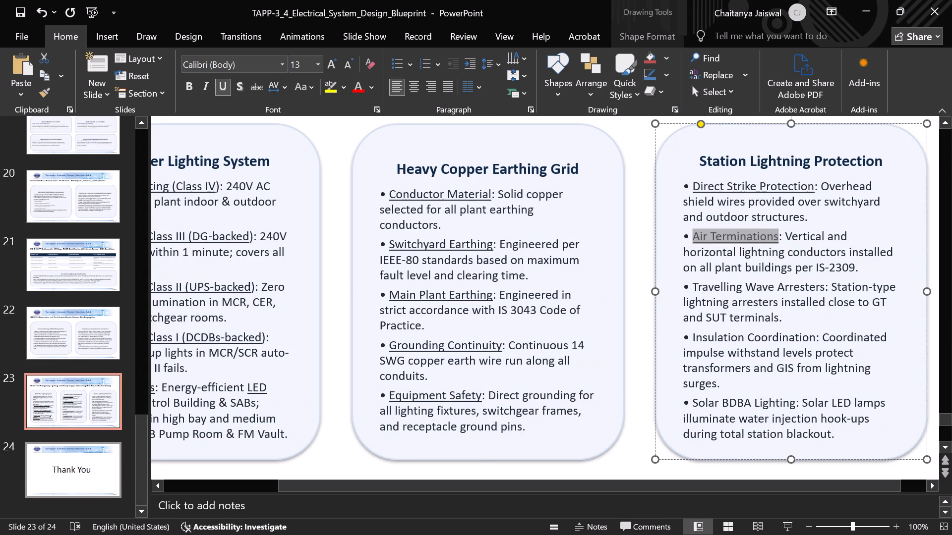
pyautogui.moveTo(694, 291); pyautogui.dragTo(815, 290)
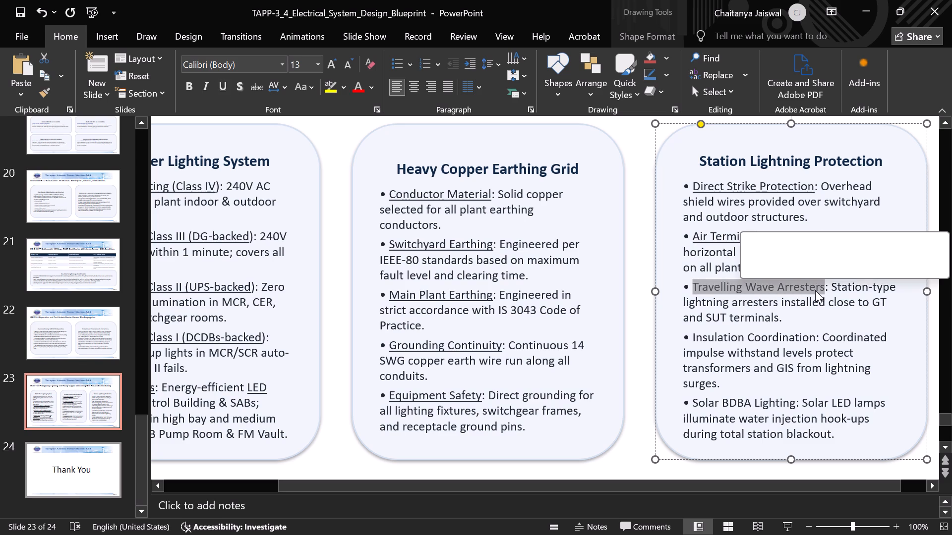
pyautogui.hotkey('ctrl', 'u')
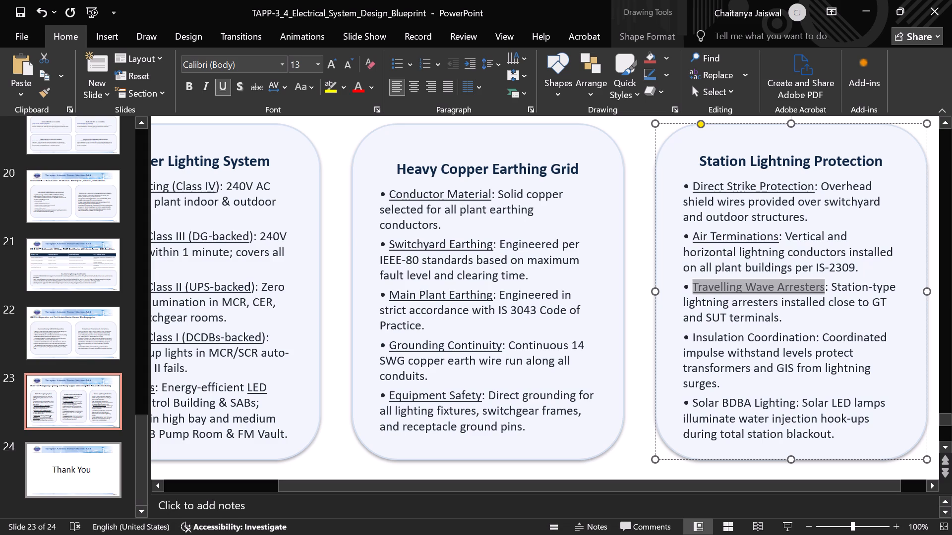
pyautogui.moveTo(694, 337); pyautogui.dragTo(813, 334)
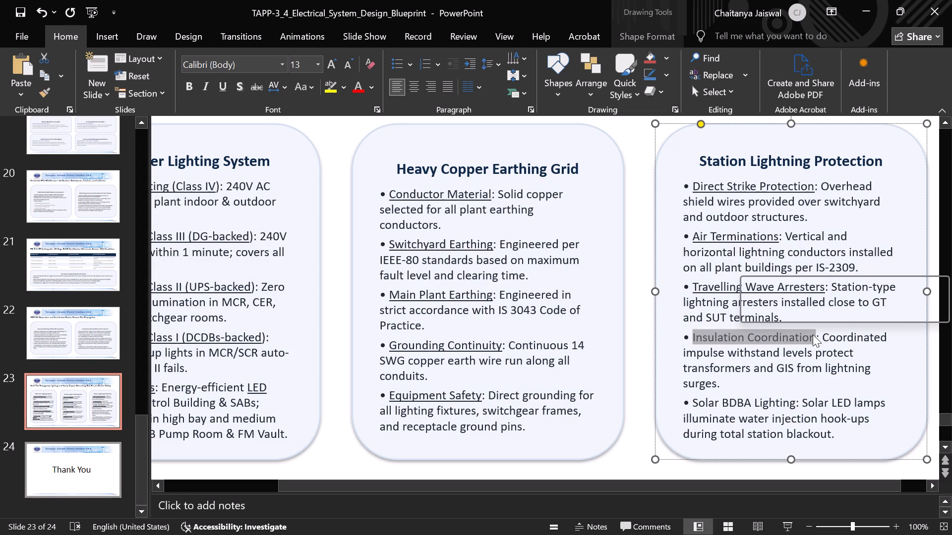
pyautogui.hotkey('ctrl', 'u')
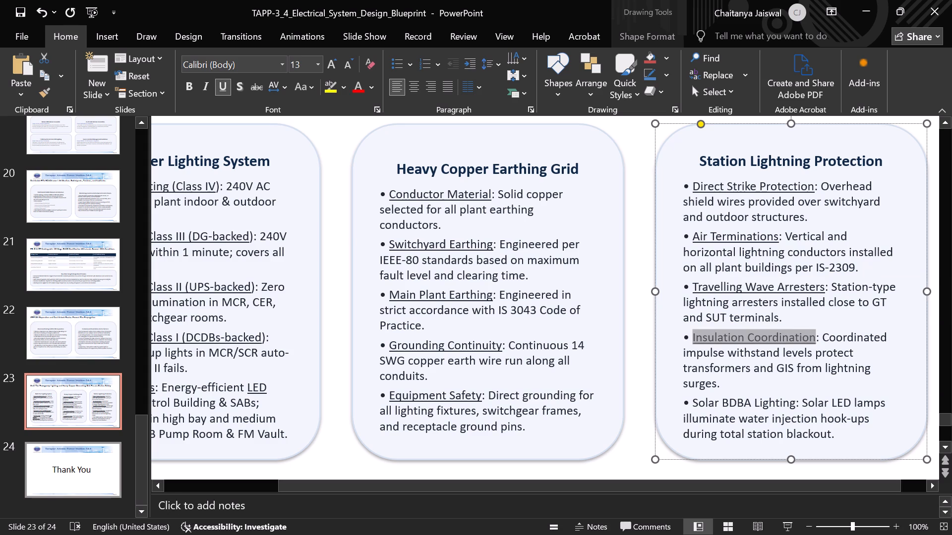
pyautogui.moveTo(694, 403); pyautogui.dragTo(790, 399)
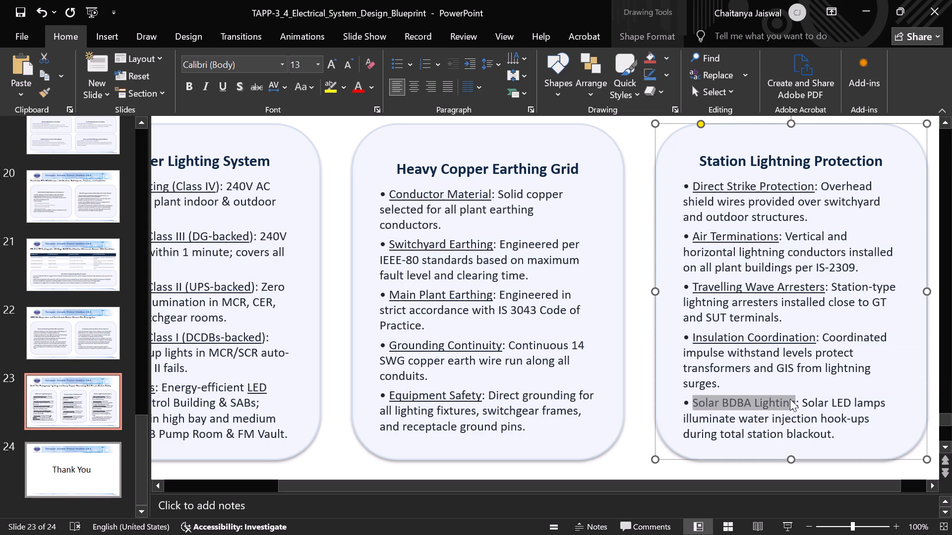
pyautogui.hotkey('ctrl', 'u')
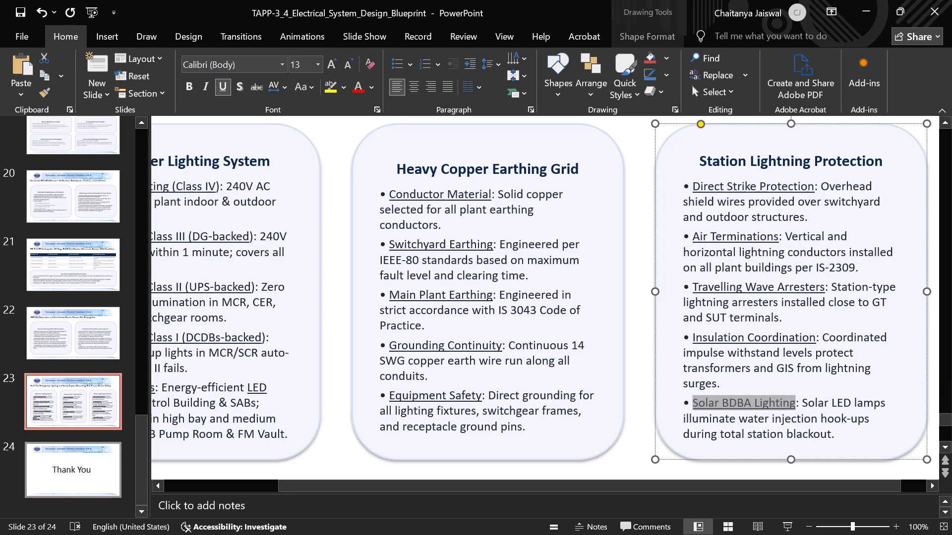
pyautogui.keyDown('ctrl'); pyautogui.scroll(-2, 683, 292); pyautogui.keyUp('ctrl')
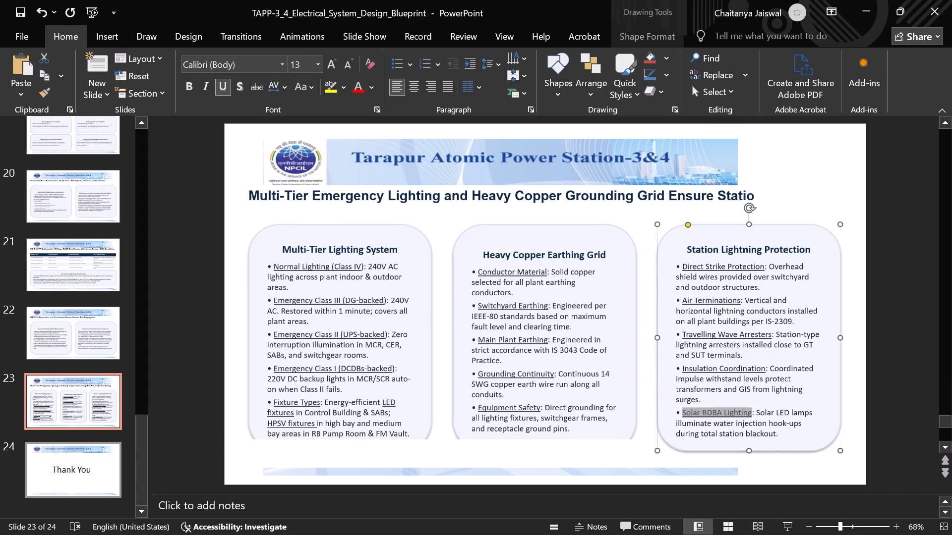
# Check the Station Lightning Protection box on slide 23 against sections 5.5 Earthing system and 5.6 Lightning Protection in the Chapter 5 Word document.
pyautogui.click(901, 365)
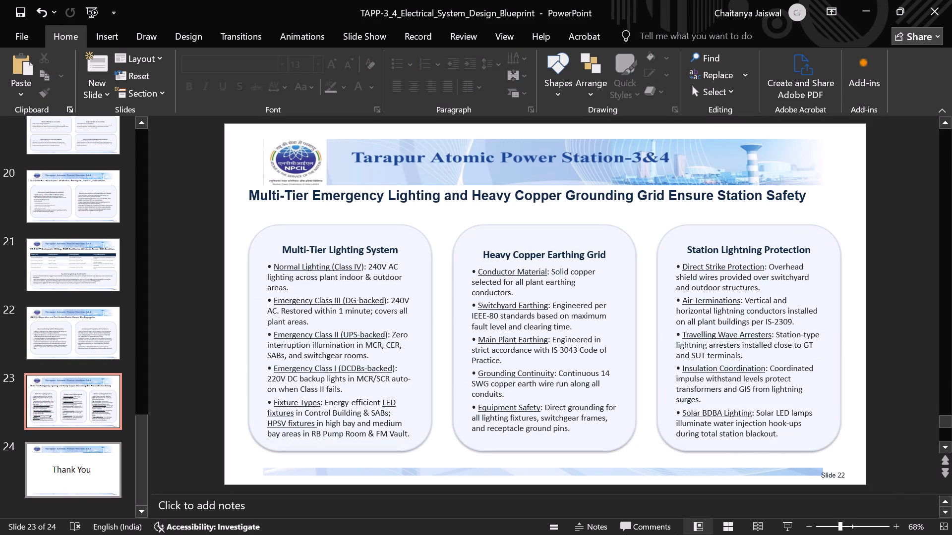
pyautogui.click(647, 516)
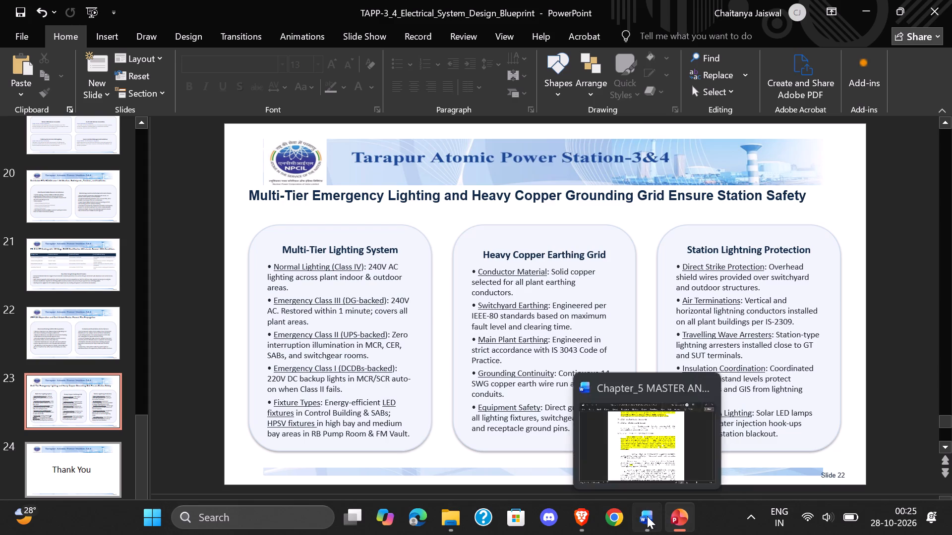
pyautogui.scroll(-2, 601, 355)
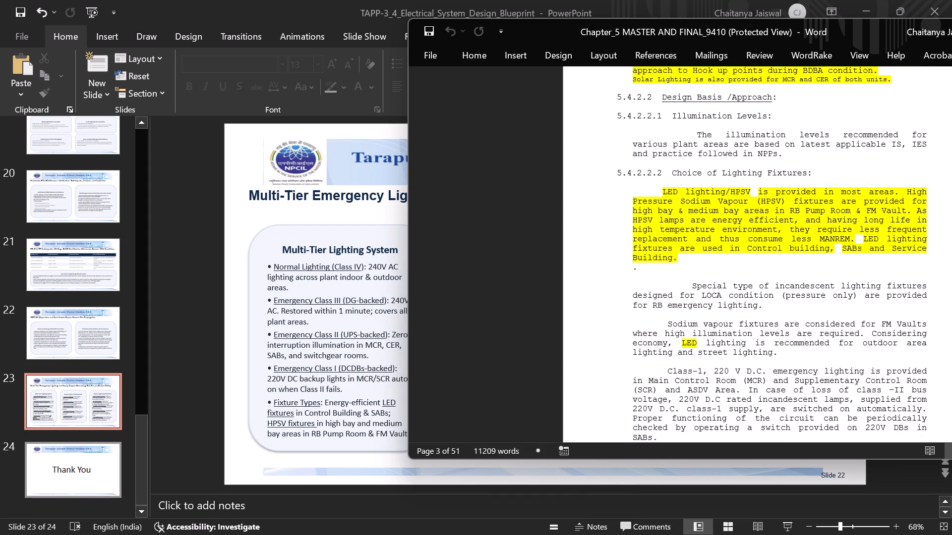
pyautogui.scroll(-4, 601, 355)
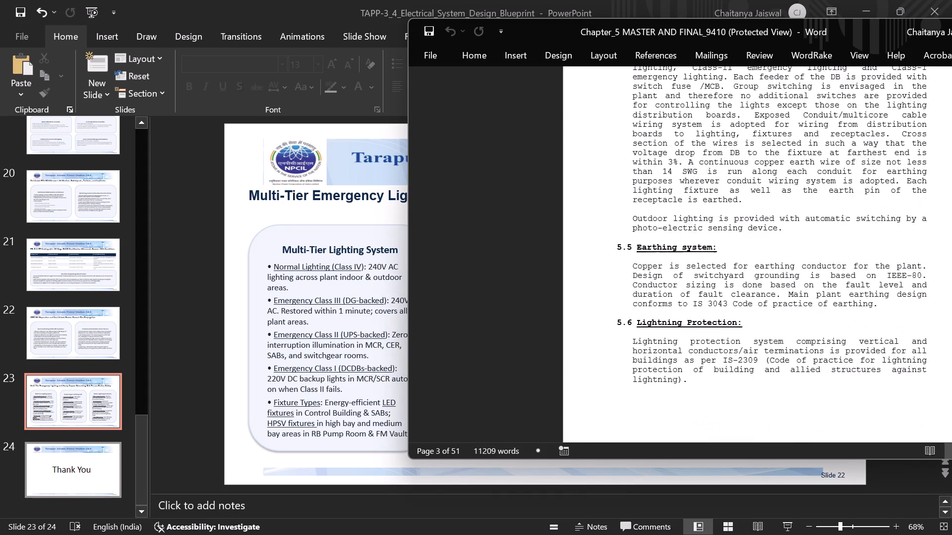
pyautogui.scroll(-1, 601, 355)
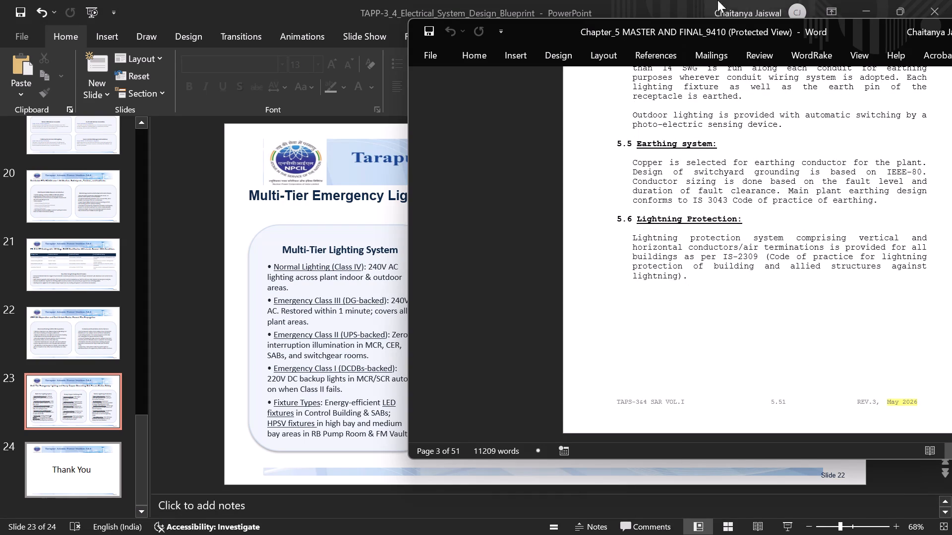
pyautogui.moveTo(843, 28); pyautogui.dragTo(308, 134)
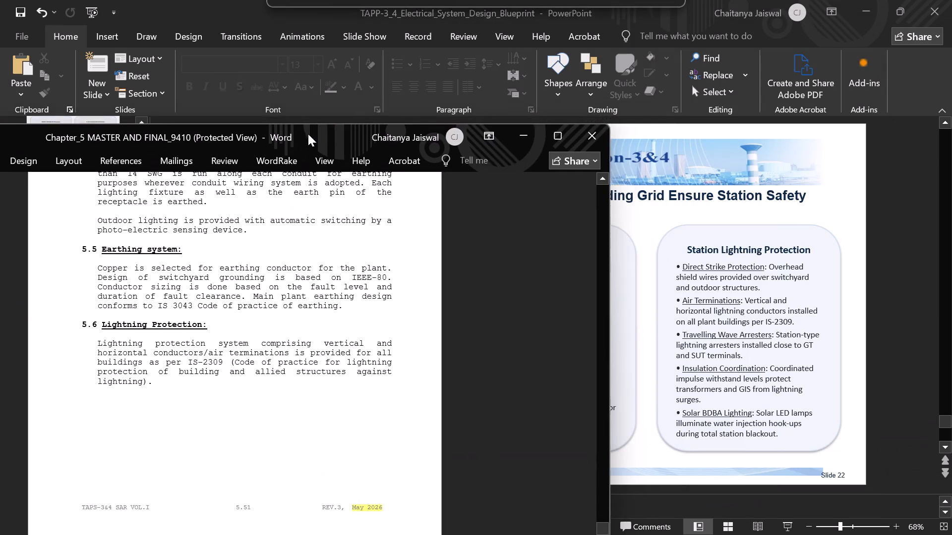
pyautogui.moveTo(308, 134); pyautogui.dragTo(327, 68)
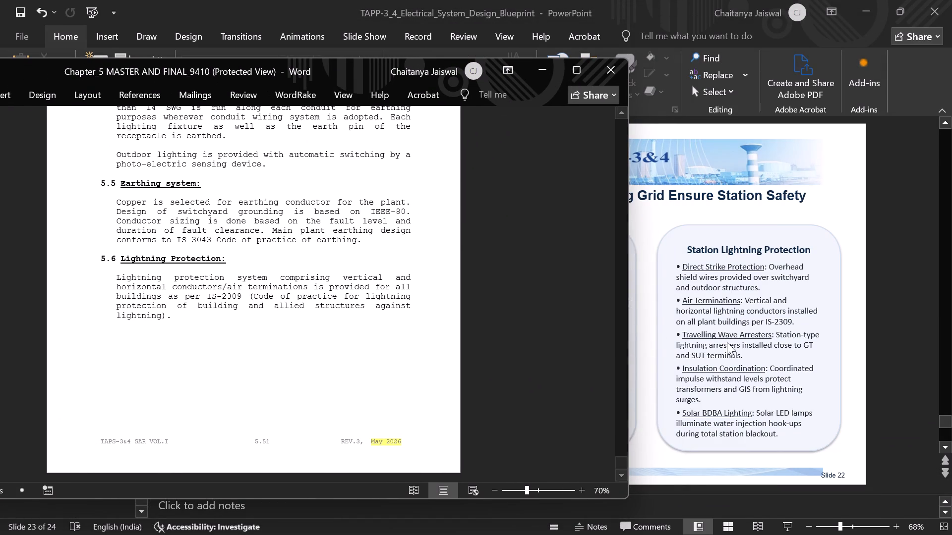
pyautogui.click(735, 335)
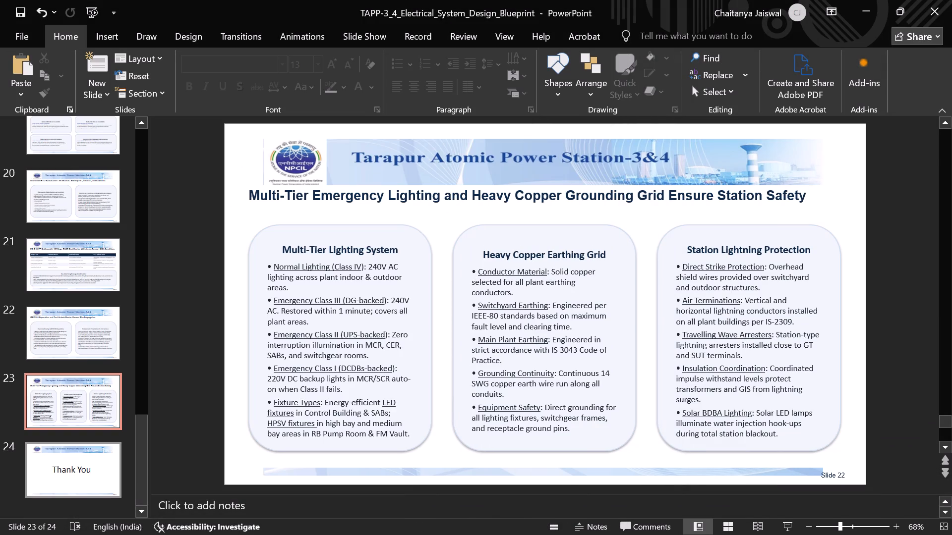
pyautogui.click(737, 335)
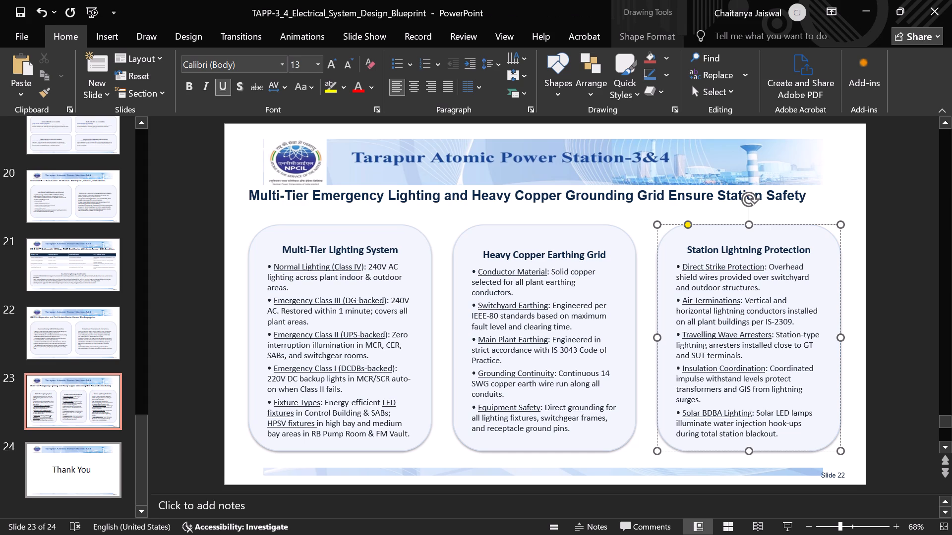
# Duplicate the title slide at the start of the presentation.
pyautogui.scroll(2, 737, 335)
pyautogui.scroll(-4, 737, 335)
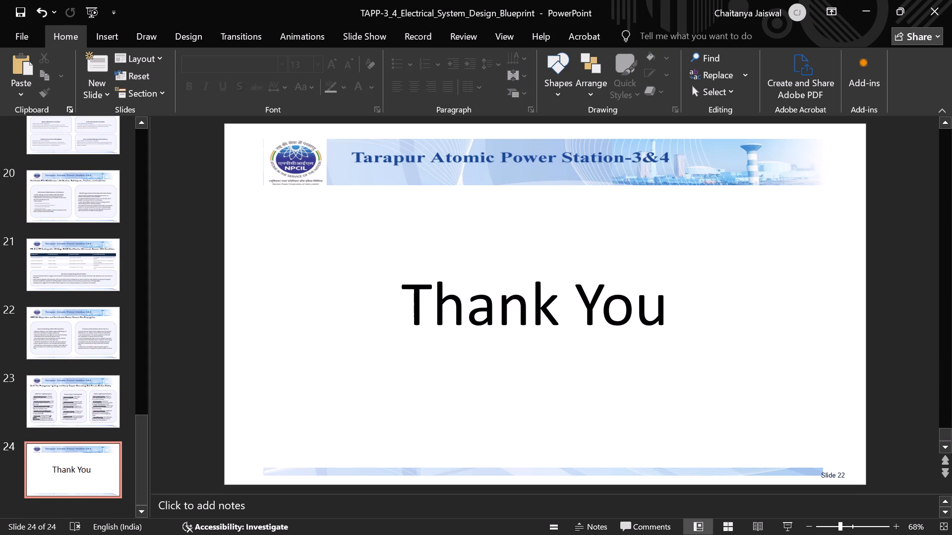
pyautogui.scroll(8, 737, 335)
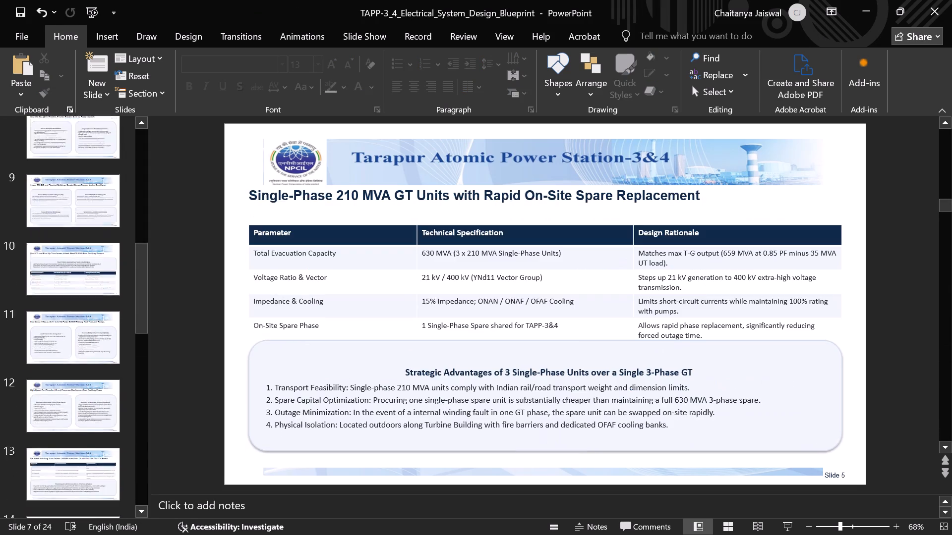
pyautogui.scroll(2, 737, 335)
pyautogui.scroll(-1, 737, 335)
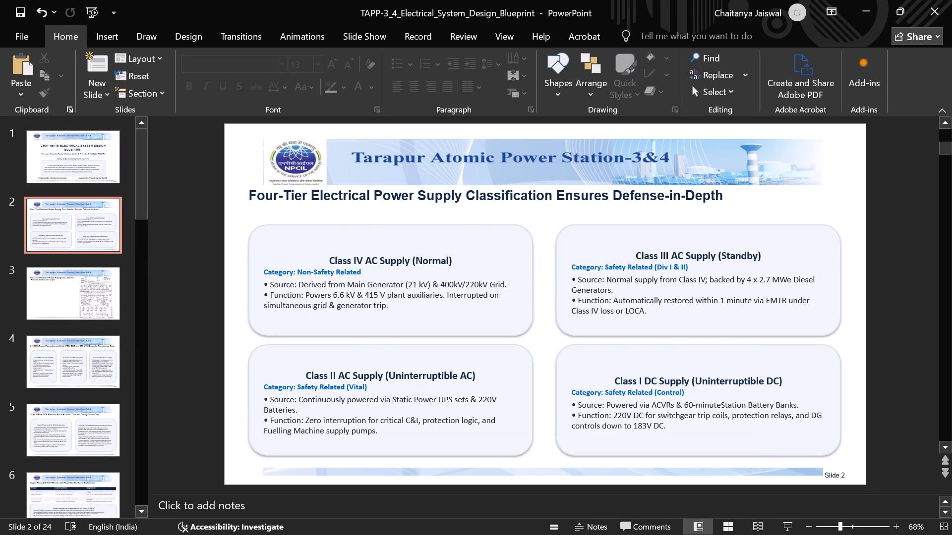
pyautogui.scroll(1, 737, 335)
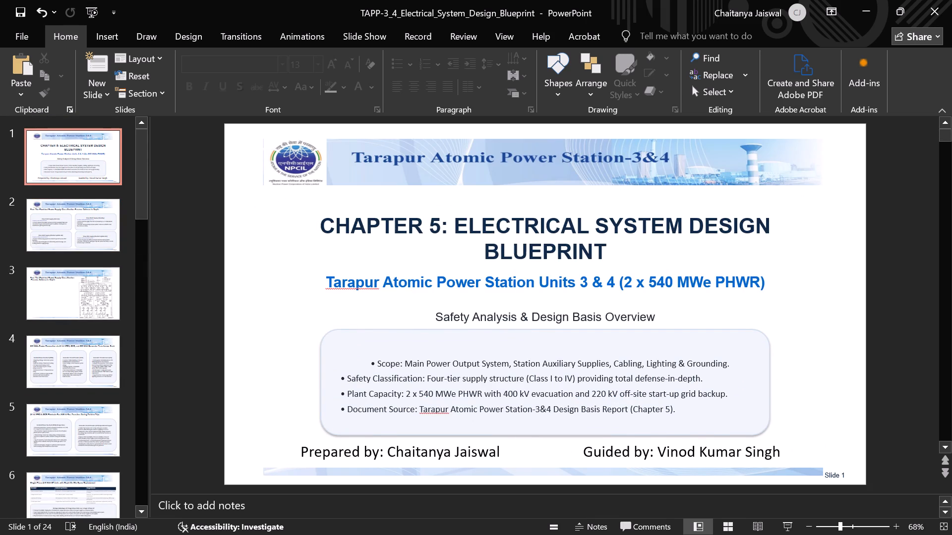
pyautogui.rightClick(115, 170)
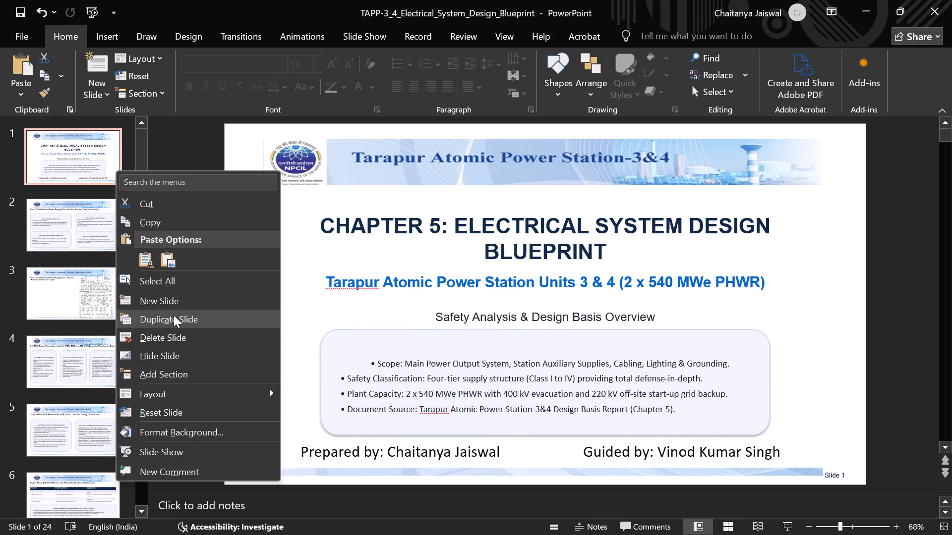
pyautogui.click(174, 315)
# Delete the rounded scope box and the "Prepared by" and "Guided by" text boxes from the duplicated title slide.
pyautogui.click(102, 250)
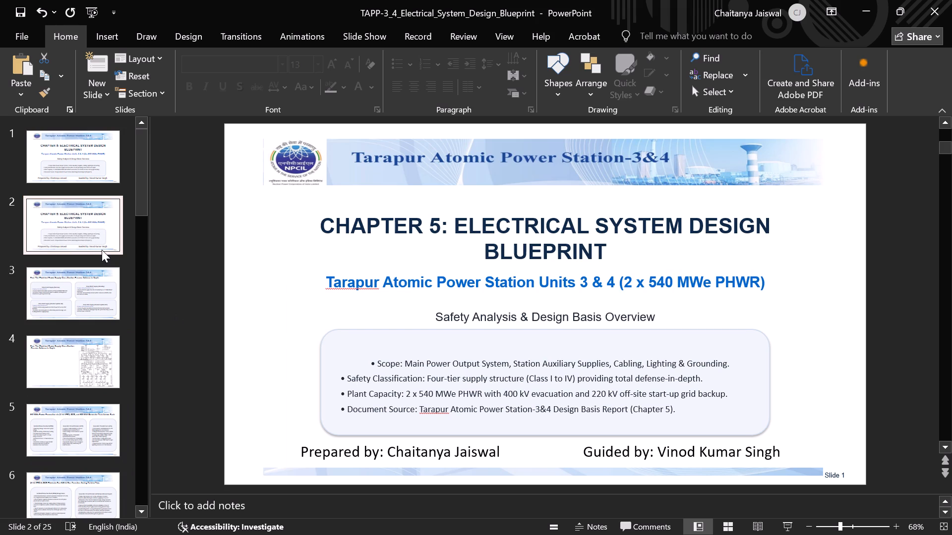
pyautogui.click(306, 281)
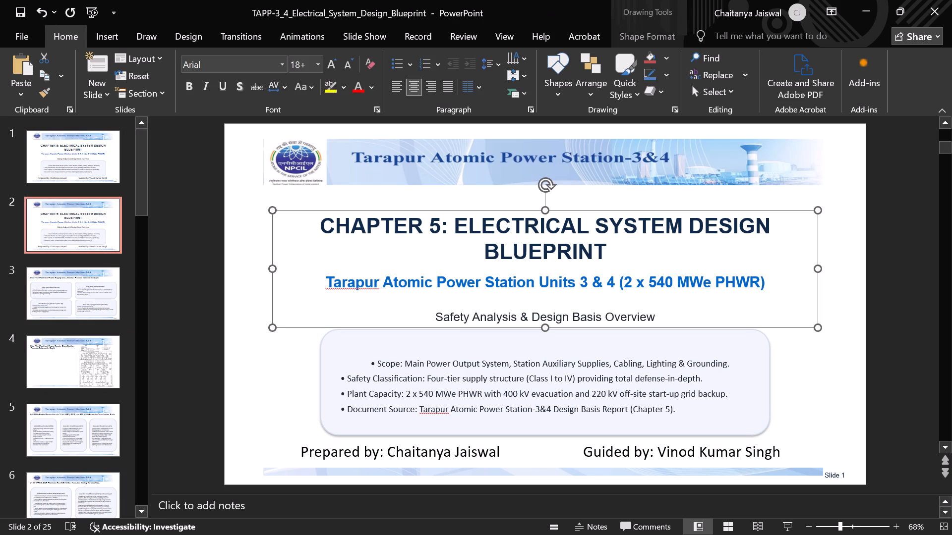
pyautogui.click(420, 361)
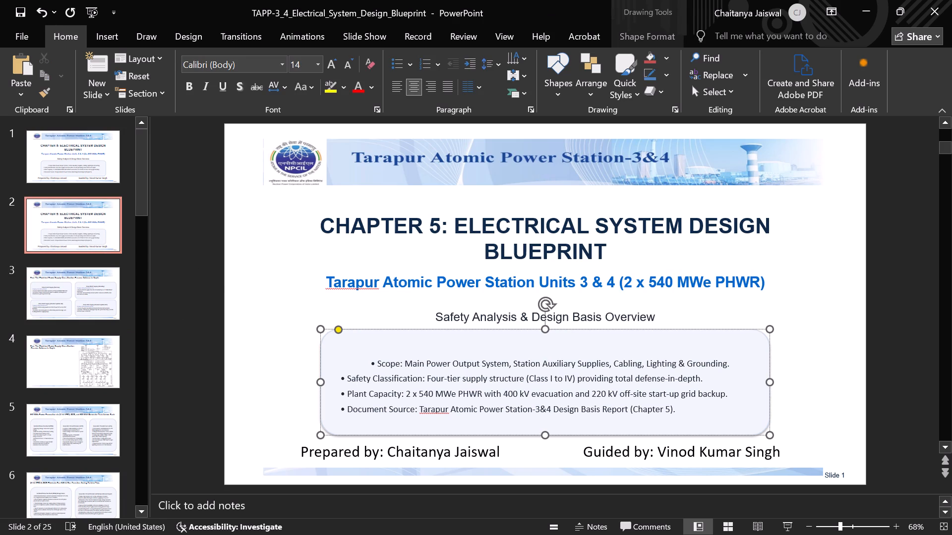
pyautogui.click(394, 339)
pyautogui.press('Delete')
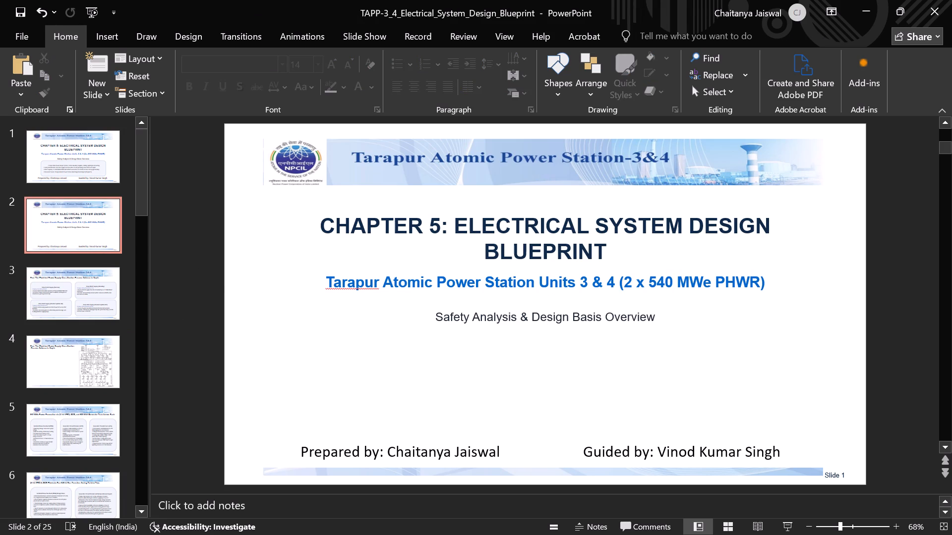
pyautogui.moveTo(294, 437); pyautogui.dragTo(302, 440)
pyautogui.press('Delete')
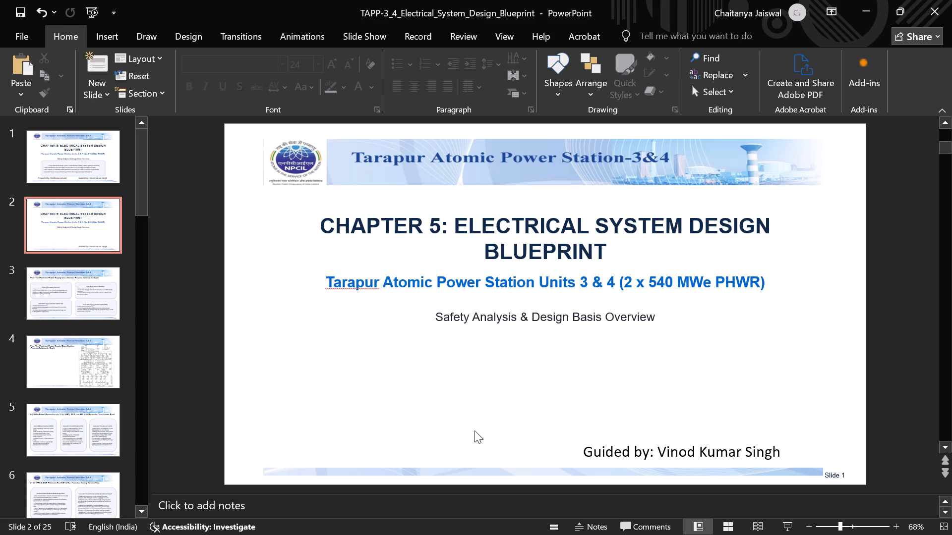
pyautogui.click(579, 450)
pyautogui.press('Delete')
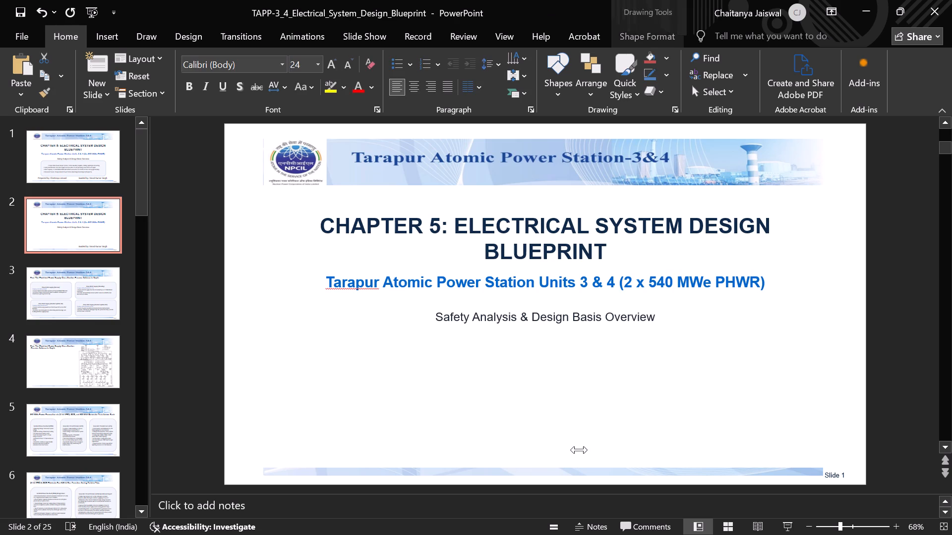
# Replace all the title and subtitle text on the duplicated slide 2 with "Index".
pyautogui.click(445, 312)
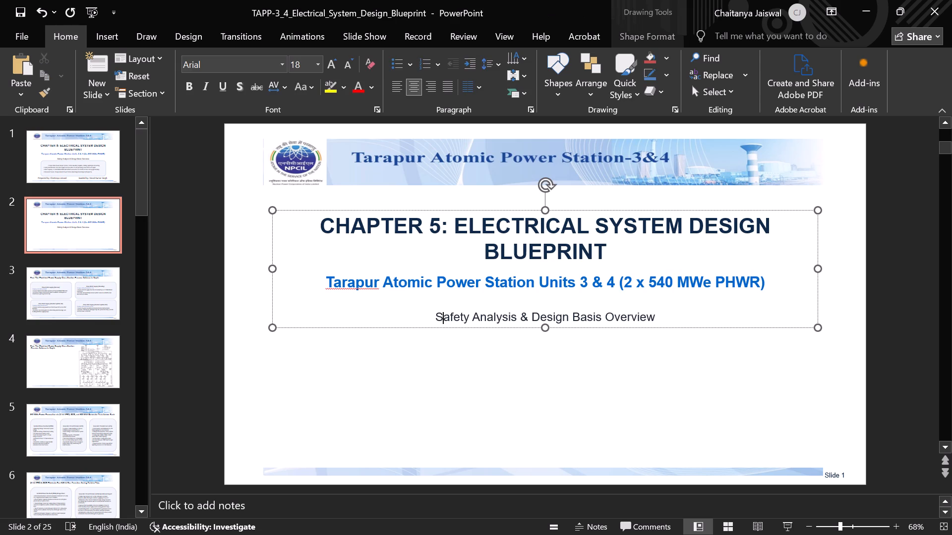
pyautogui.moveTo(670, 317); pyautogui.dragTo(314, 281)
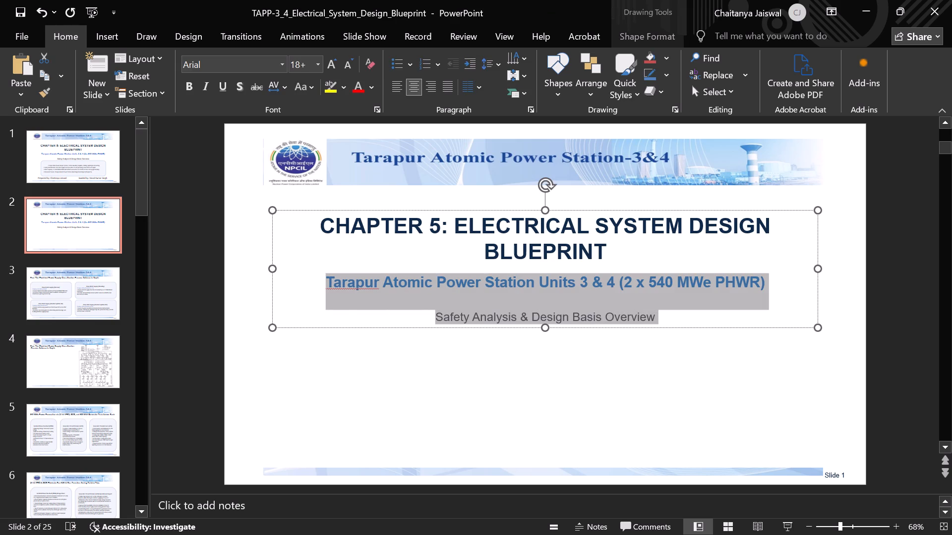
pyautogui.moveTo(314, 281); pyautogui.dragTo(314, 281)
pyautogui.press('BackSpace')
pyautogui.press('BackSpace')
pyautogui.press('BackSpace')
pyautogui.press('BackSpace')
pyautogui.press('BackSpace')
pyautogui.press('BackSpace')
pyautogui.press('BackSpace')
pyautogui.press('BackSpace')
pyautogui.press('BackSpace')
pyautogui.press('BackSpace')
pyautogui.press('BackSpace')
pyautogui.press('BackSpace')
pyautogui.press('BackSpace')
pyautogui.press('BackSpace')
pyautogui.press('BackSpace')
pyautogui.press('BackSpace')
pyautogui.press('BackSpace')
pyautogui.press('BackSpace')
pyautogui.press('BackSpace')
pyautogui.press('BackSpace')
pyautogui.press('BackSpace')
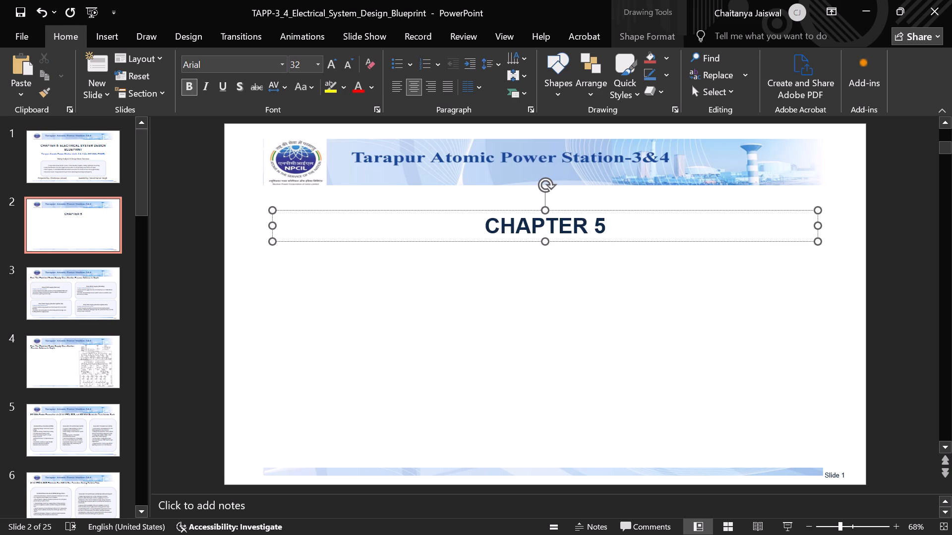
pyautogui.press('BackSpace')
pyautogui.press('BackSpace')
pyautogui.press('BackSpace')
pyautogui.press('BackSpace')
pyautogui.press('BackSpace')
pyautogui.press('BackSpace')
pyautogui.press('BackSpace')
pyautogui.press('BackSpace')
pyautogui.press('BackSpace')
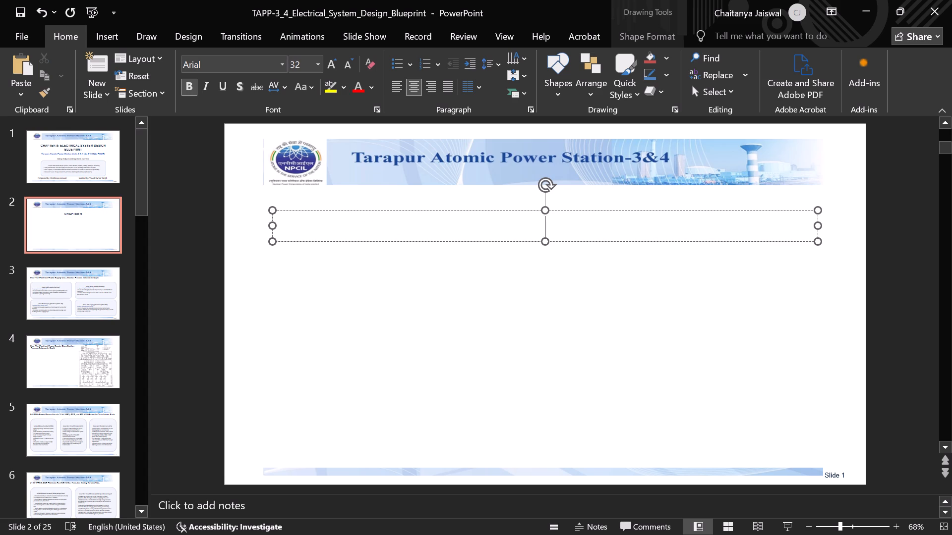
pyautogui.write('Index')
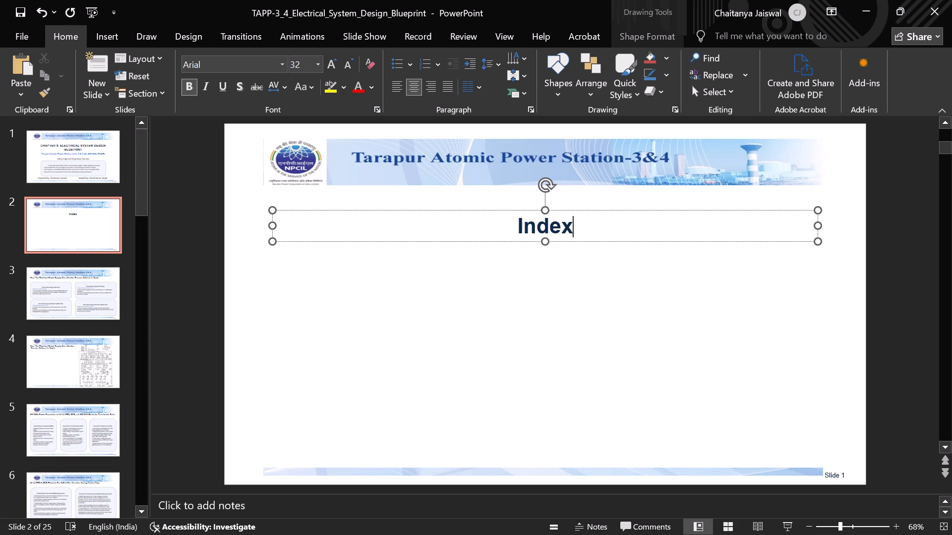
# Move the "Index" title box up on slide 2 so it sits directly beneath the station banner.
pyautogui.moveTo(491, 212); pyautogui.dragTo(492, 191)
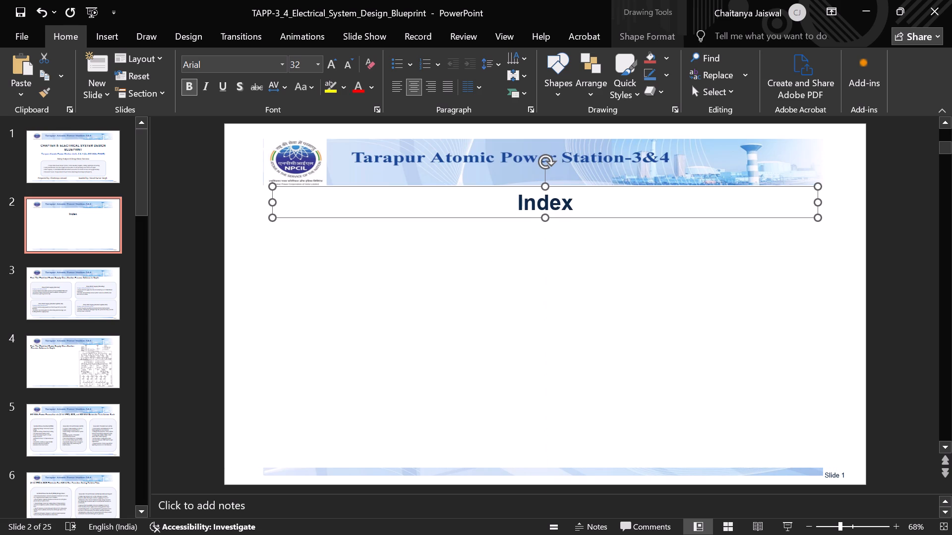
pyautogui.click(421, 342)
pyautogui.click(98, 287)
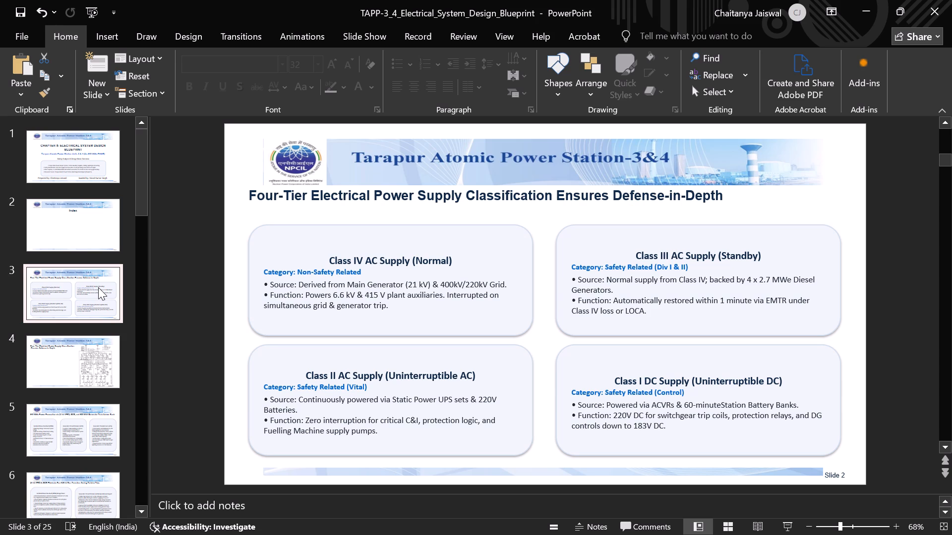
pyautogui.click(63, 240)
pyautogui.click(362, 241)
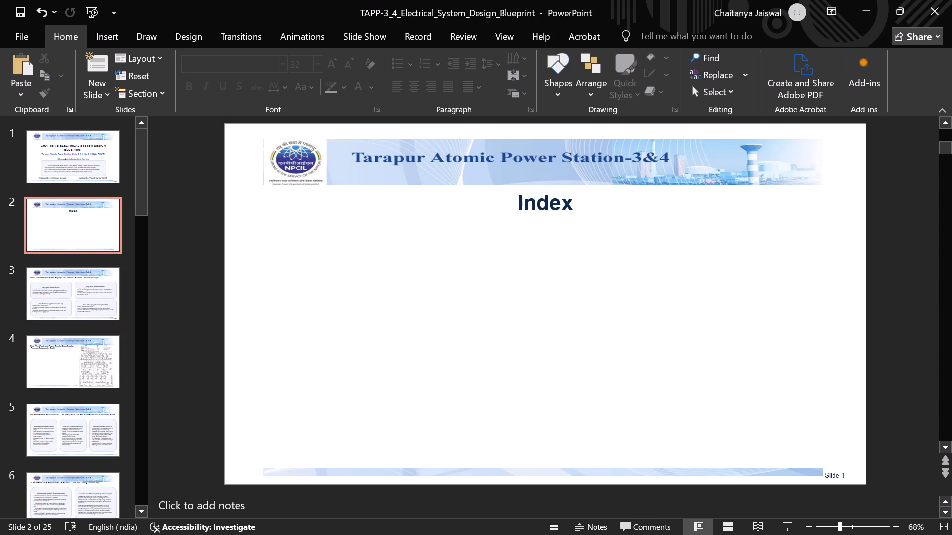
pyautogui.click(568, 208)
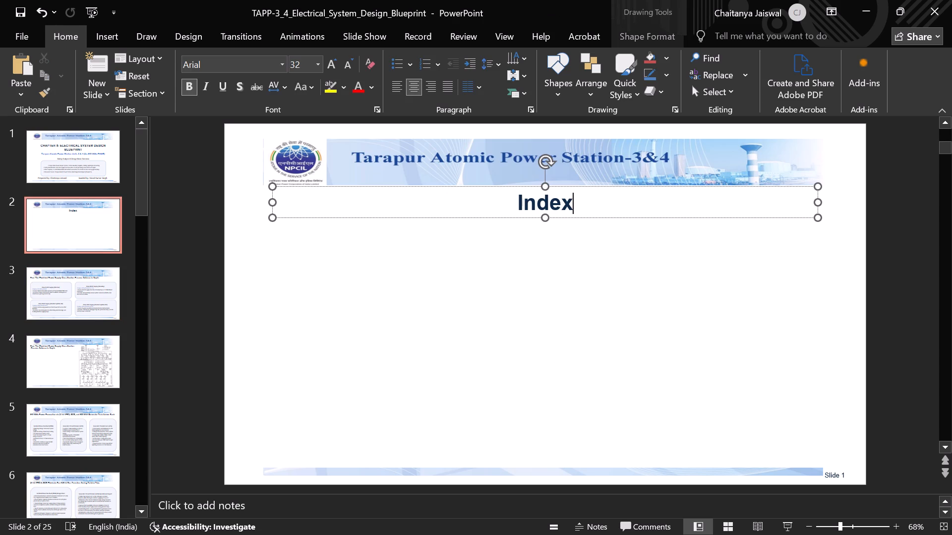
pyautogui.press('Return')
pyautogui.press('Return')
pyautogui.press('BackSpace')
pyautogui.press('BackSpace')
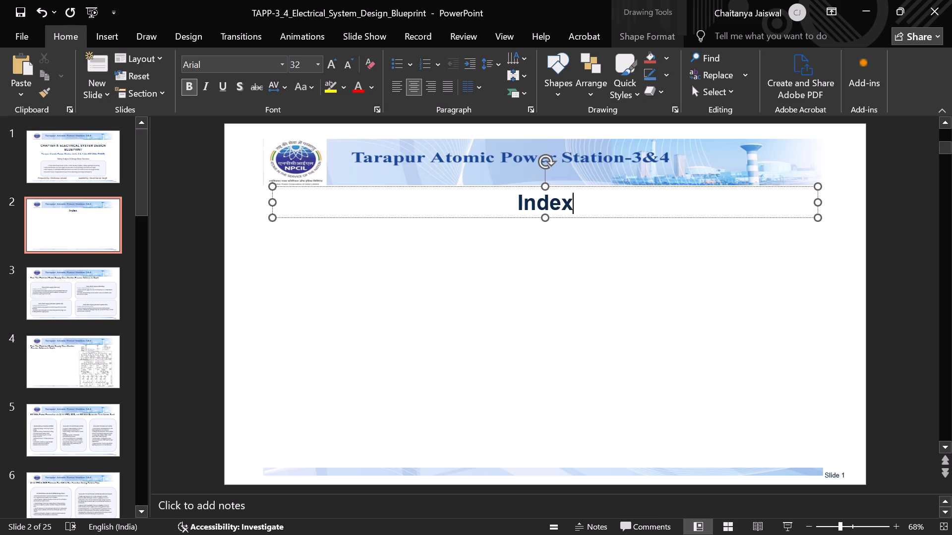
# Copy the "Index" title box and paste a duplicate of it on slide 2.
pyautogui.click(534, 214)
pyautogui.moveTo(536, 226); pyautogui.dragTo(527, 207)
pyautogui.click(527, 207)
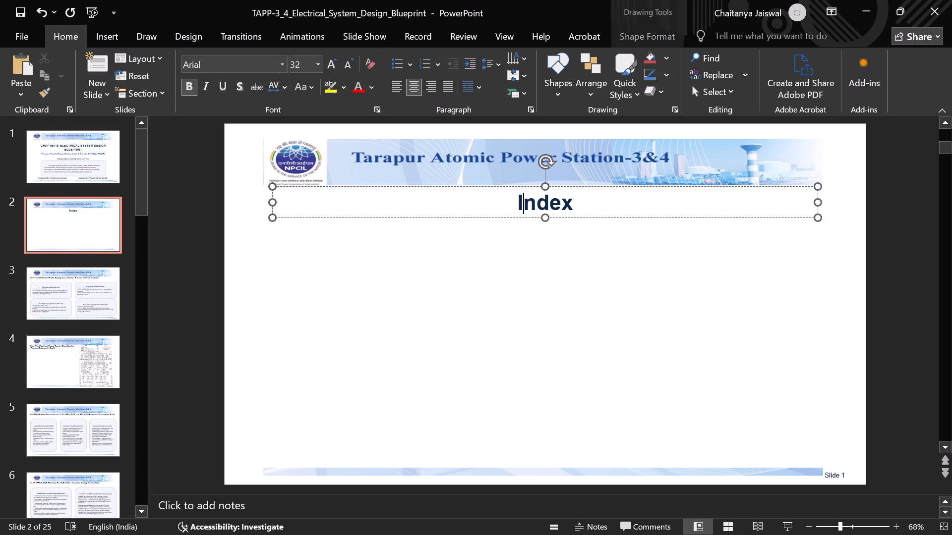
pyautogui.click(531, 220)
pyautogui.hotkey('ctrl', 'c')
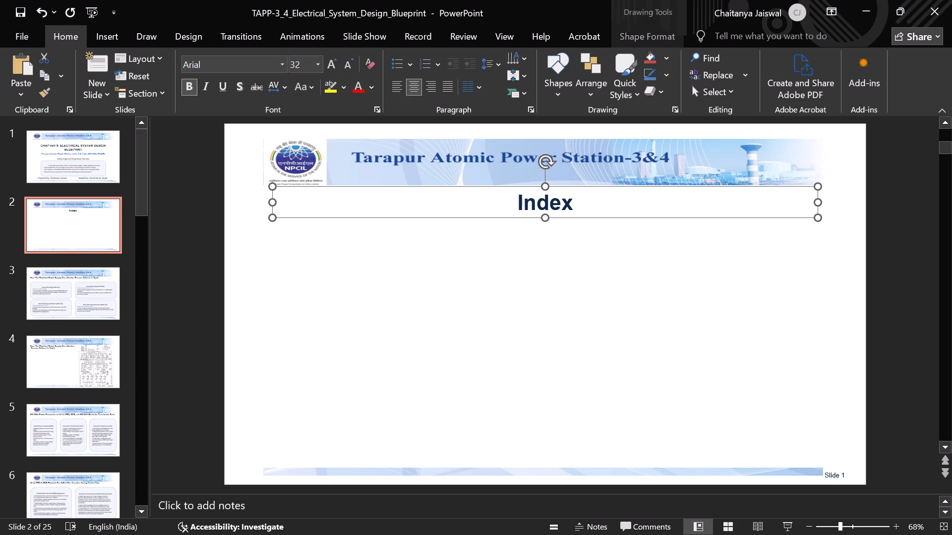
pyautogui.click(498, 313)
pyautogui.hotkey('ctrl', 'v')
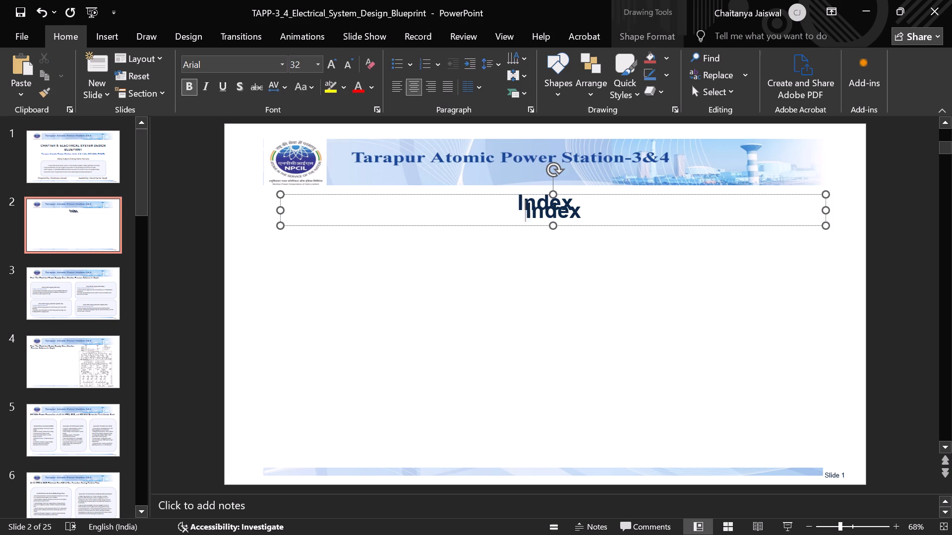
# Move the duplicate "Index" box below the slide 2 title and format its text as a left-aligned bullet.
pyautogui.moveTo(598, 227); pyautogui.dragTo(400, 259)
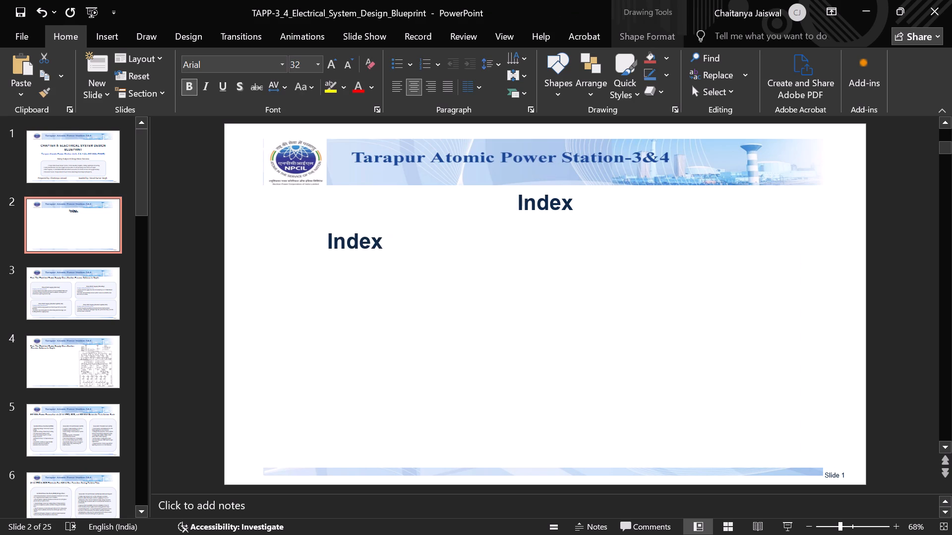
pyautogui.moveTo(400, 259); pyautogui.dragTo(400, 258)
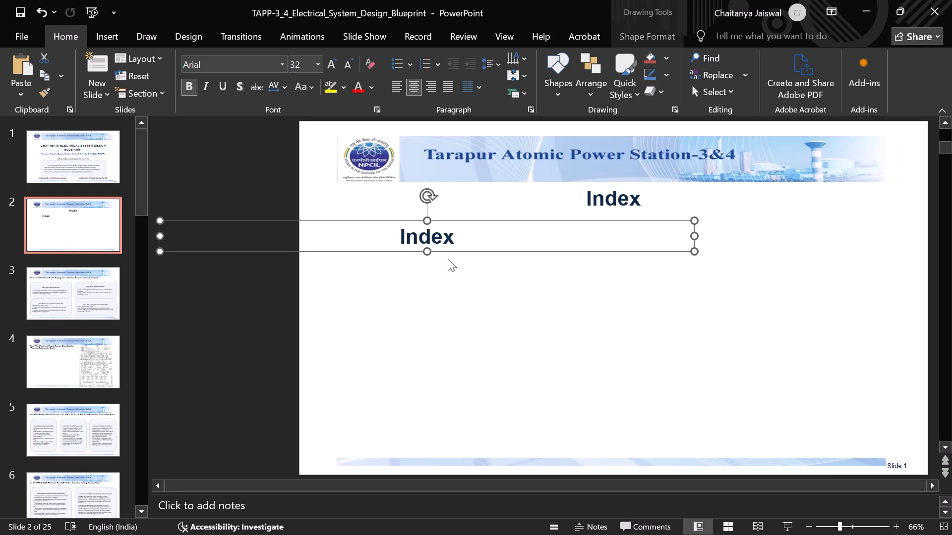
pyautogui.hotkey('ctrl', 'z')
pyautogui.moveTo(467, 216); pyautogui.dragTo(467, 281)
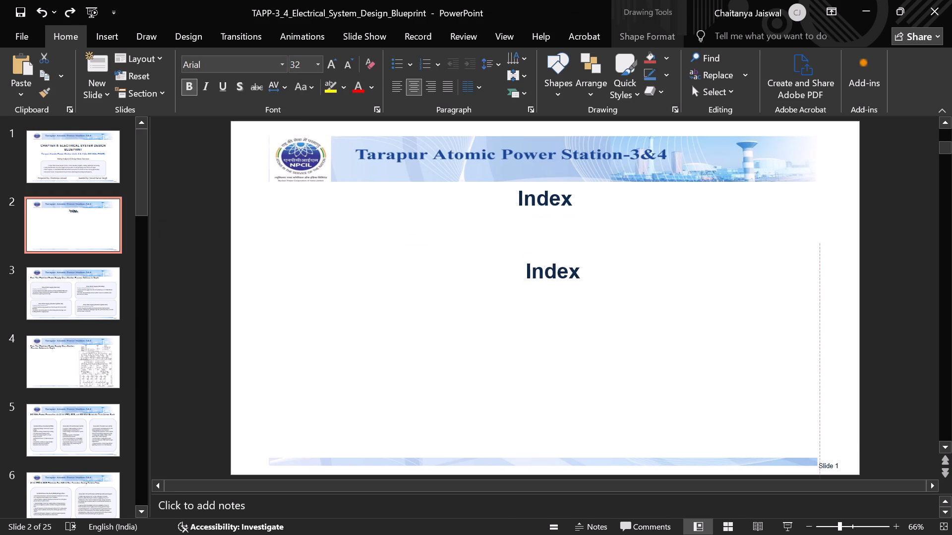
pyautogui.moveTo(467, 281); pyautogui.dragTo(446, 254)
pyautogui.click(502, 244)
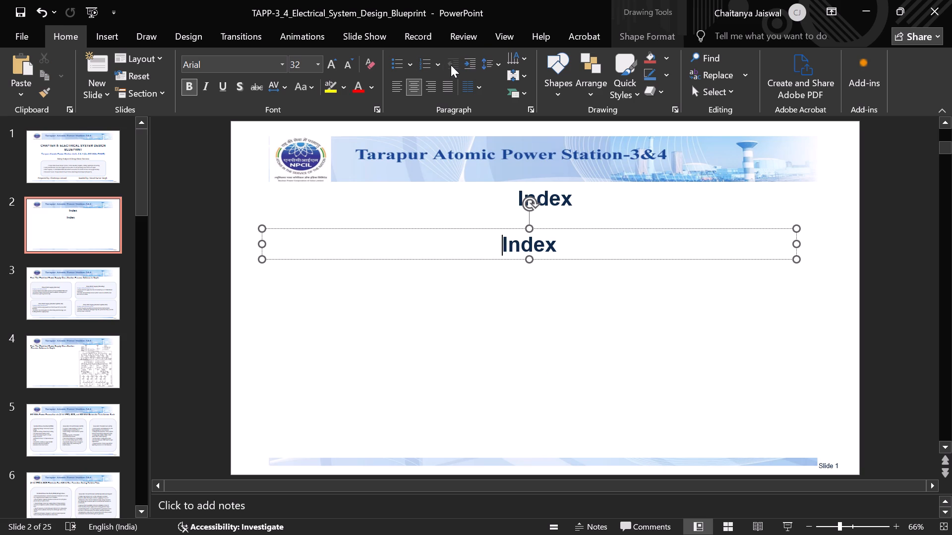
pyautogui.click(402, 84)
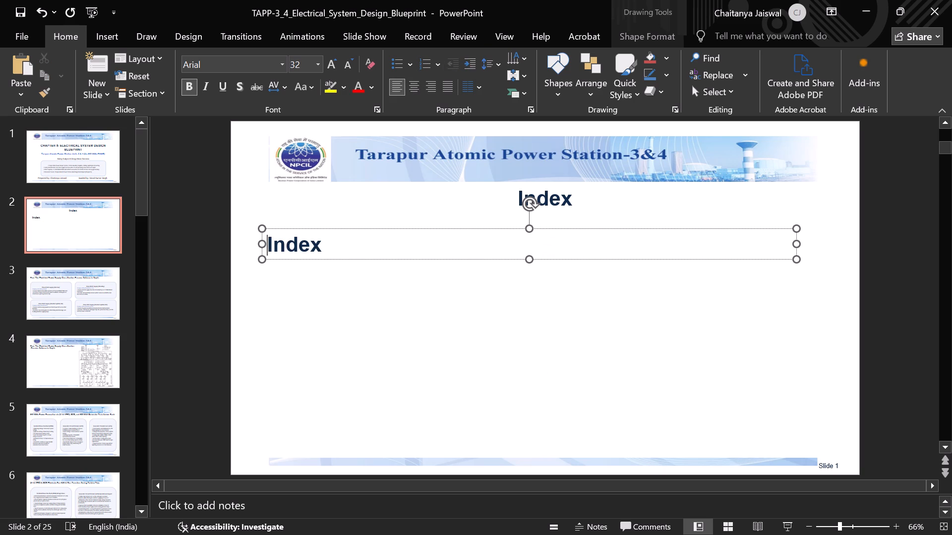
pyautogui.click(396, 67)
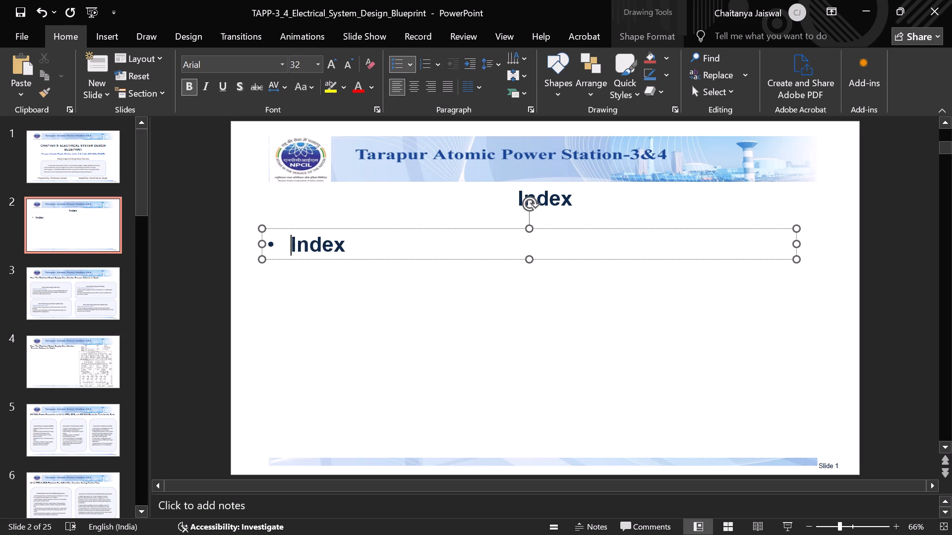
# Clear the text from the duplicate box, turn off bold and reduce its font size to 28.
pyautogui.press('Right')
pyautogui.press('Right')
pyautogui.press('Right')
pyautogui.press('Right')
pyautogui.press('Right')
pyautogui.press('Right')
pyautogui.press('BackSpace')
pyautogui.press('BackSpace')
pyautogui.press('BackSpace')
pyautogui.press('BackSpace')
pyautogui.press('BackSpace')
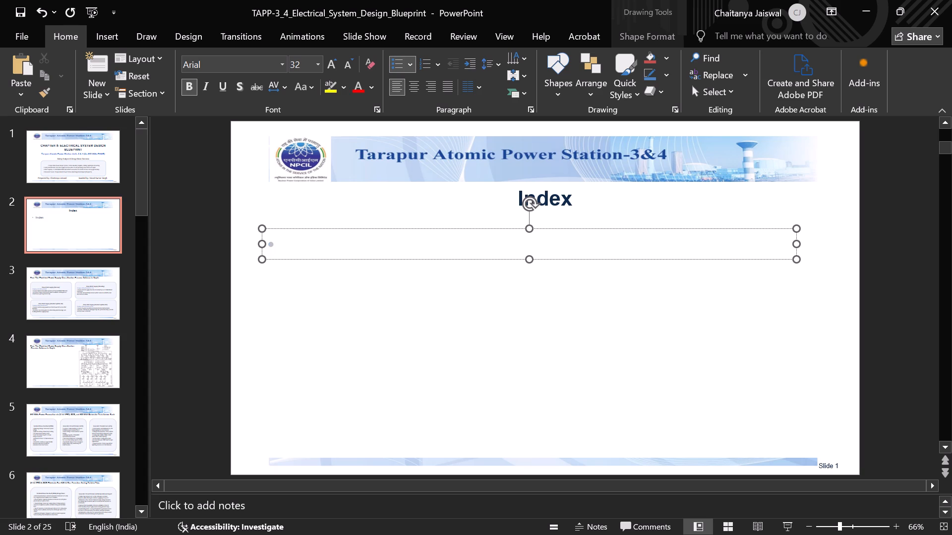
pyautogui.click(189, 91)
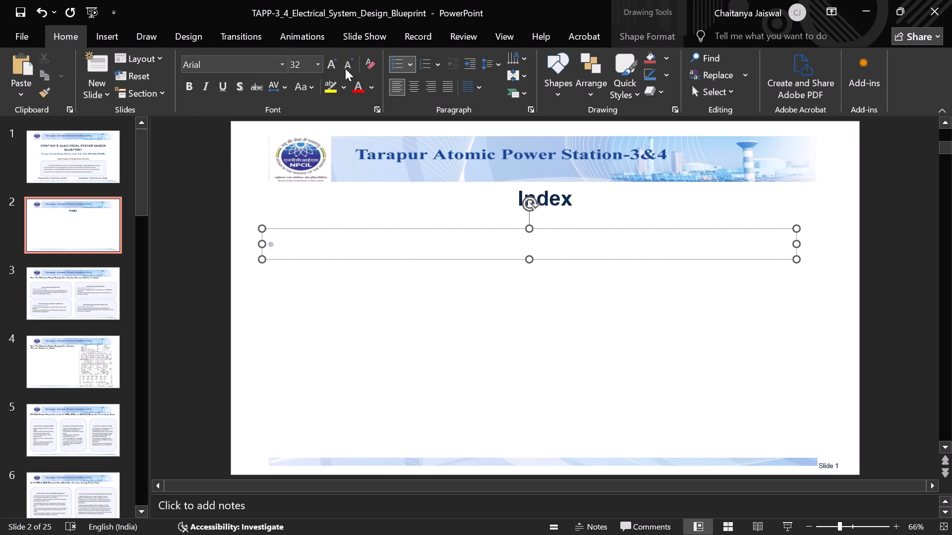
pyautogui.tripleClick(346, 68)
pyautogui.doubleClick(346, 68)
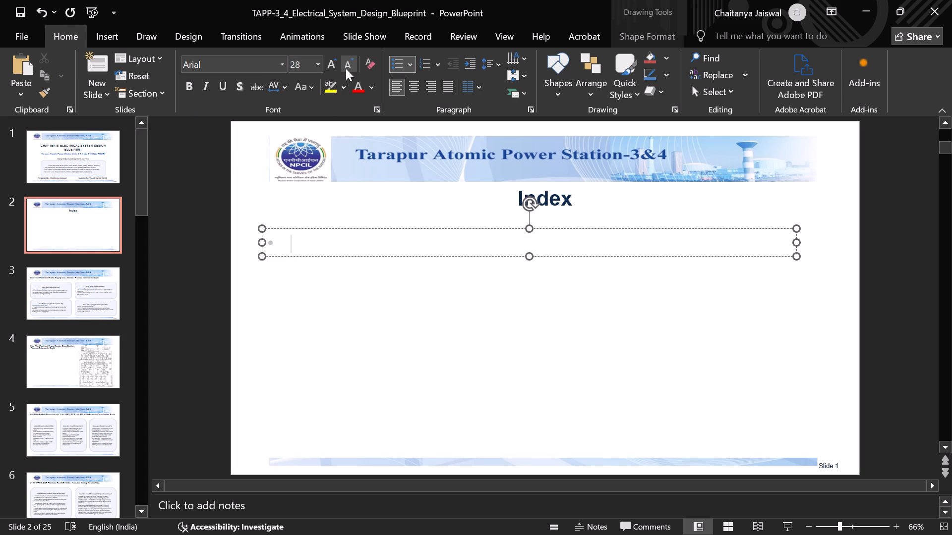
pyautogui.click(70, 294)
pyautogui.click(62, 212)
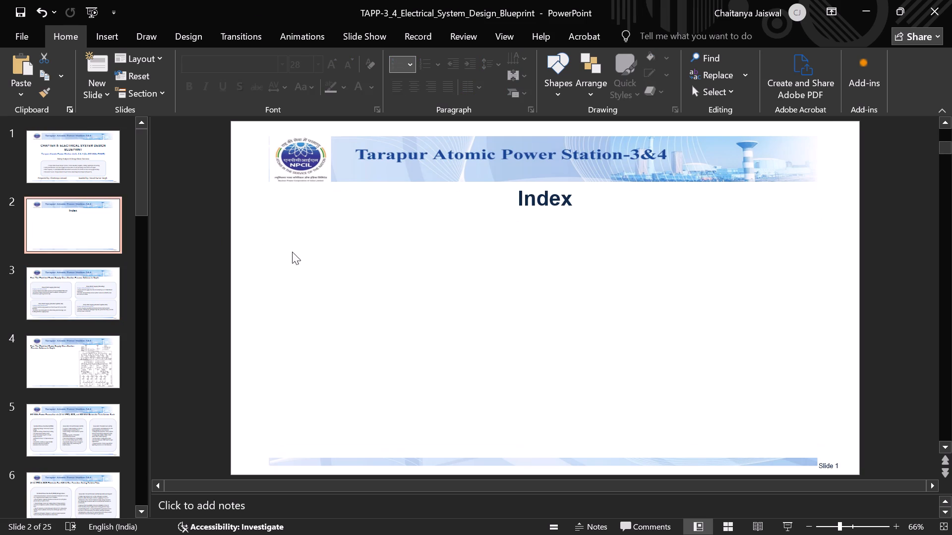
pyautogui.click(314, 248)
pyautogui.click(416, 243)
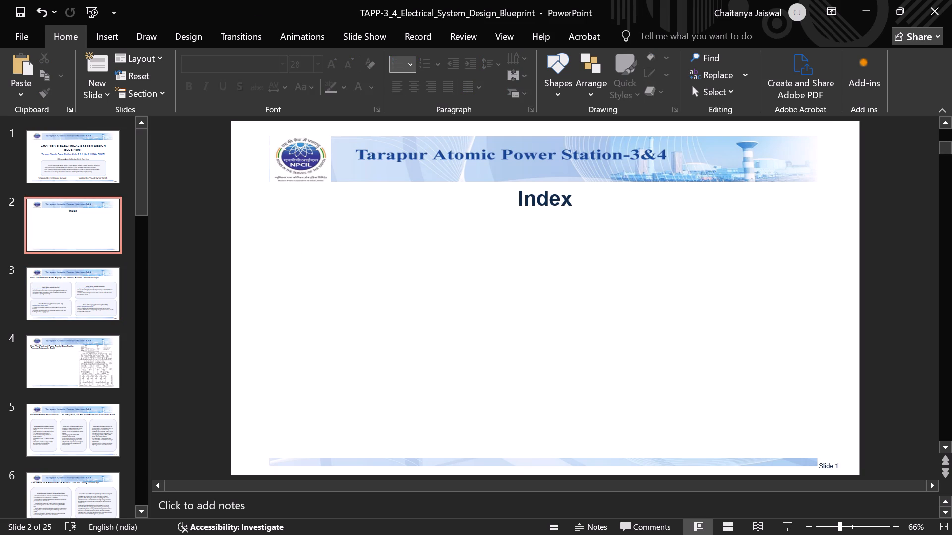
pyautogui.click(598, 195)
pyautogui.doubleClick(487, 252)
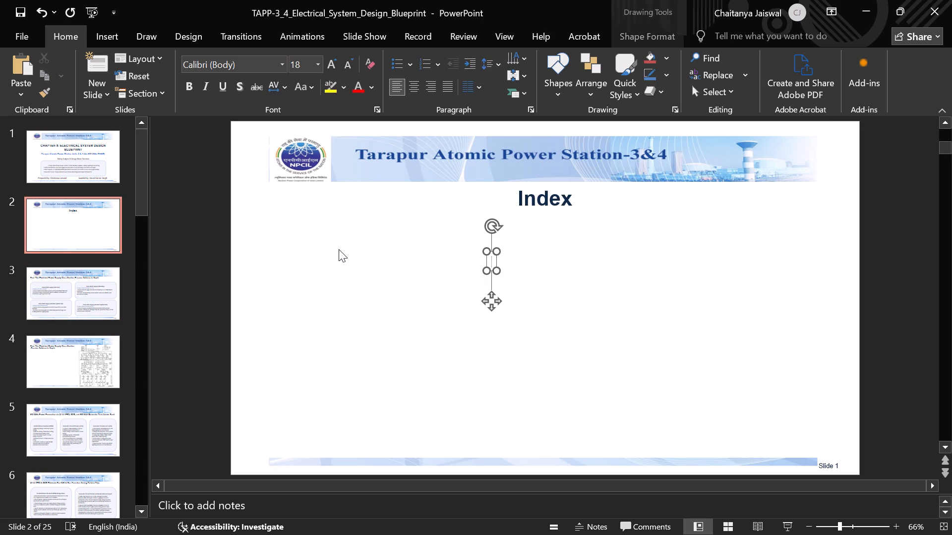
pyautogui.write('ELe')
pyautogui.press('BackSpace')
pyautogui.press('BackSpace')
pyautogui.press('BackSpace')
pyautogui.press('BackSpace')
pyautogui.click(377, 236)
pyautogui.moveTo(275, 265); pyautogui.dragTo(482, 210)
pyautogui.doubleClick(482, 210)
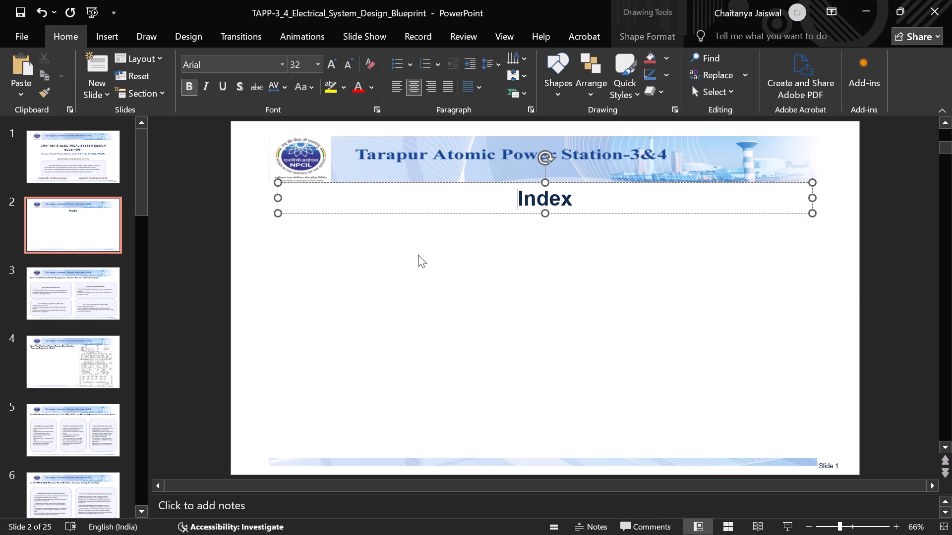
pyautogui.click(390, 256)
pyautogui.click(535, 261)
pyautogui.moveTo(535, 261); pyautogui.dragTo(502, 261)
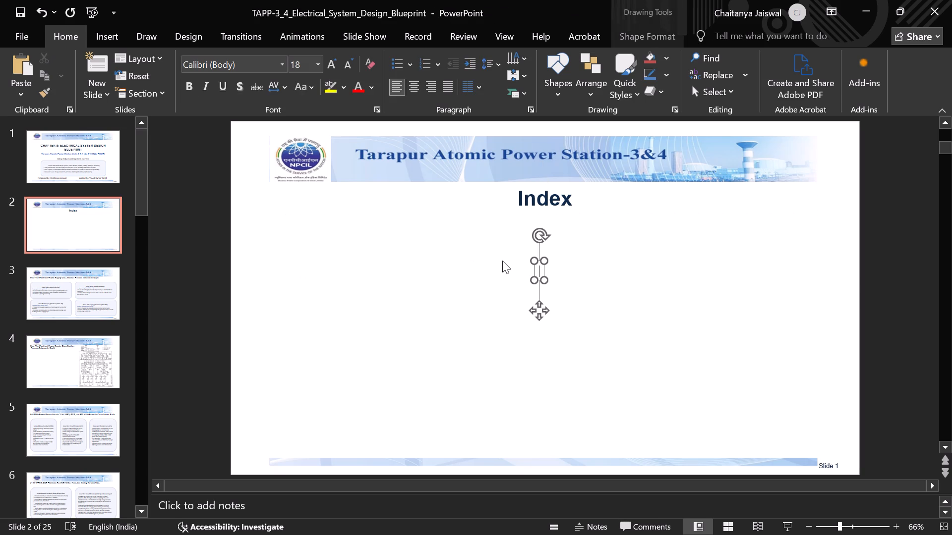
# Insert a bulleted text box below the "Index" title on slide 2 with the first entry "Electrical Power Supply Classification".
pyautogui.doubleClick(297, 242)
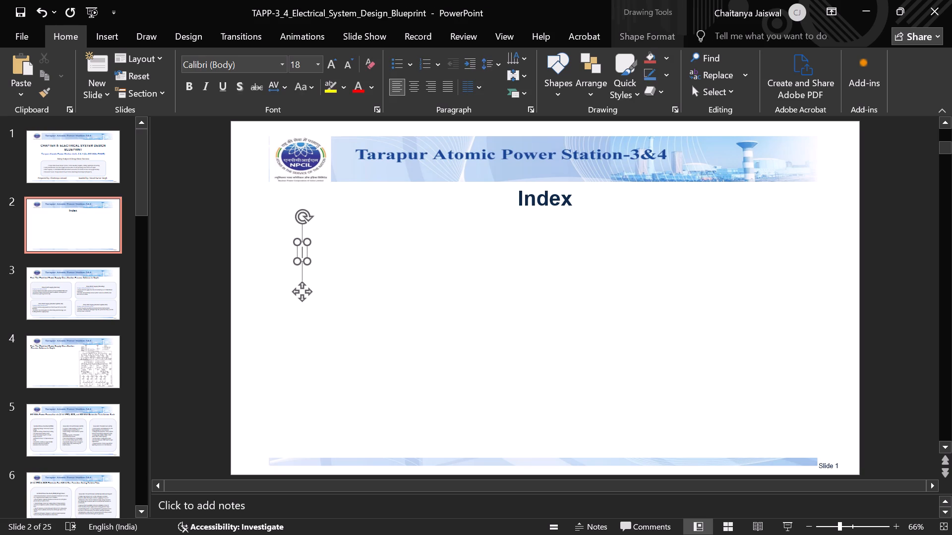
pyautogui.click(394, 70)
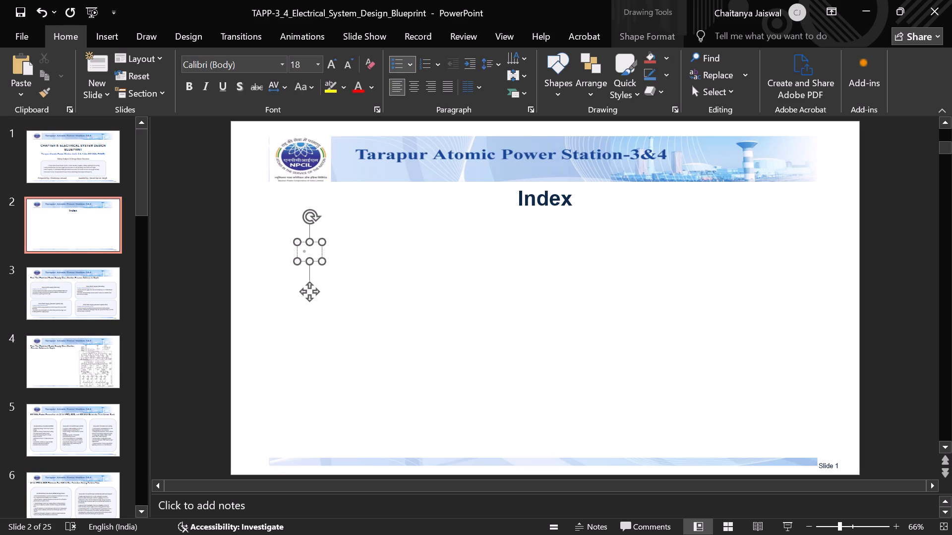
pyautogui.write('Electrical')
pyautogui.press('space')
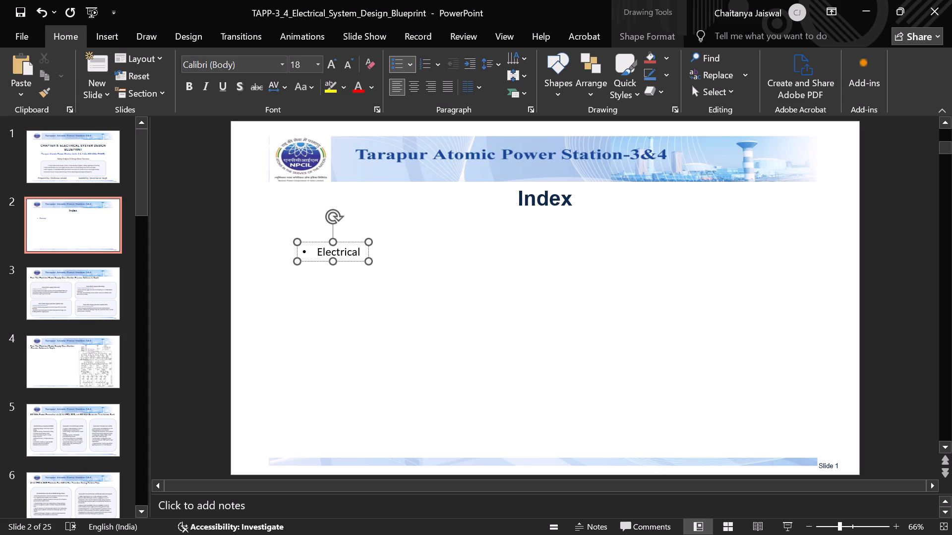
pyautogui.click(88, 302)
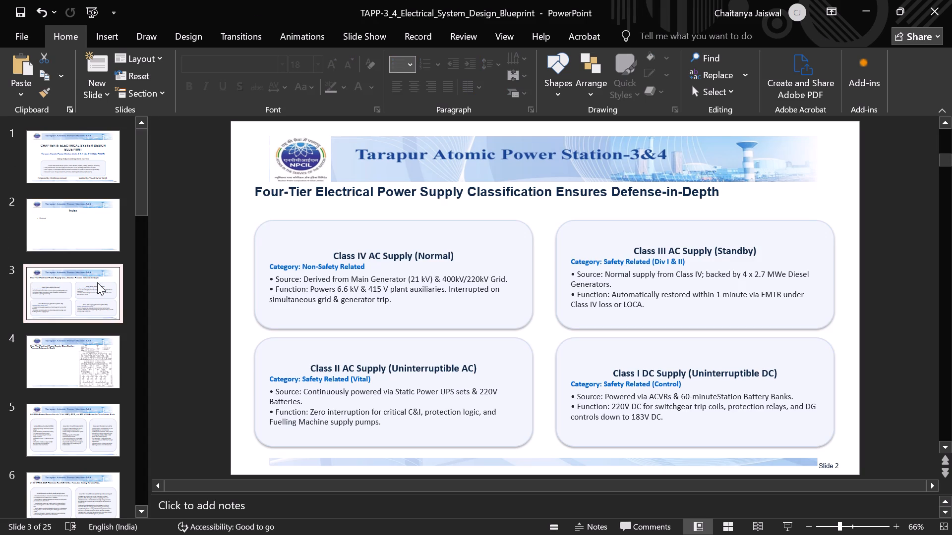
pyautogui.click(85, 238)
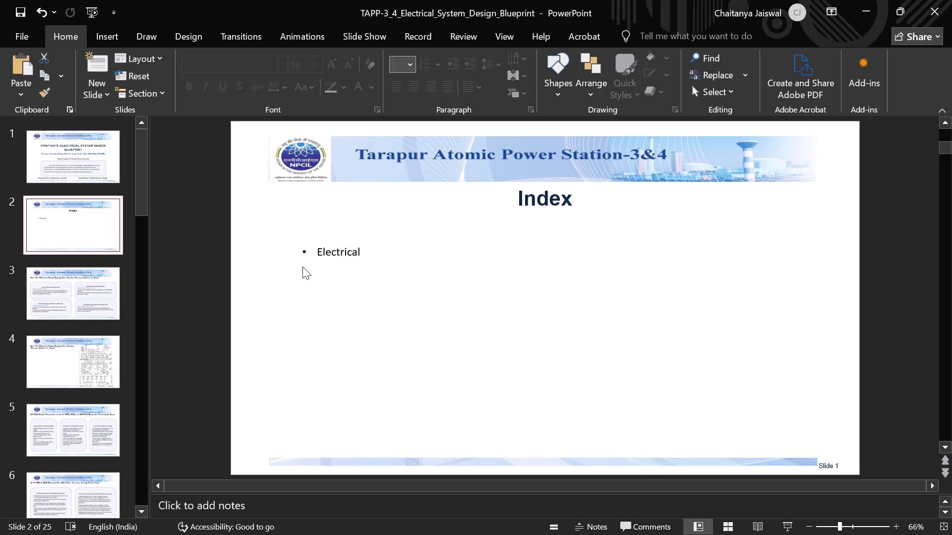
pyautogui.click(360, 254)
pyautogui.press('space')
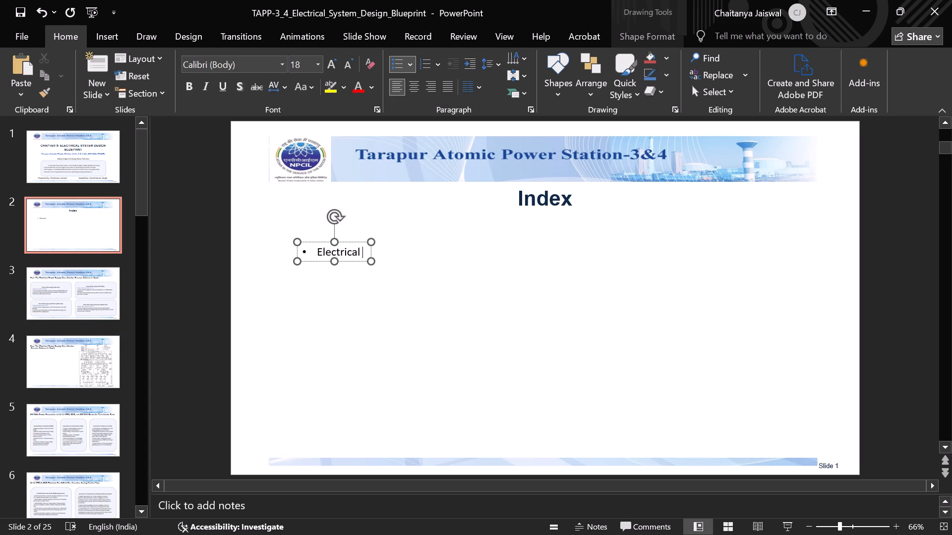
pyautogui.write('Power Supply Classification')
pyautogui.press('Return')
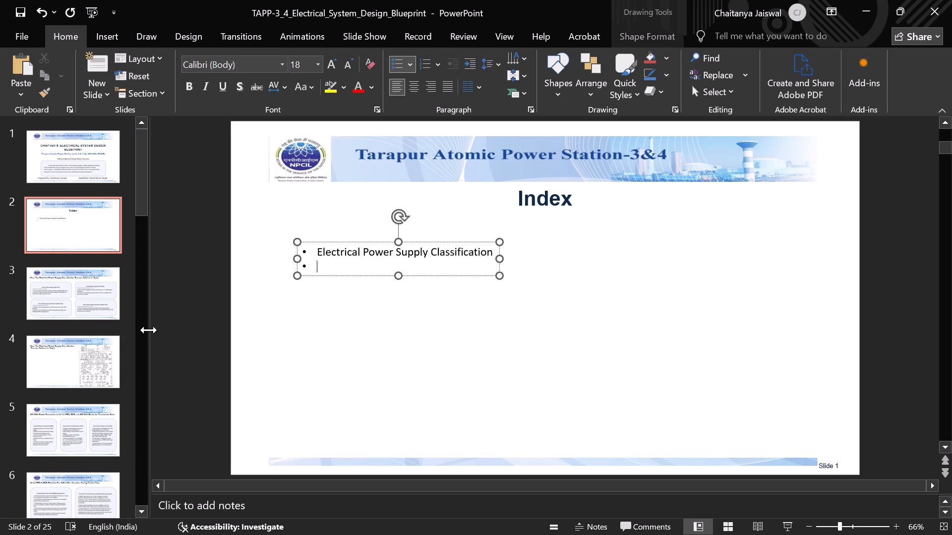
# Consult the slide 5 heading and add "540 MWe Power Evacuation" as the second index bullet on slide 2.
pyautogui.click(83, 363)
pyautogui.click(86, 453)
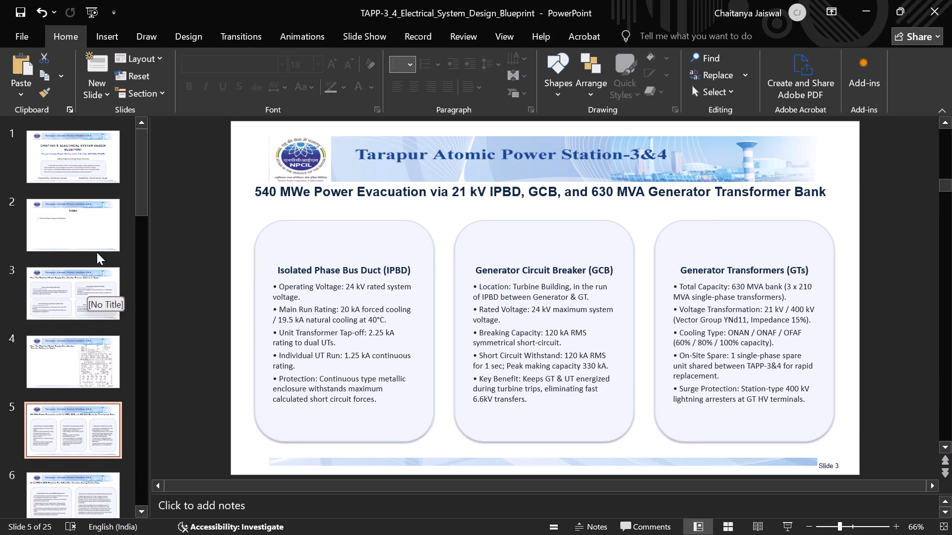
pyautogui.click(82, 215)
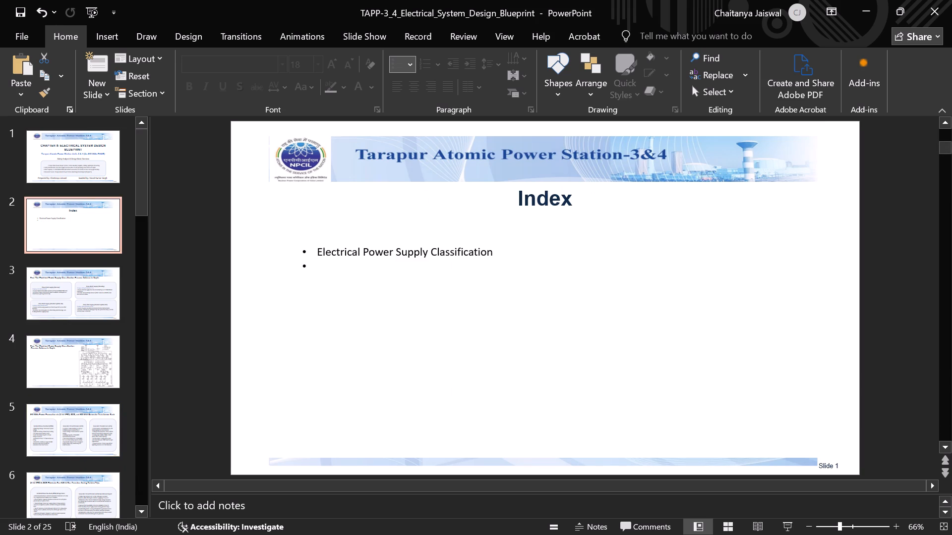
pyautogui.click(341, 266)
pyautogui.write('540 MWe Power Evacuation')
pyautogui.press('Return')
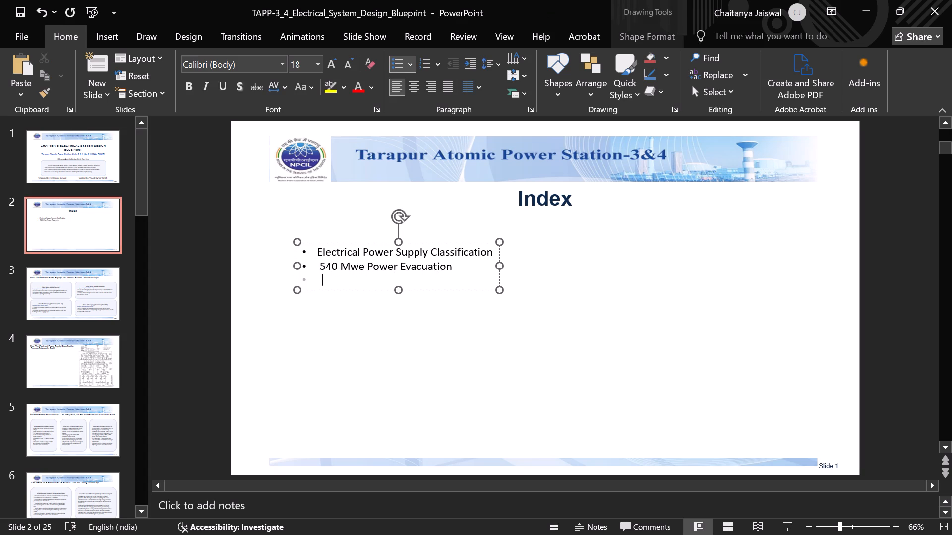
# Review the headings and content of slides 5 to 7 for the next index entry.
pyautogui.click(92, 421)
pyautogui.scroll(-1, 92, 421)
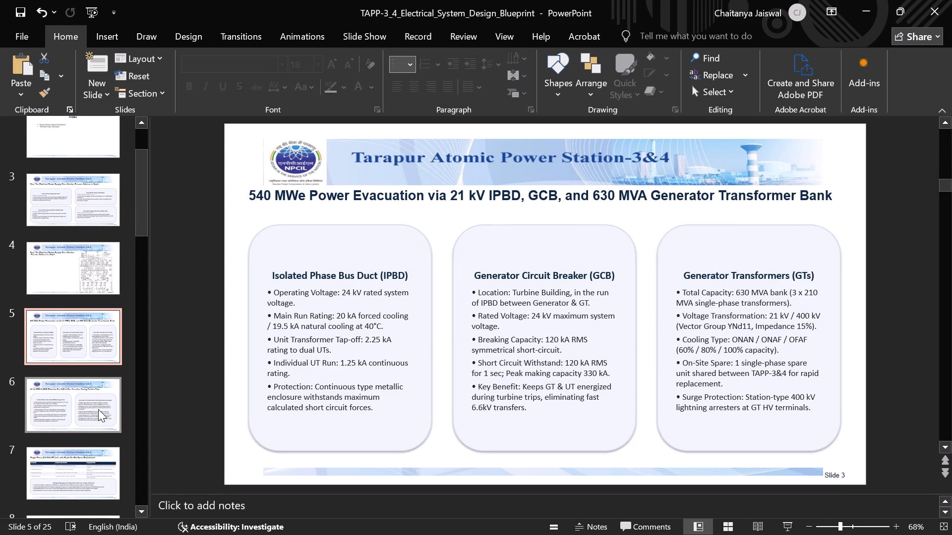
pyautogui.click(97, 409)
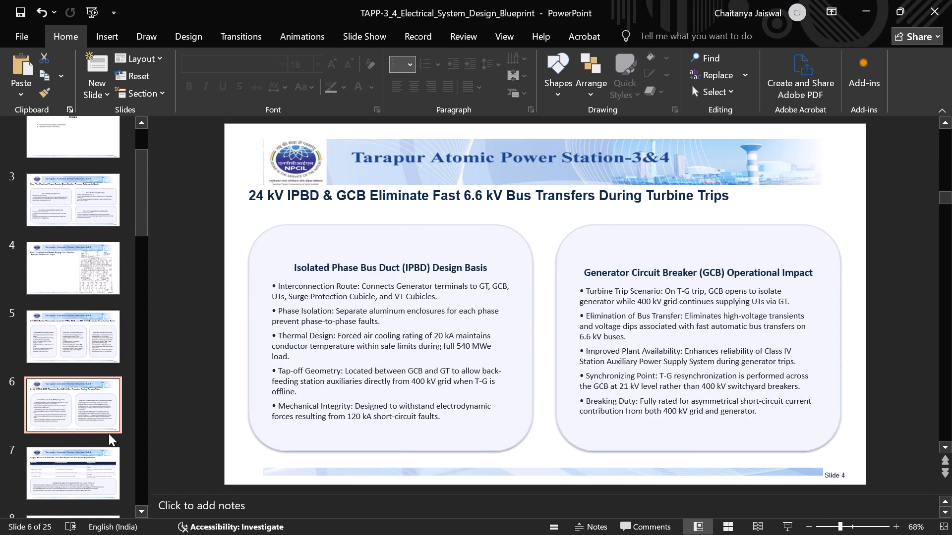
pyautogui.click(108, 467)
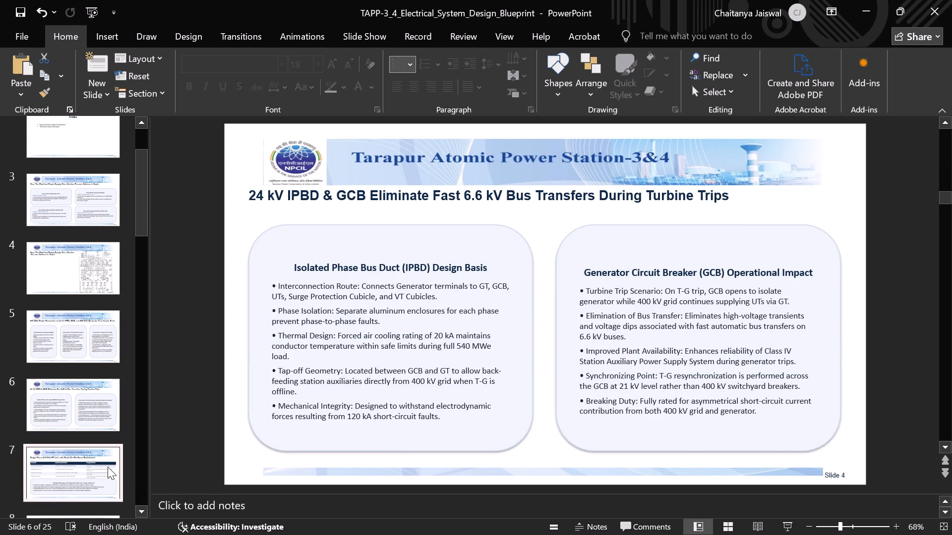
pyautogui.scroll(-1, 108, 467)
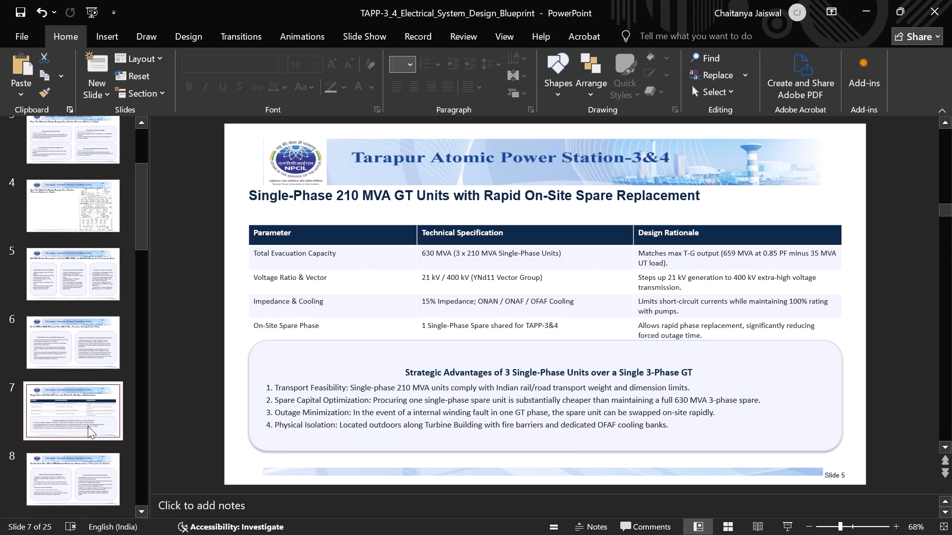
pyautogui.click(84, 339)
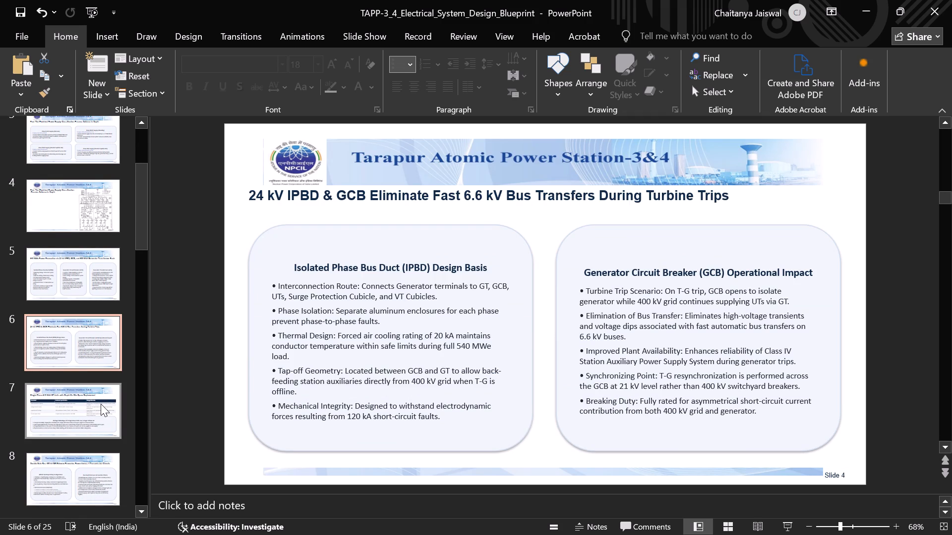
# Switch to the Chapter 5 Word document and examine section 5.1, Main Power Output System, from its scope to the generator circuit breaker description.
pyautogui.scroll(20, 204, 314)
pyautogui.scroll(20, 204, 314)
pyautogui.scroll(20, 204, 314)
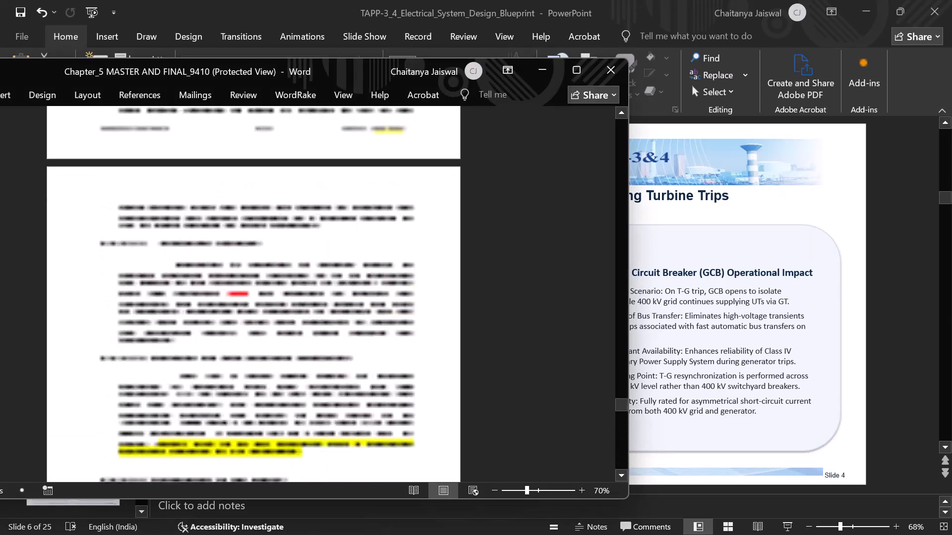
pyautogui.scroll(20, 204, 314)
pyautogui.scroll(20, 204, 314)
pyautogui.scroll(20, 204, 314)
pyautogui.scroll(20, 204, 314)
pyautogui.scroll(4, 204, 314)
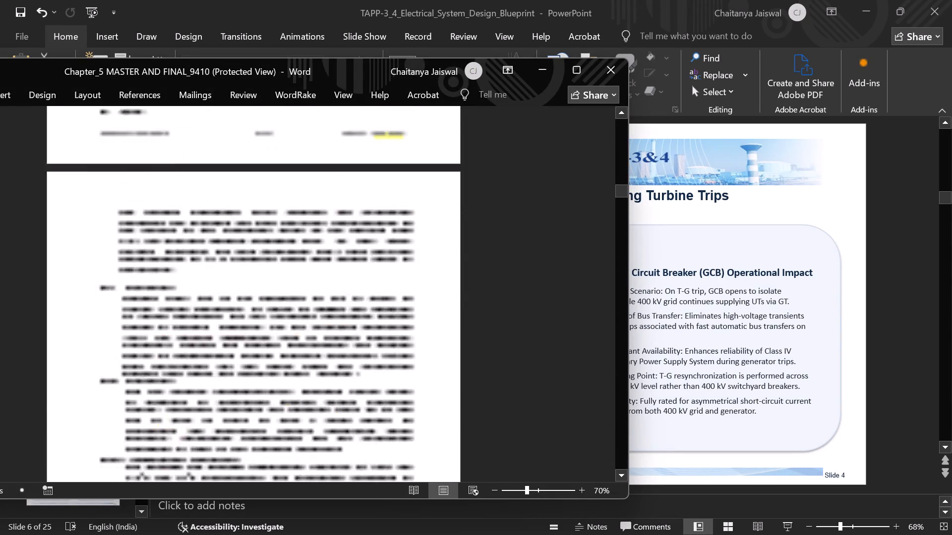
pyautogui.scroll(20, 204, 314)
pyautogui.scroll(20, 204, 314)
pyautogui.scroll(20, 204, 314)
pyautogui.scroll(-5, 204, 314)
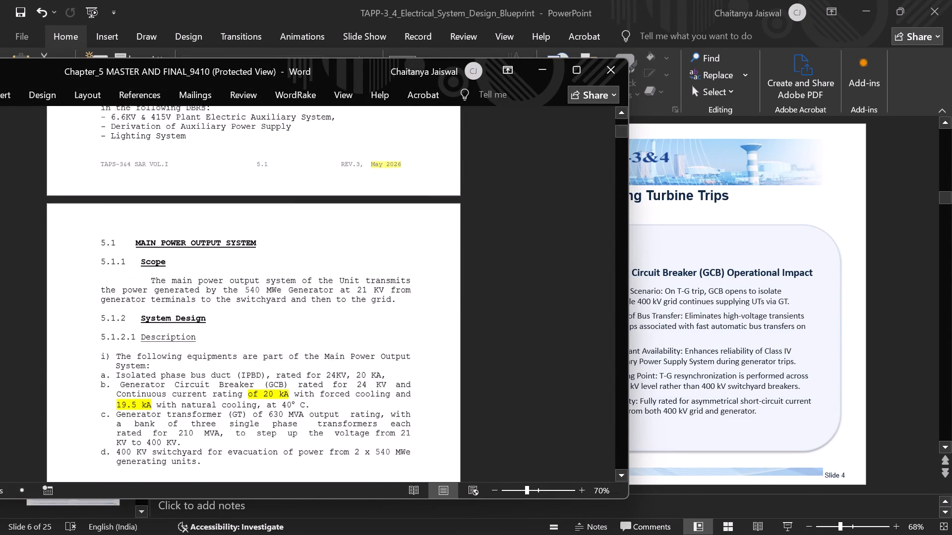
pyautogui.scroll(-5, 204, 314)
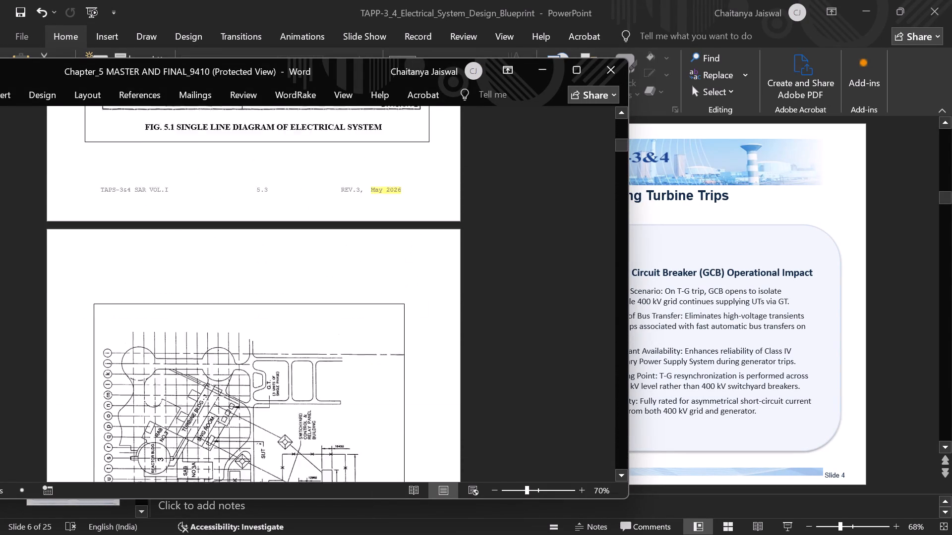
pyautogui.scroll(-4, 204, 314)
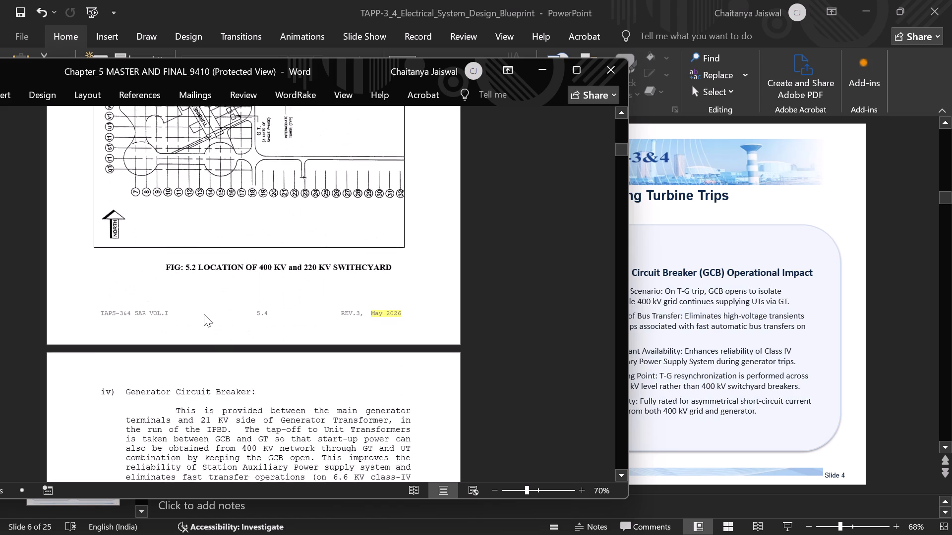
pyautogui.scroll(-1, 204, 314)
# Move the Word window clear and examine the 400 kV and 220 kV switchyard descriptions, single line diagrams and Design Basis headings.
pyautogui.moveTo(326, 67); pyautogui.dragTo(358, 49)
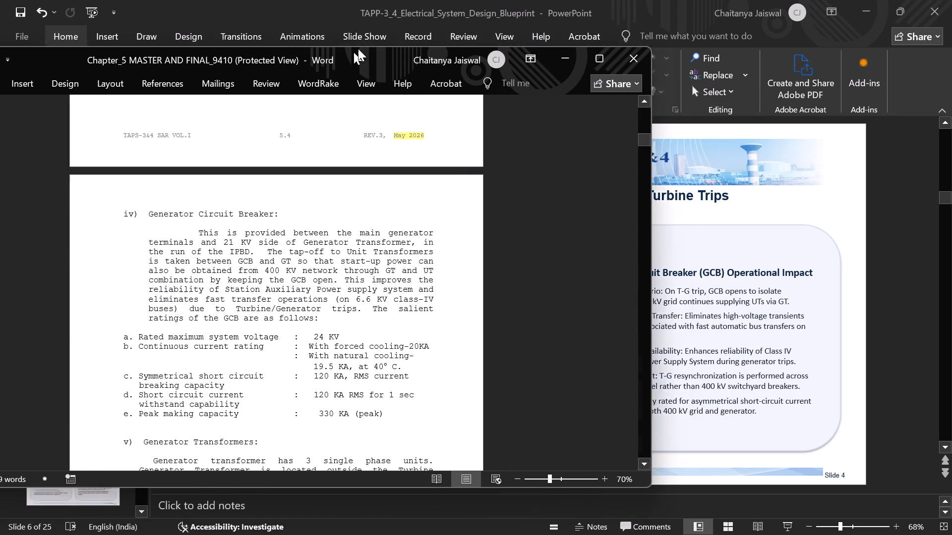
pyautogui.moveTo(358, 49); pyautogui.dragTo(384, 31)
pyautogui.scroll(-5, 337, 205)
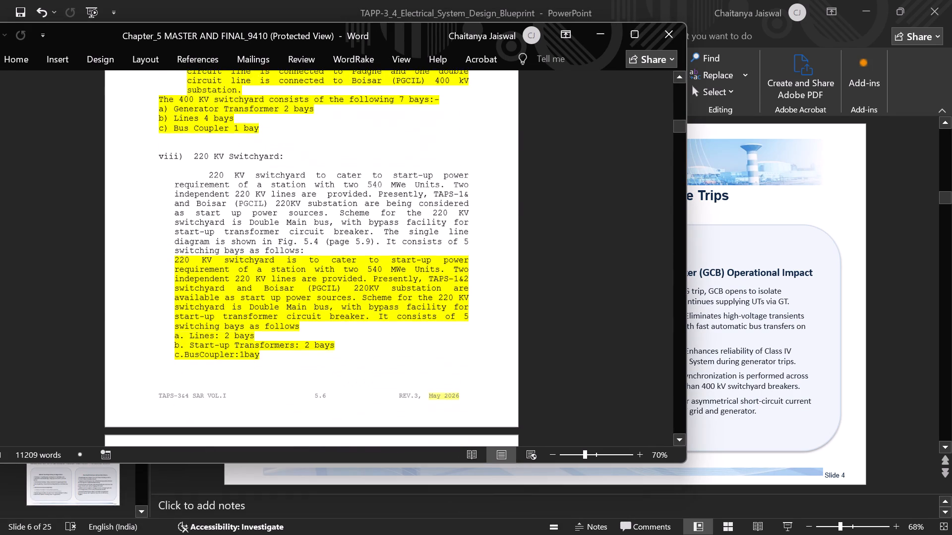
pyautogui.scroll(-4, 337, 205)
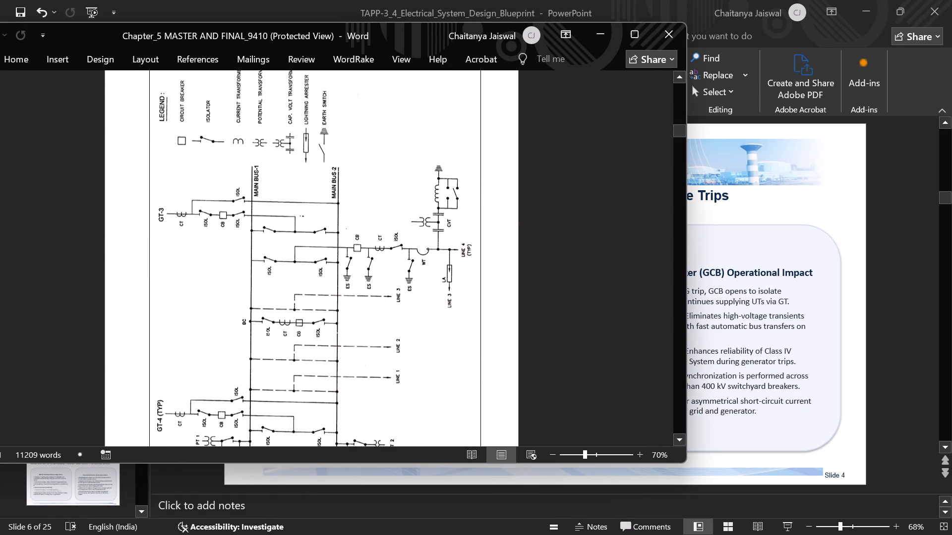
pyautogui.scroll(-2, 337, 205)
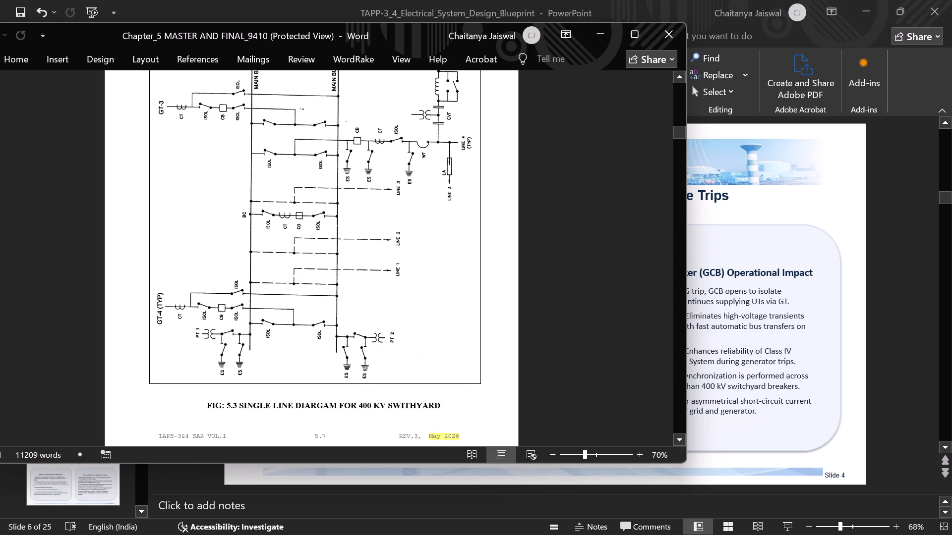
pyautogui.scroll(-2, 337, 205)
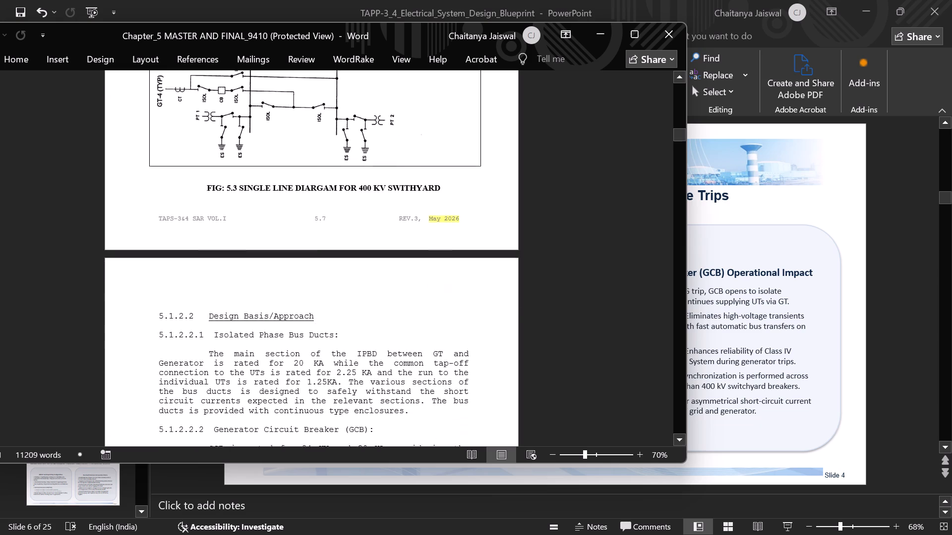
pyautogui.scroll(-2, 337, 205)
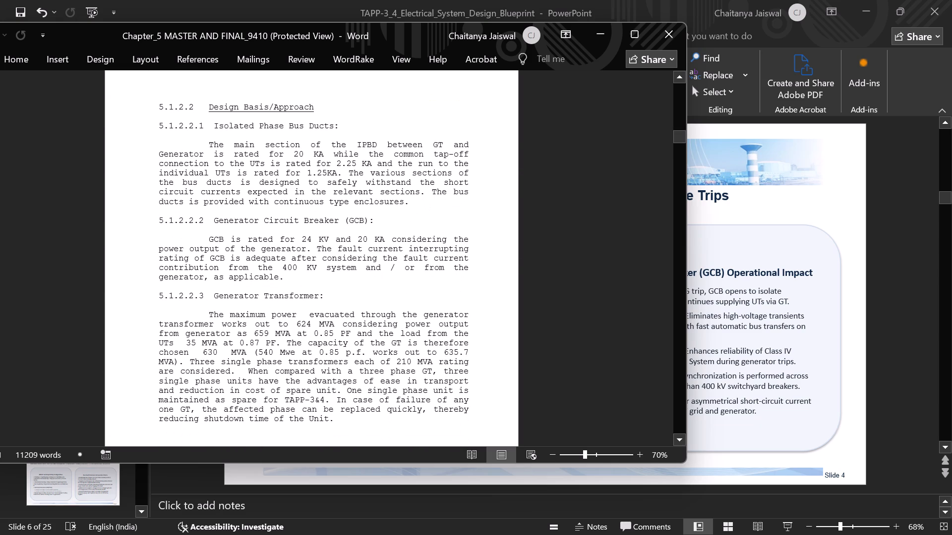
pyautogui.scroll(-6, 337, 205)
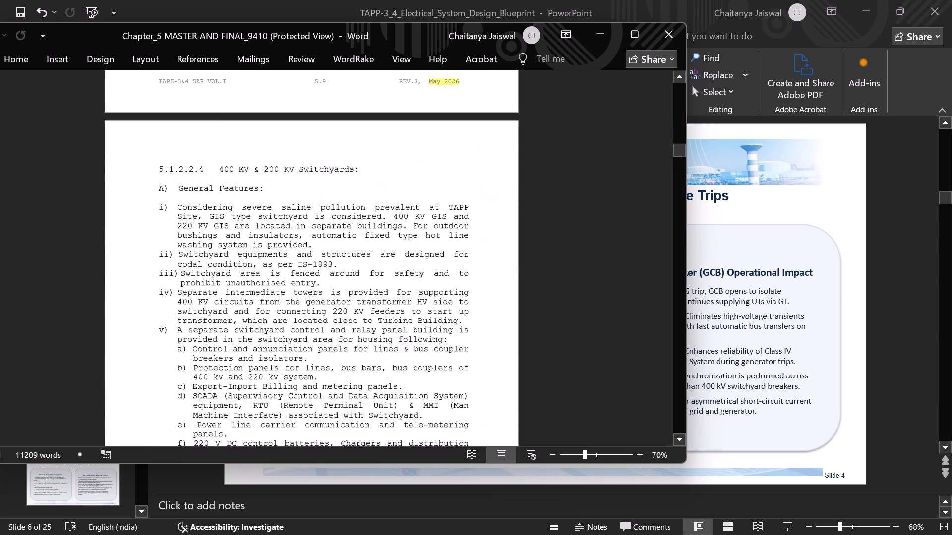
# Examine the Chapter 5 headings from the 220 kV switchyard diagram through the SCADA System and System Operation to the start of section 5.2.
pyautogui.scroll(2, 337, 205)
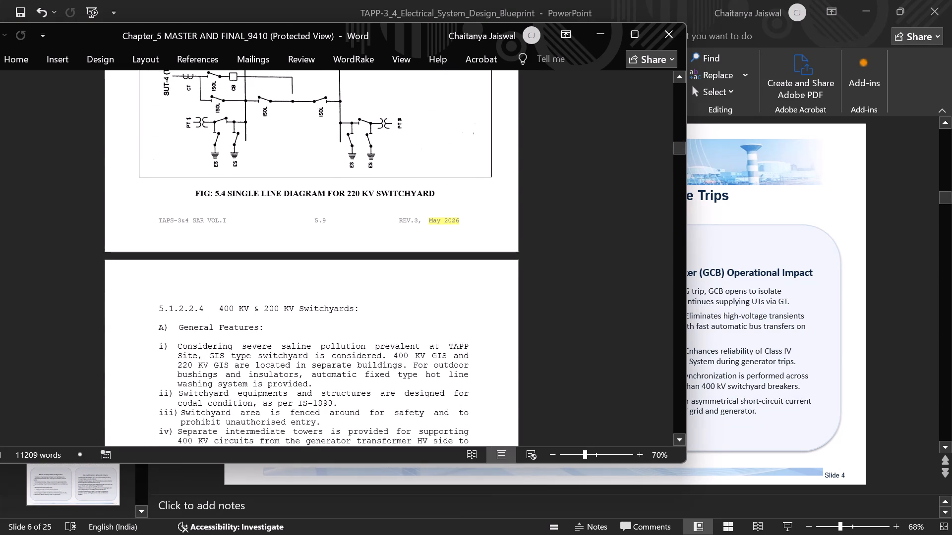
pyautogui.scroll(3, 337, 205)
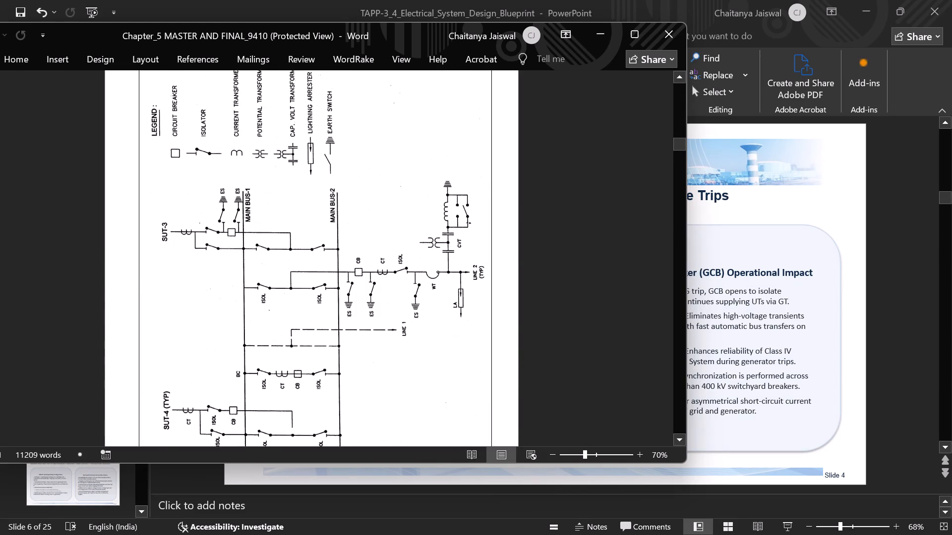
pyautogui.scroll(-4, 337, 205)
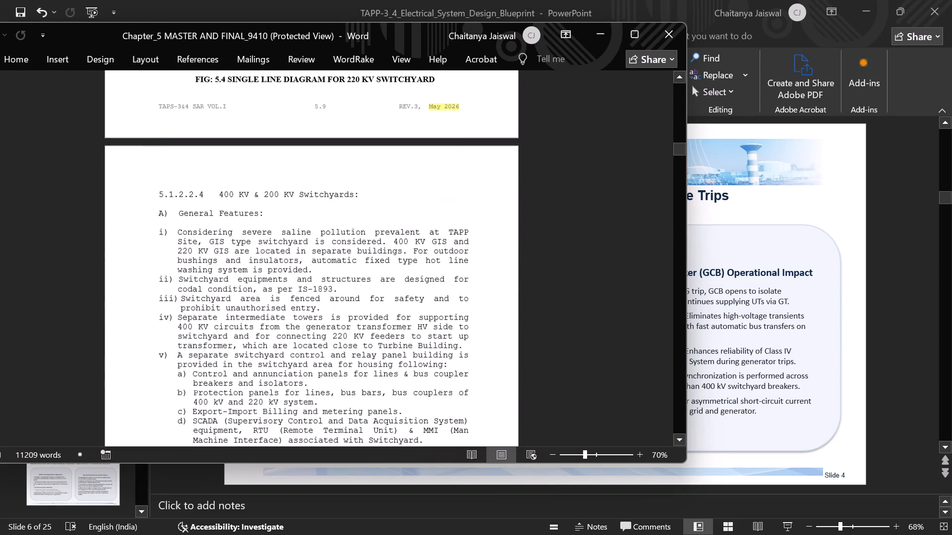
pyautogui.scroll(-11, 337, 205)
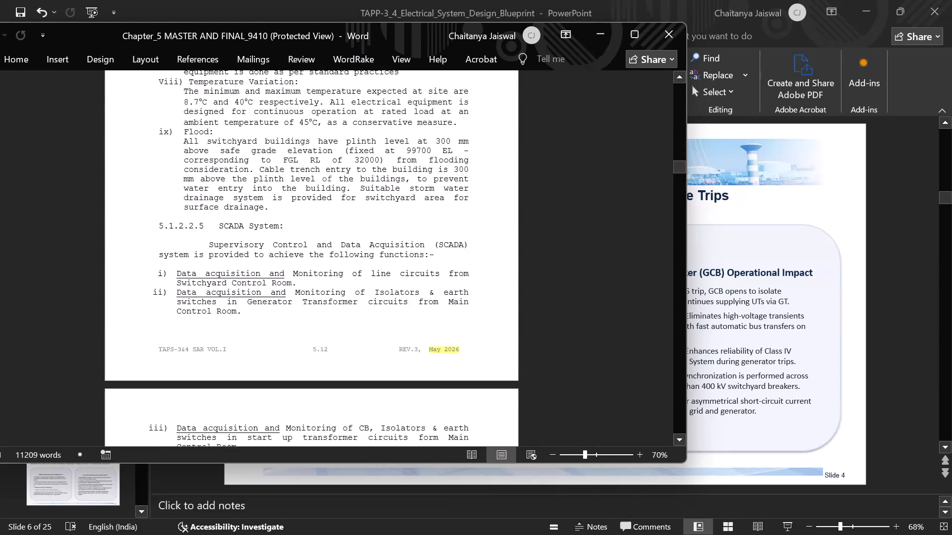
pyautogui.scroll(-3, 337, 205)
pyautogui.scroll(1, 337, 205)
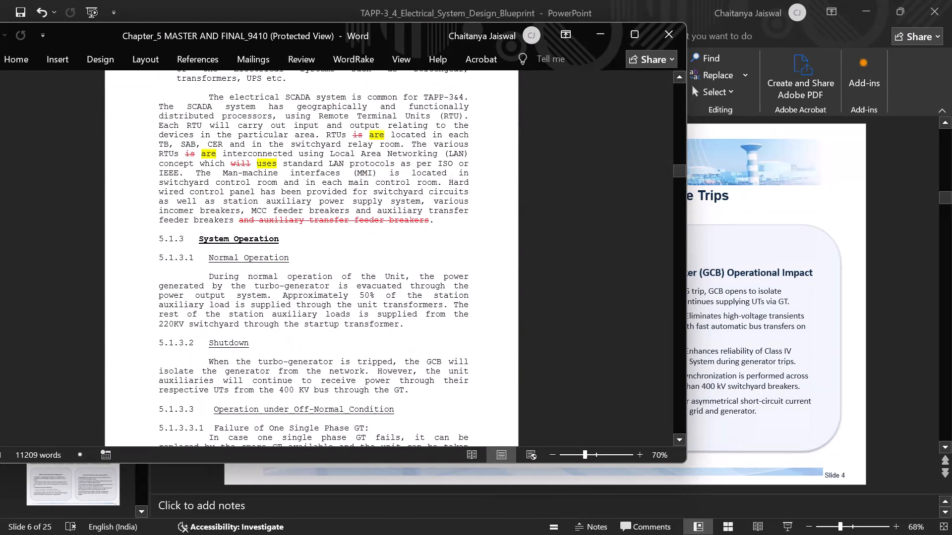
pyautogui.scroll(4, 337, 205)
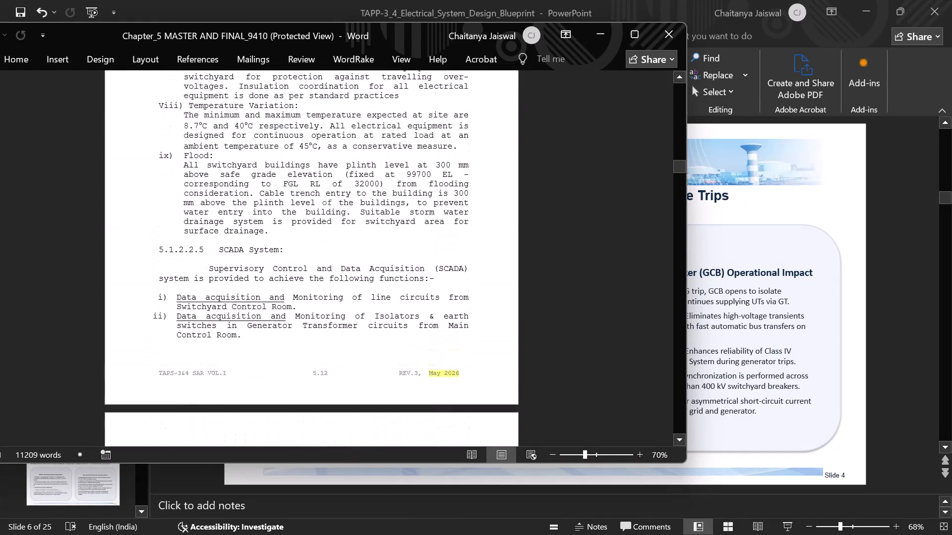
pyautogui.scroll(-8, 337, 205)
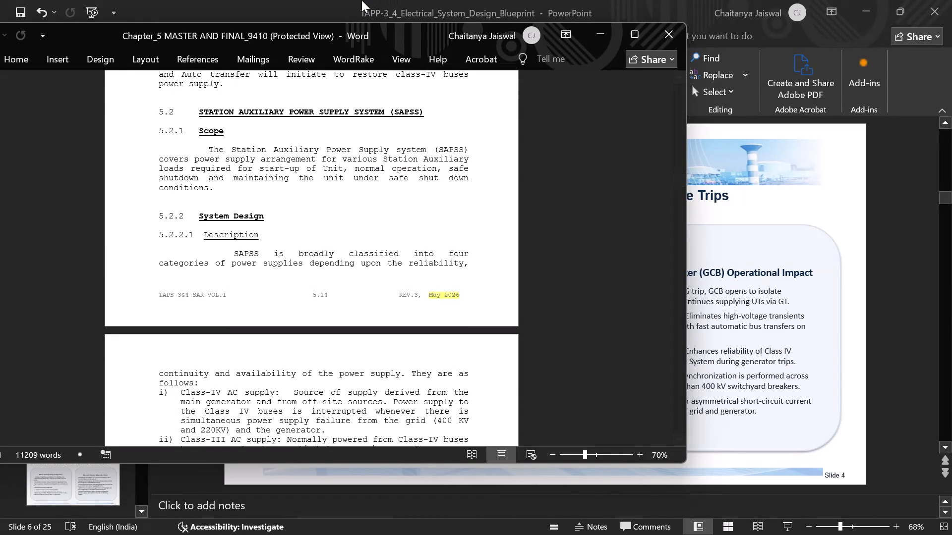
# Examine section 5.2, Station Auxiliary Power Supply System, covering the supply classes, the Class-IV system and the Standby Power Supply System.
pyautogui.scroll(-1, 320, 260)
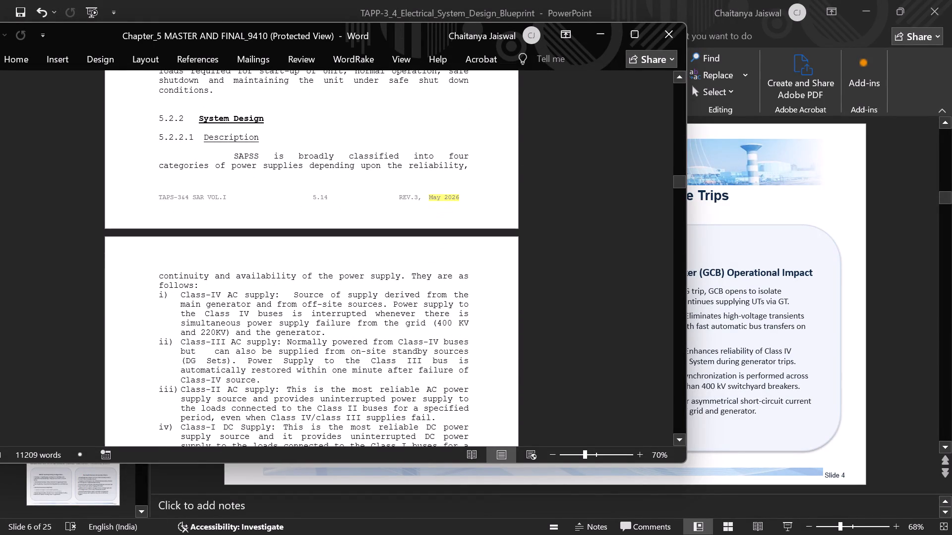
pyautogui.scroll(-4, 320, 260)
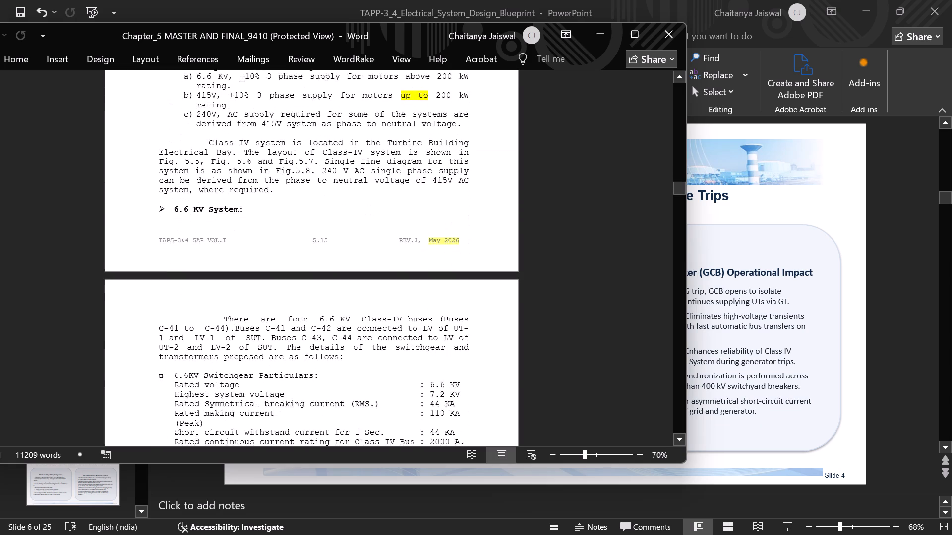
pyautogui.scroll(-3, 320, 260)
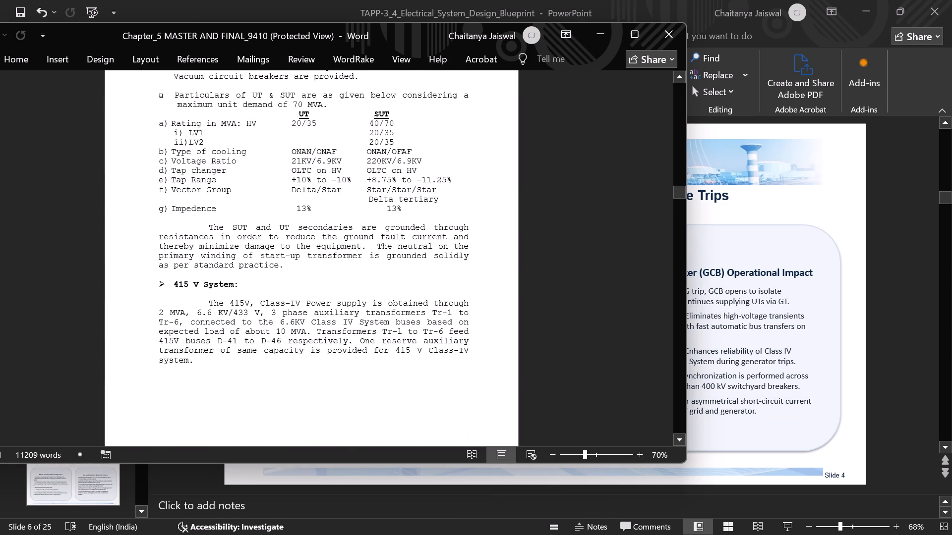
pyautogui.scroll(-6, 320, 260)
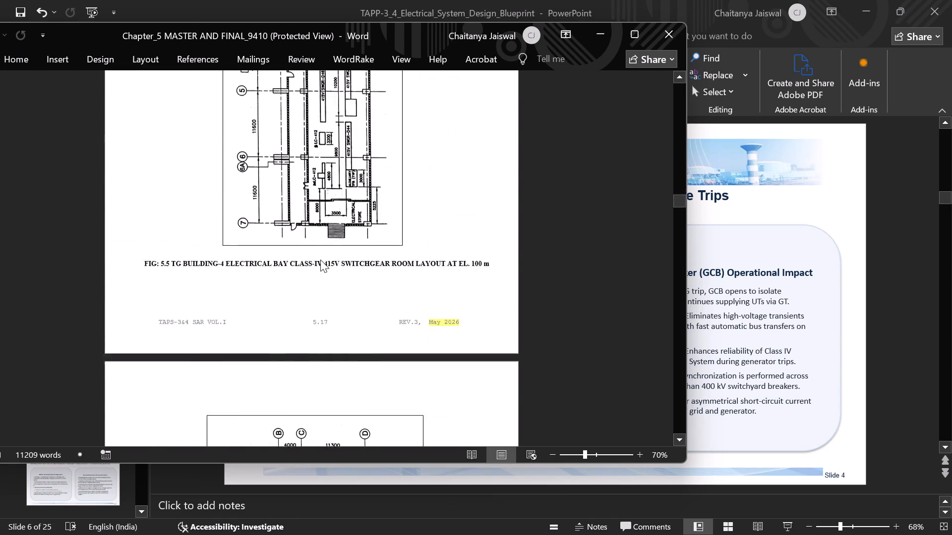
pyautogui.scroll(-12, 320, 260)
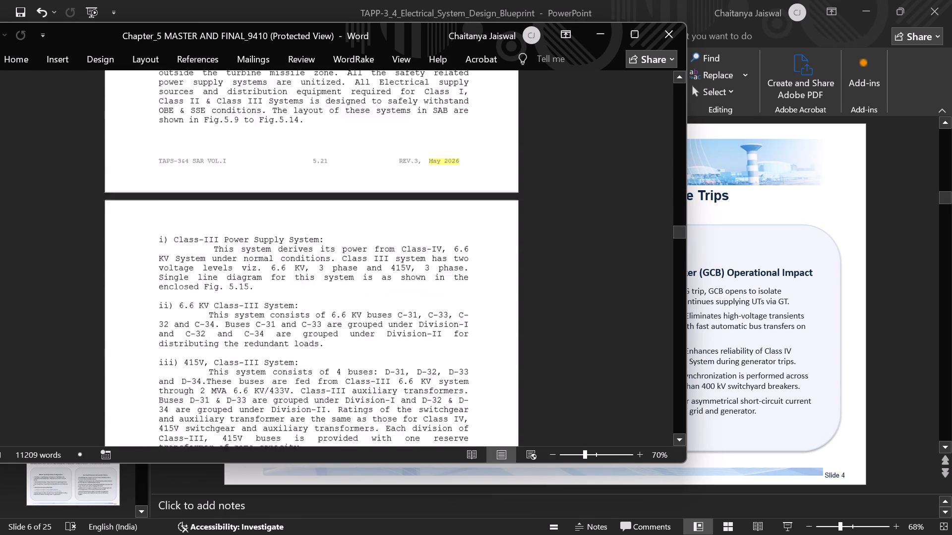
pyautogui.scroll(-3, 320, 260)
pyautogui.scroll(3, 320, 260)
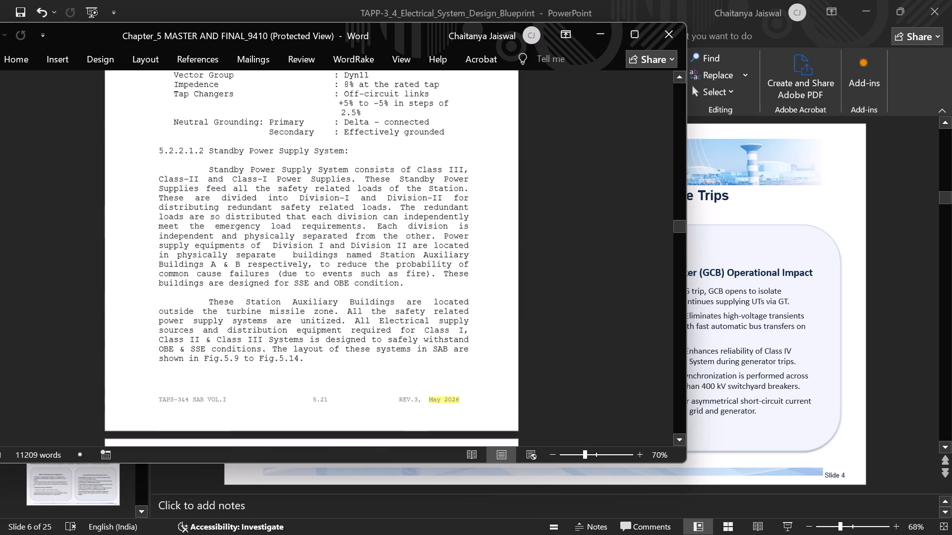
pyautogui.scroll(3, 320, 260)
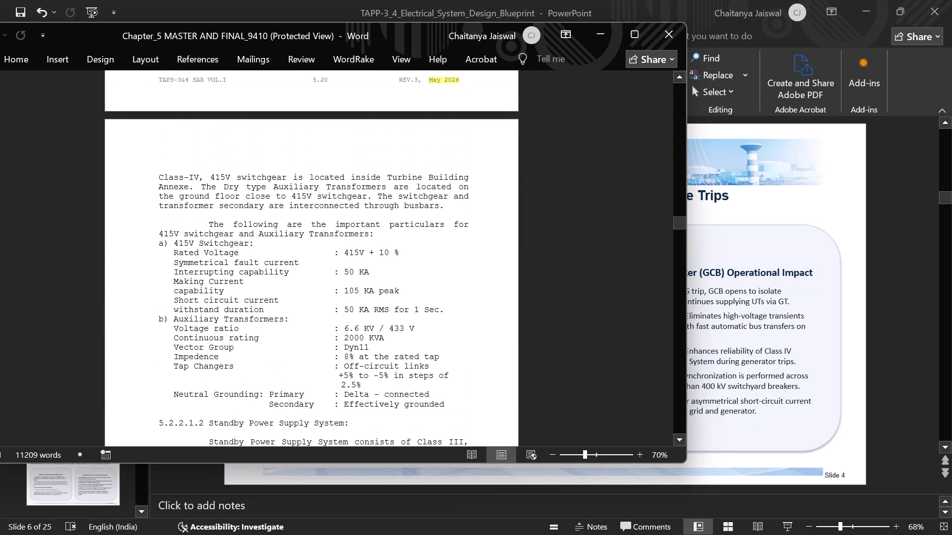
pyautogui.scroll(1, 320, 260)
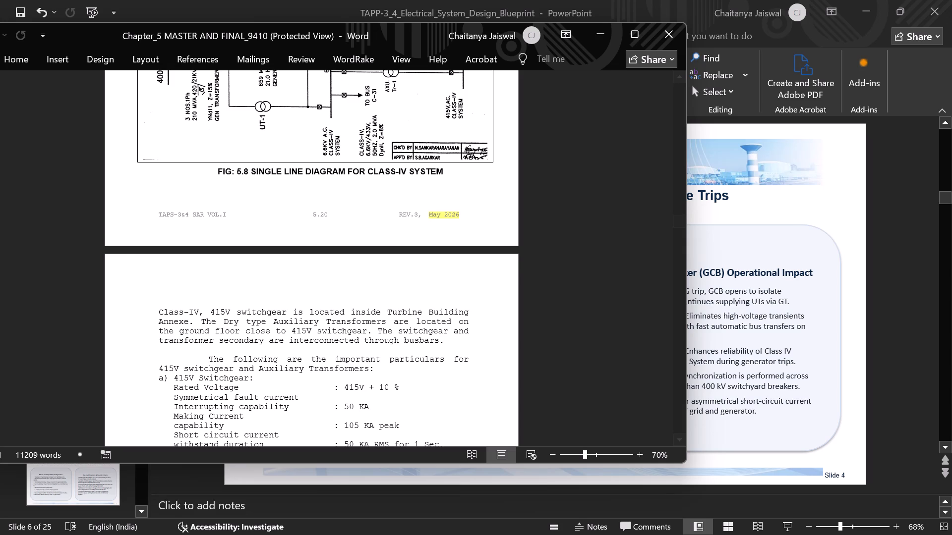
pyautogui.scroll(-5, 320, 260)
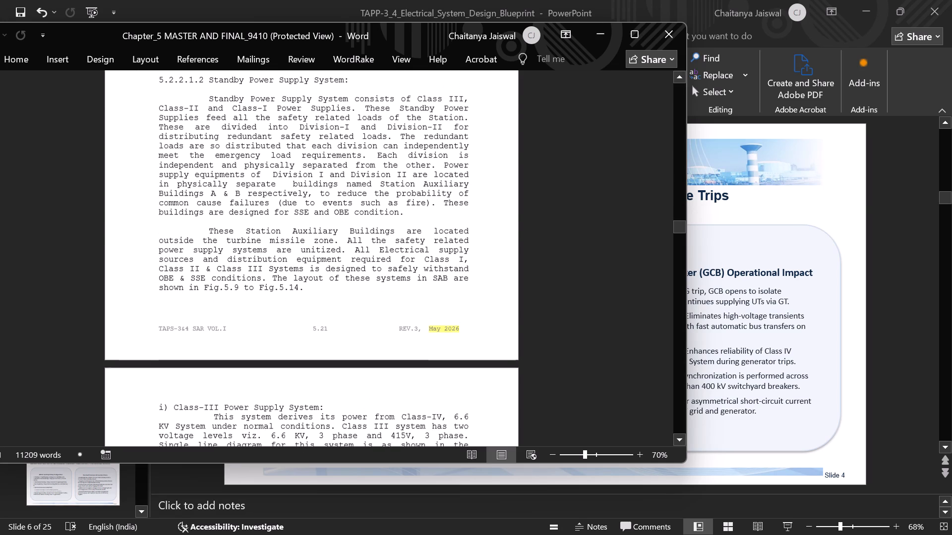
# Switch back to the presentation and examine the slides from IPBD & GCB through the 400 kV and 220 kV switchyards to Tarapur marine conditions.
pyautogui.click(860, 194)
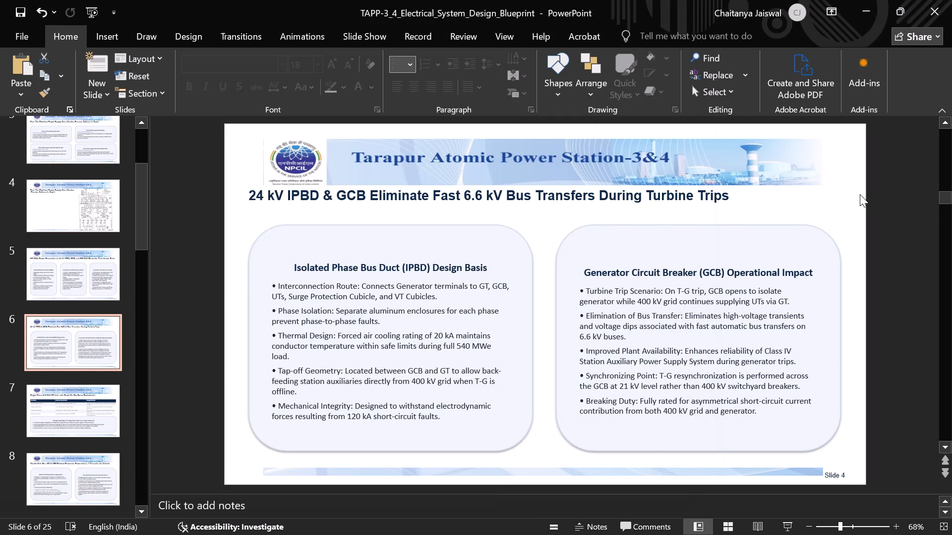
pyautogui.press('Down')
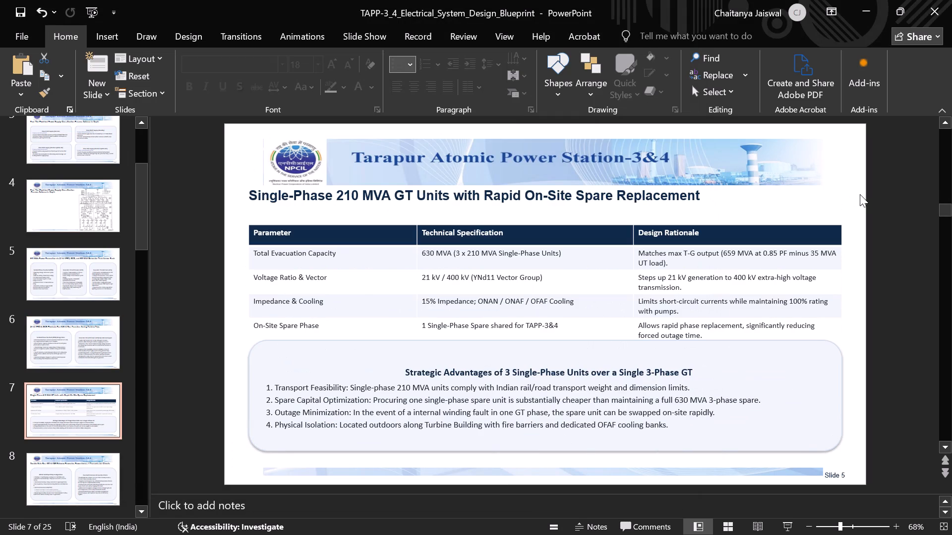
pyautogui.press('Down')
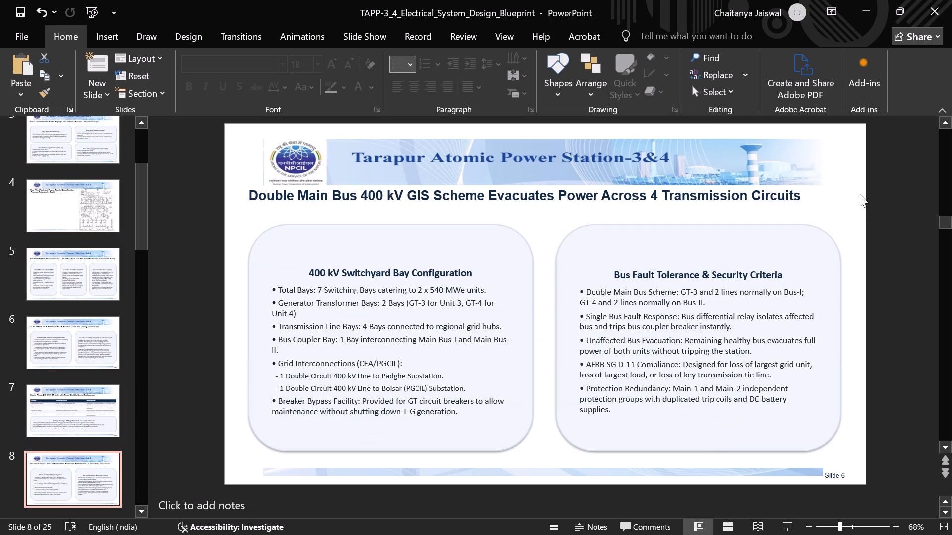
pyautogui.press('Down')
pyautogui.press('Up')
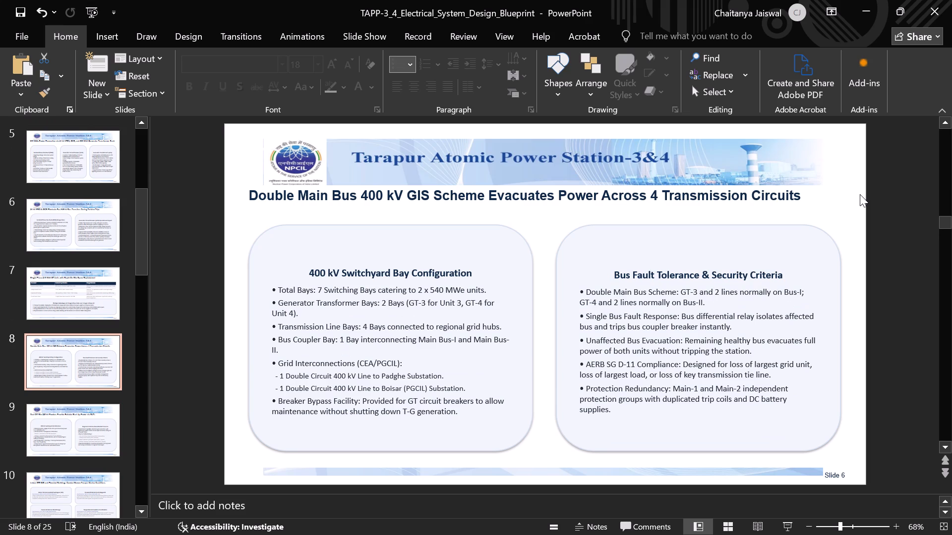
pyautogui.press('Down')
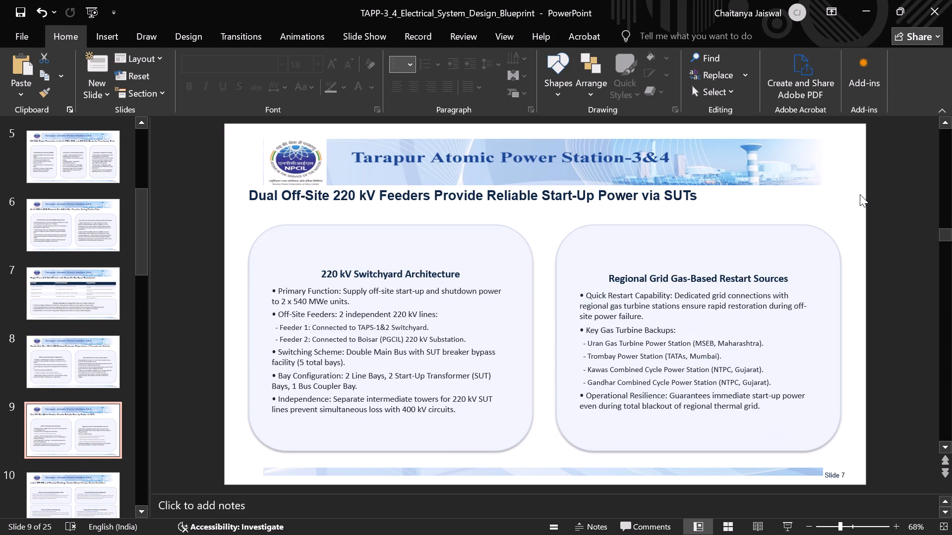
pyautogui.press('Down')
pyautogui.press('Up')
pyautogui.press('Down')
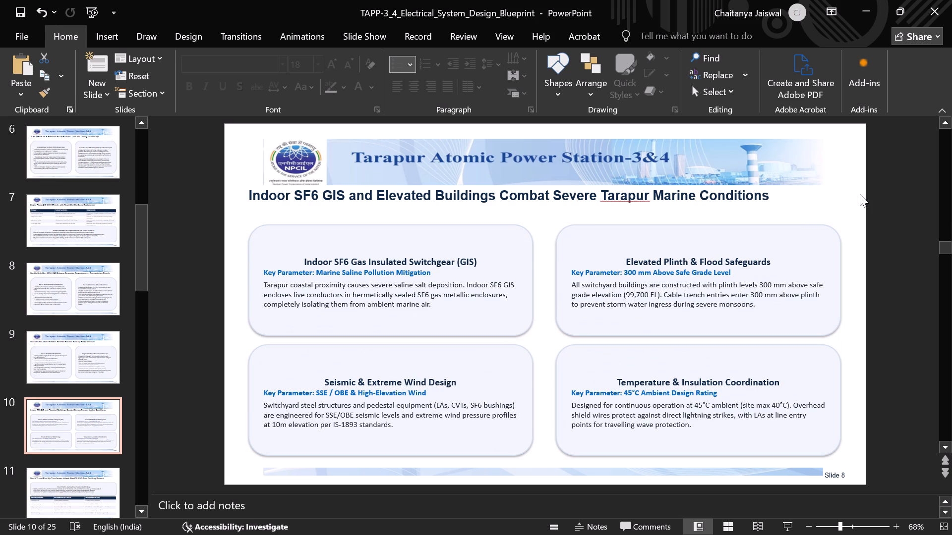
pyautogui.press('Down')
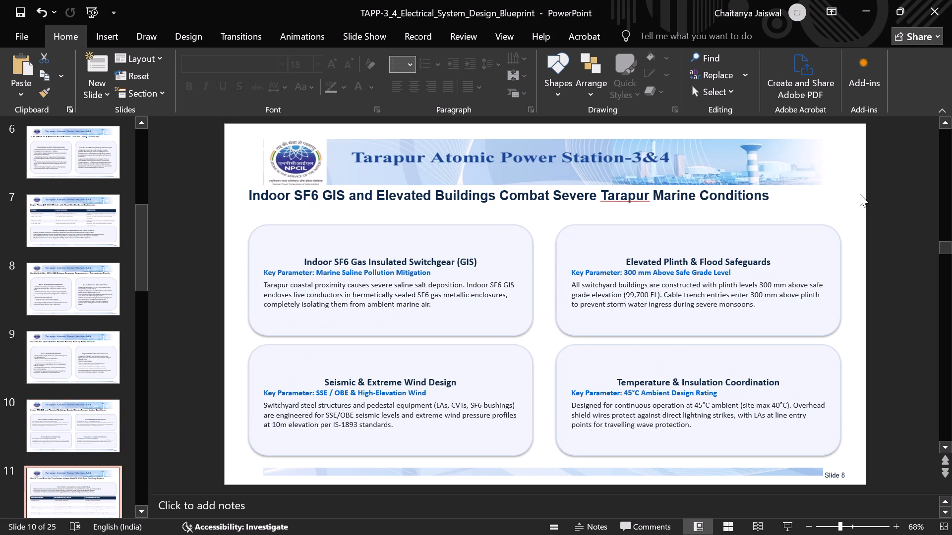
pyautogui.press('Up')
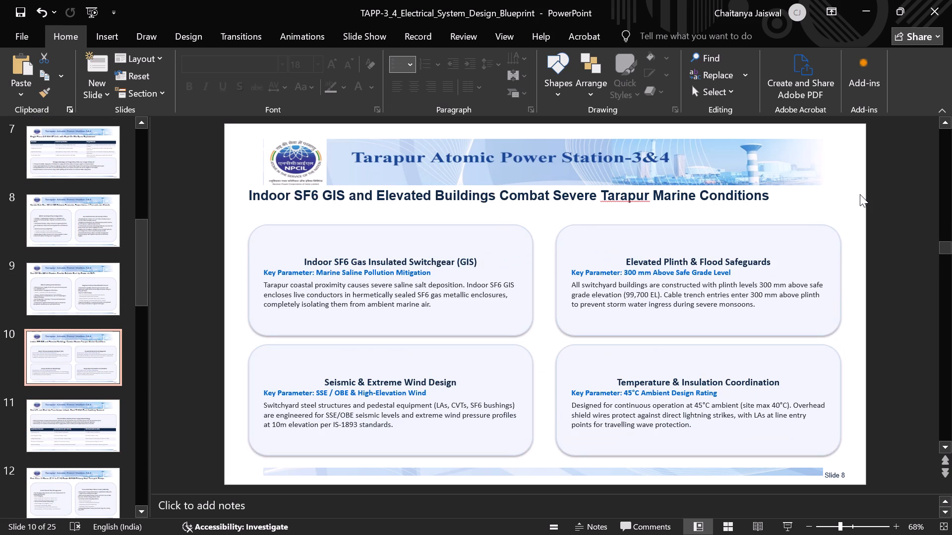
# Examine the slide headings from Dual UTs and Start-Up Transformer through the Class IV slides to the ACVRs and battery banks slide.
pyautogui.press('Down')
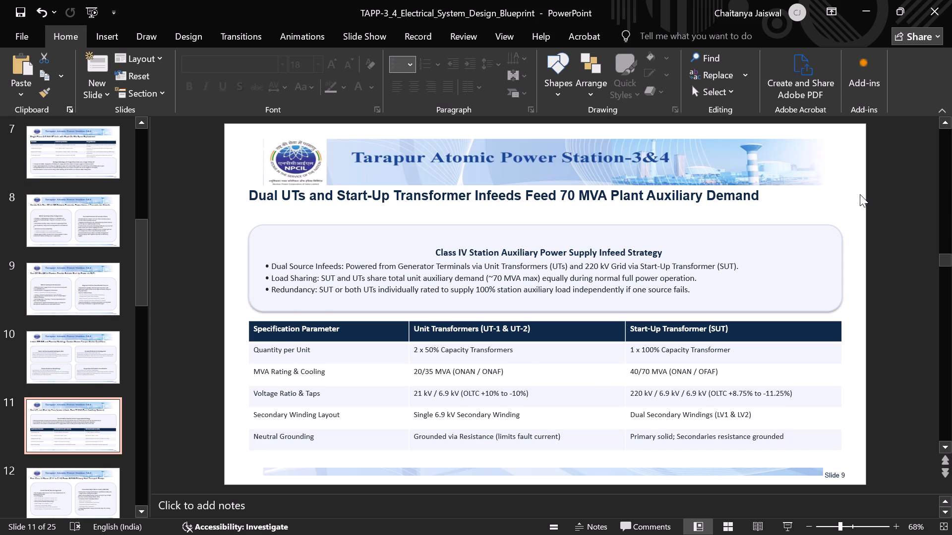
pyautogui.press('Down')
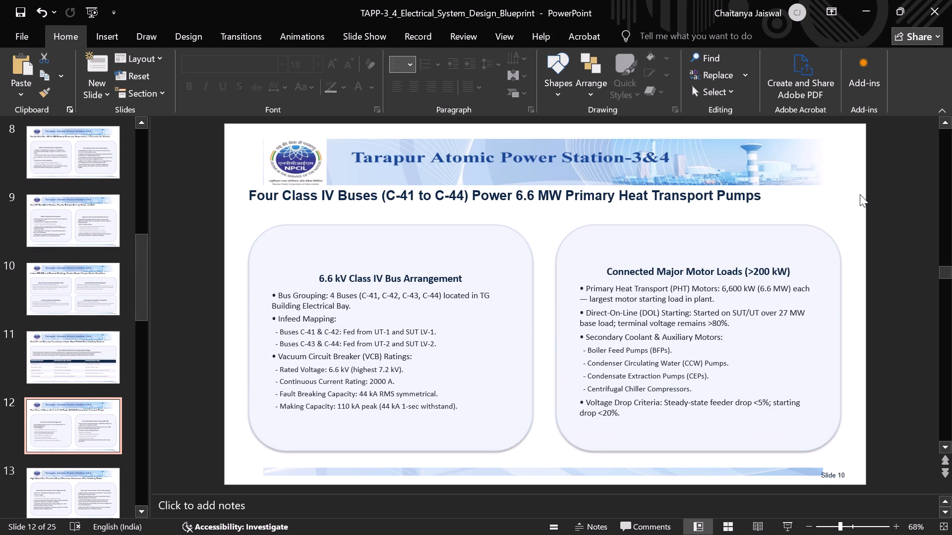
pyautogui.press('Down')
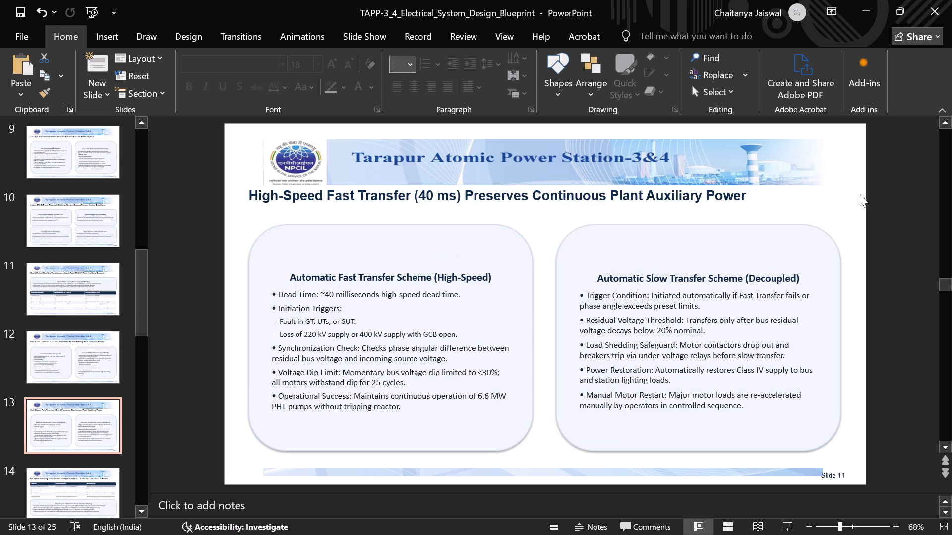
pyautogui.press('Down')
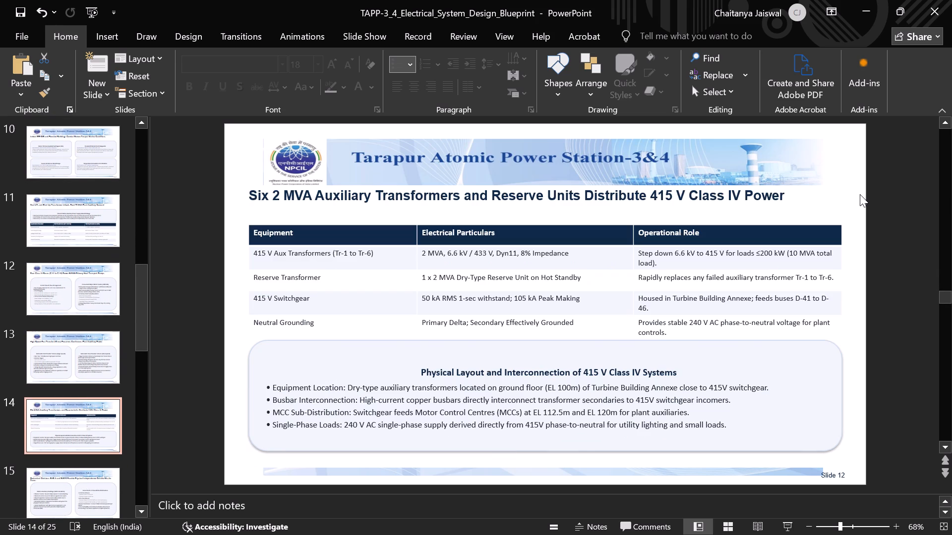
pyautogui.press('Down')
pyautogui.press('Down')
pyautogui.press('Down')
pyautogui.press('Down')
pyautogui.press('Down')
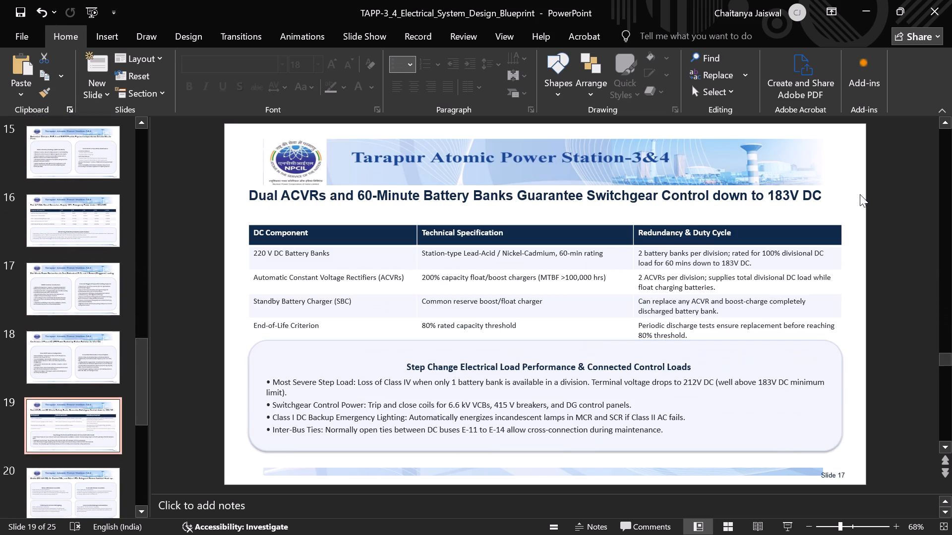
# Examine the closing slides on SCADA, FRLS XLPE cabling, IEEE-384 separation, and emergency lighting and grounding for index topics.
pyautogui.press('Down')
pyautogui.press('Down')
pyautogui.press('Down')
pyautogui.press('Down')
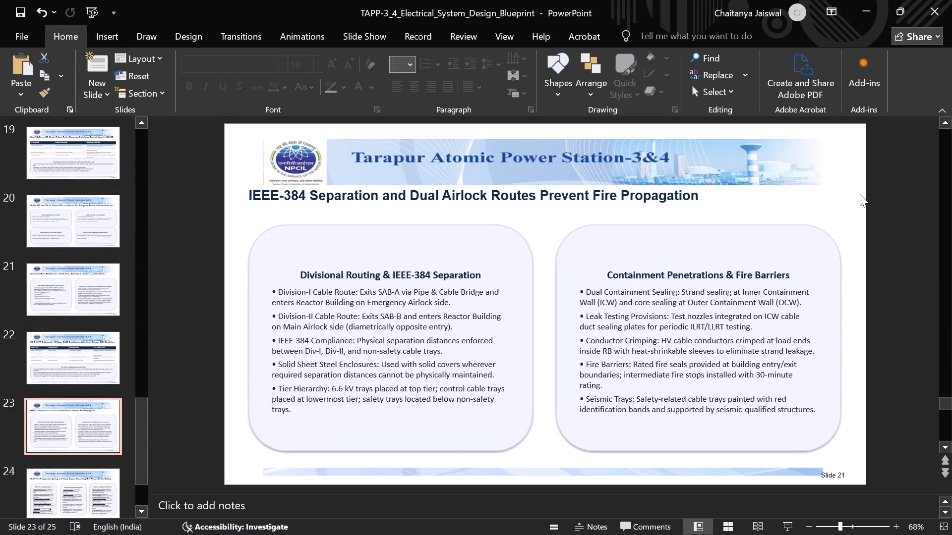
pyautogui.press('Up')
pyautogui.press('Down')
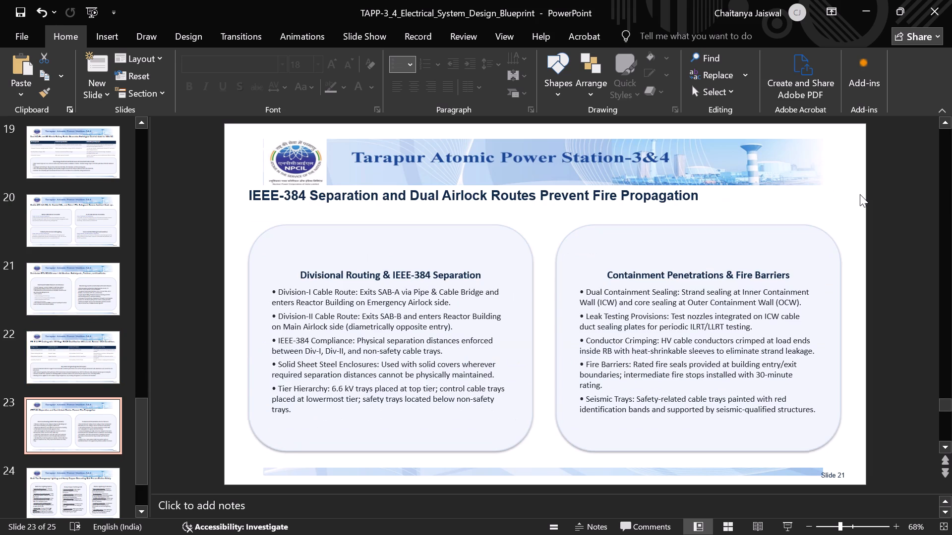
pyautogui.press('Down')
pyautogui.press('Down')
pyautogui.press('Down')
pyautogui.press('Up')
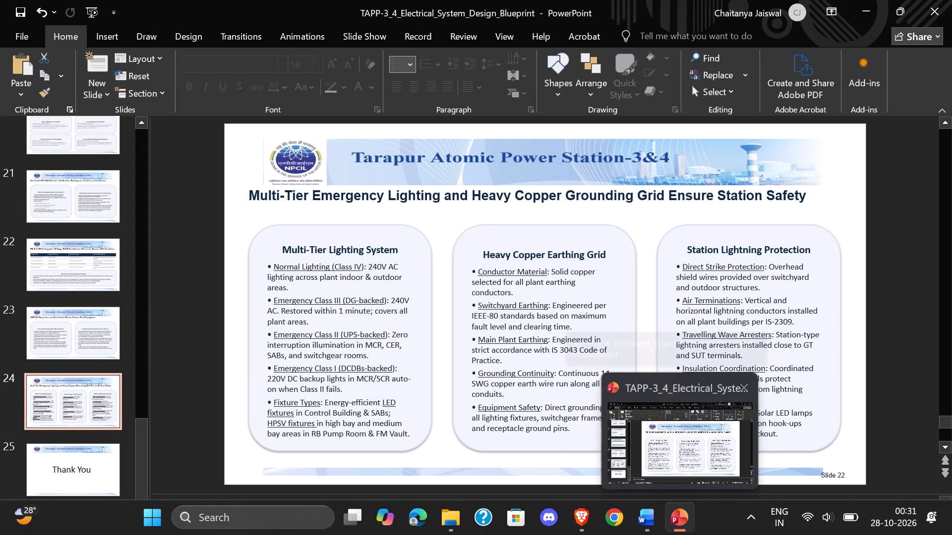
pyautogui.press('Up')
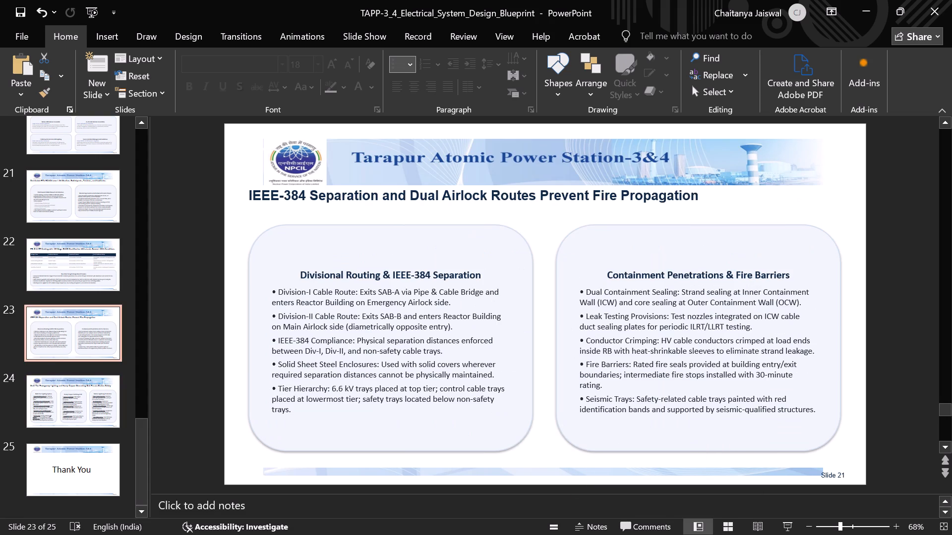
pyautogui.press('Up')
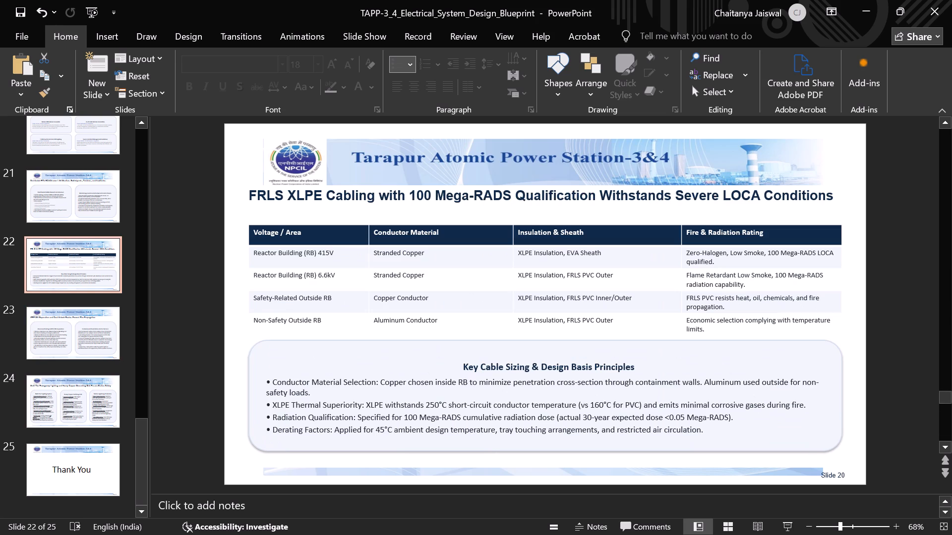
pyautogui.press('Up')
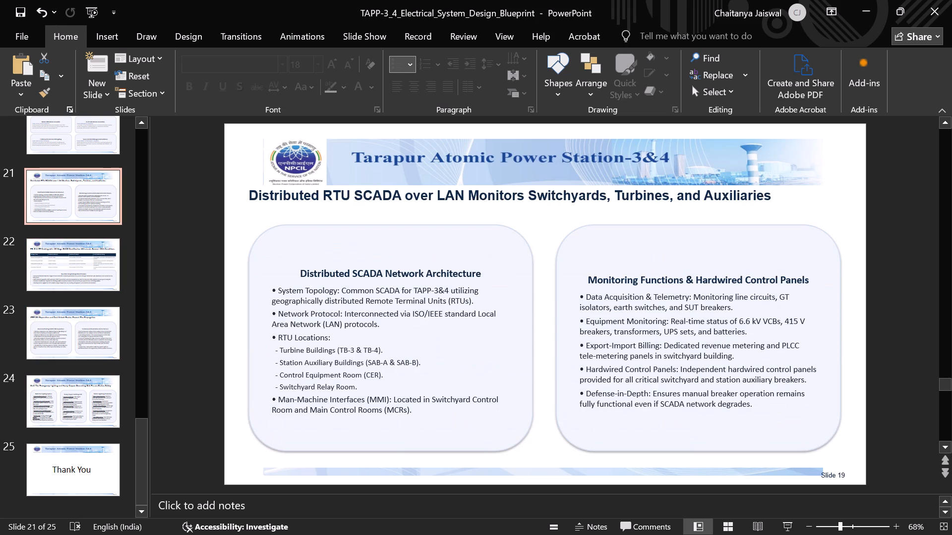
# Return to the Index slide and add "SCADA" as a bullet directly below 540 Mwe Power Evacuation, with spare blank bullets beneath.
pyautogui.scroll(4, 76, 304)
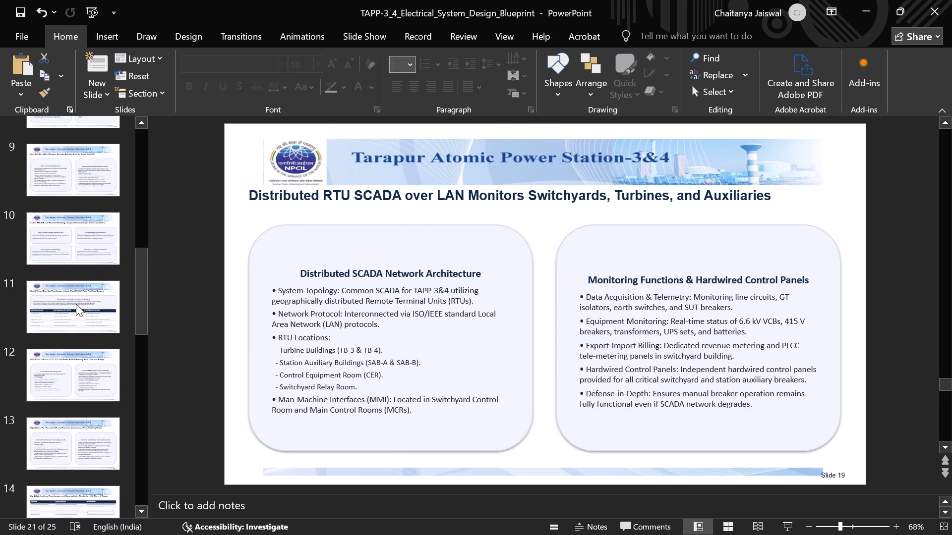
pyautogui.scroll(11, 114, 264)
pyautogui.click(77, 229)
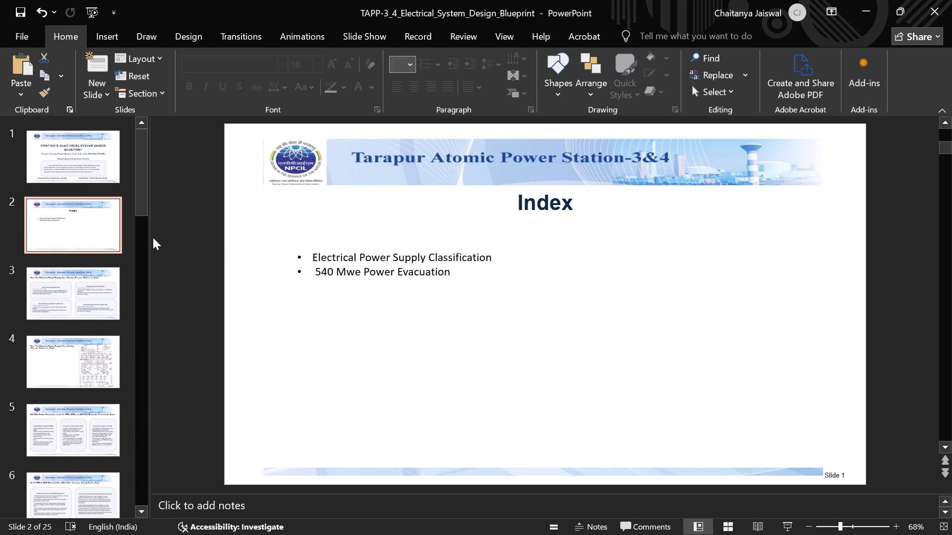
pyautogui.click(472, 275)
pyautogui.press('Return')
pyautogui.press('Return')
pyautogui.press('Return')
pyautogui.press('Return')
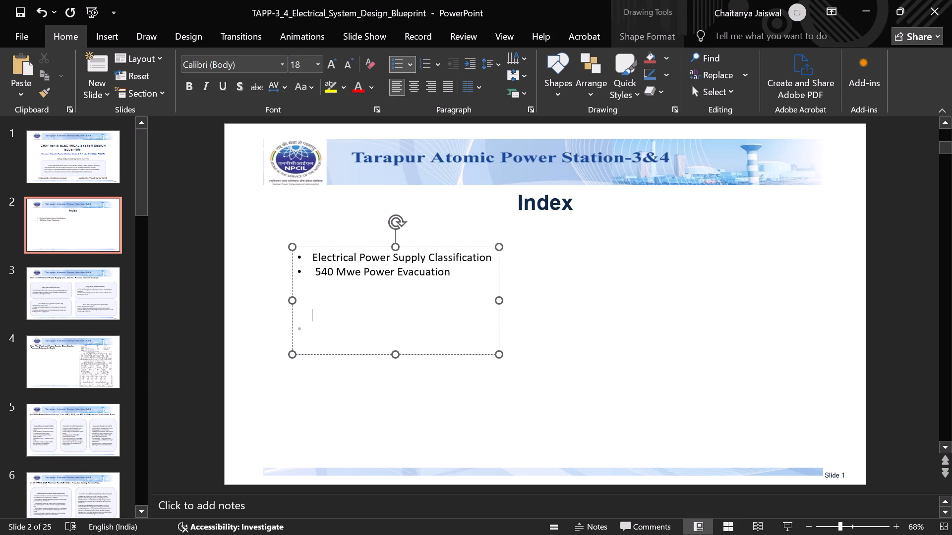
pyautogui.press('Up')
pyautogui.press('Up')
pyautogui.press('Up')
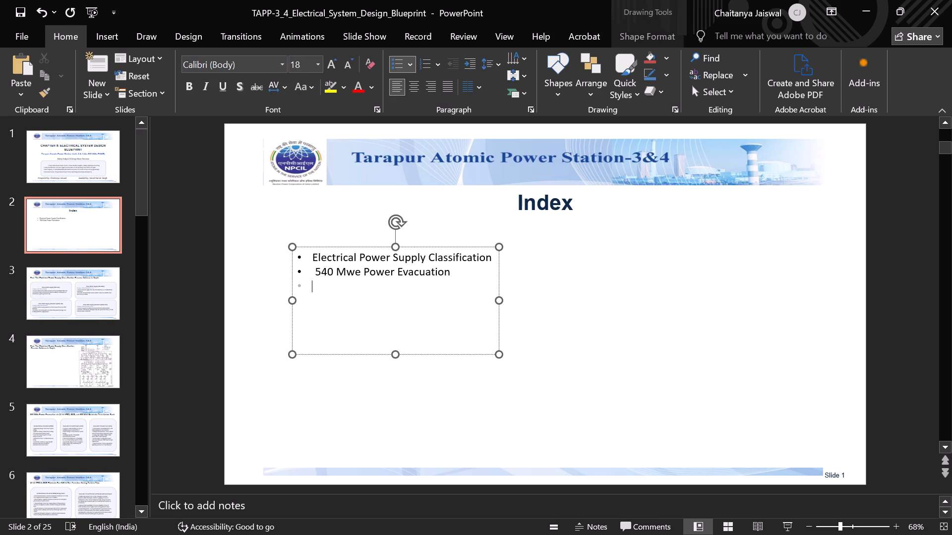
pyautogui.hotkey('shift', 's')
pyautogui.write('CADA')
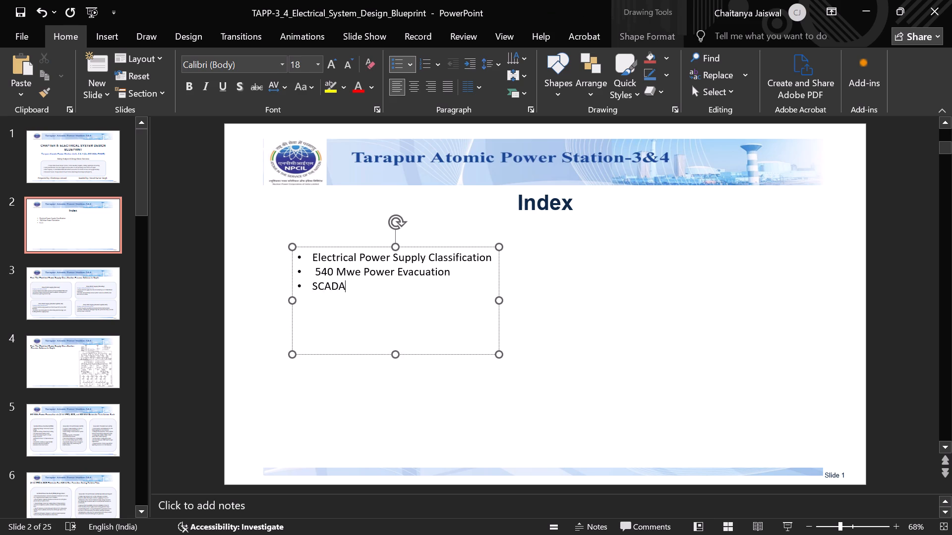
# Add the bullet "Lighting, Grounding Protection" below SCADA in the index list.
pyautogui.press('Return')
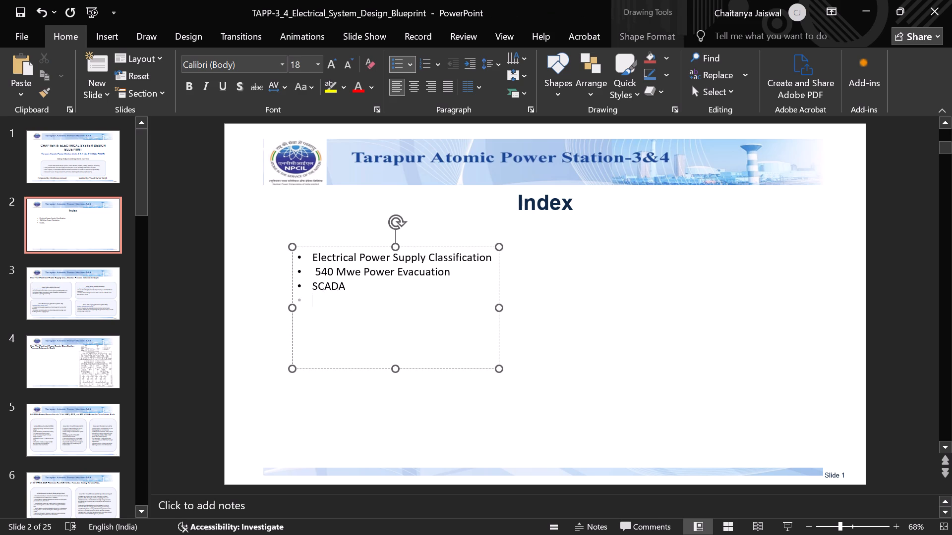
pyautogui.write('LIG')
pyautogui.press('BackSpace')
pyautogui.press('BackSpace')
pyautogui.write('ighting')
pyautogui.press('space')
pyautogui.press('BackSpace')
pyautogui.write(',')
pyautogui.press('space')
pyautogui.write('Grounding')
pyautogui.press('space')
pyautogui.write('Protection')
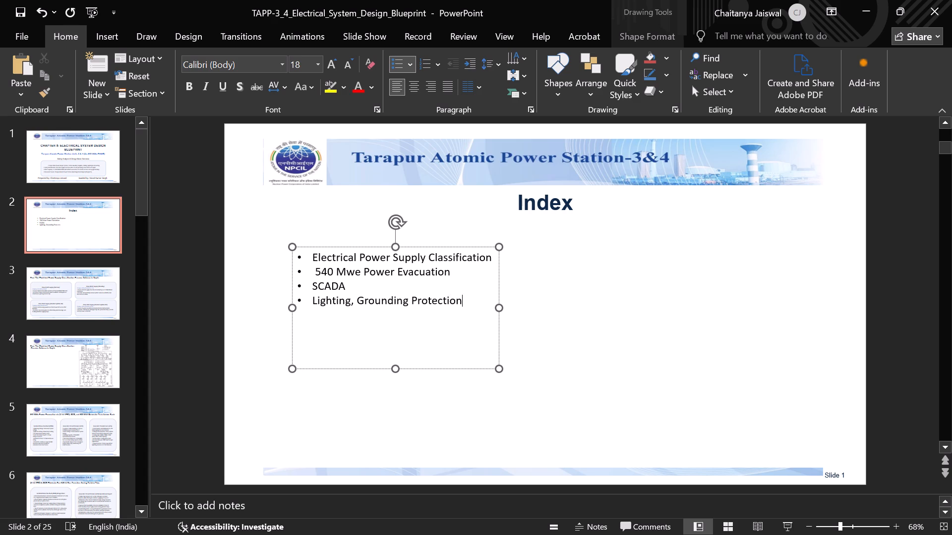
# Insert the bullet "Cabling" between SCADA and Lighting, Grounding Protection.
pyautogui.press('Up')
pyautogui.press('Return')
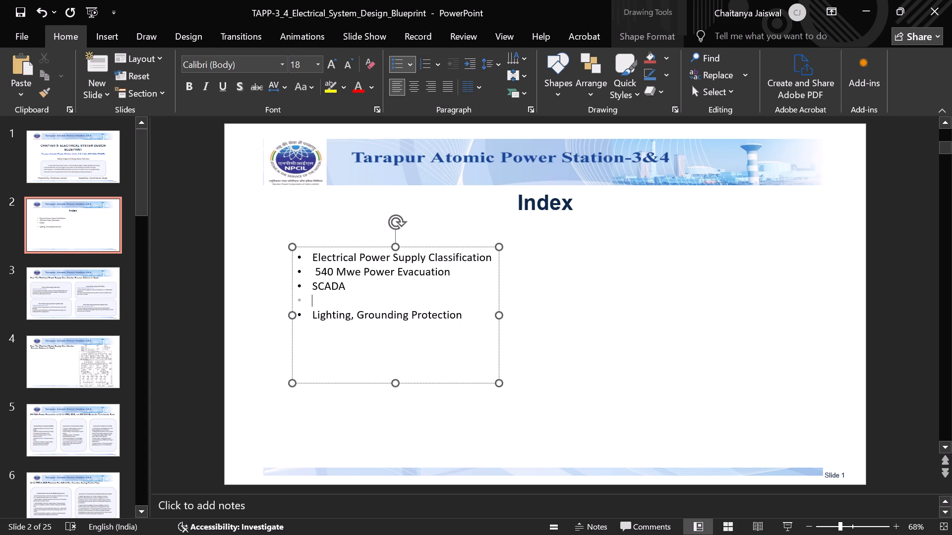
pyautogui.write('Cabling')
# Remove the extra leading space before "540 Mwe Power Evacuation" in the index list.
pyautogui.press('Up')
pyautogui.press('Up')
pyautogui.press('Left')
pyautogui.press('Left')
pyautogui.press('Left')
pyautogui.press('Left')
pyautogui.press('Left')
pyautogui.press('BackSpace')
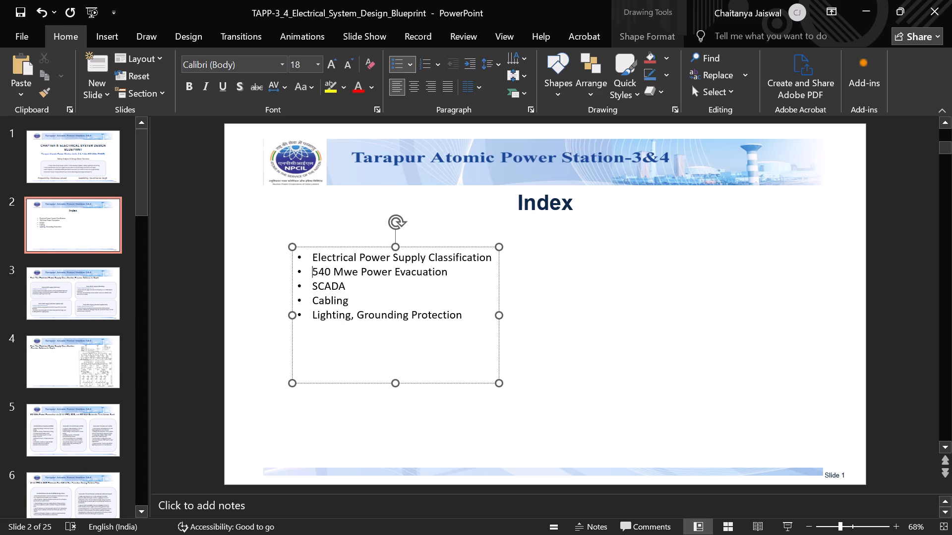
# Insert the bullet "440 kV GIS" directly below 540 Mwe Power Evacuation in the index list.
pyautogui.press('End')
pyautogui.press('Return')
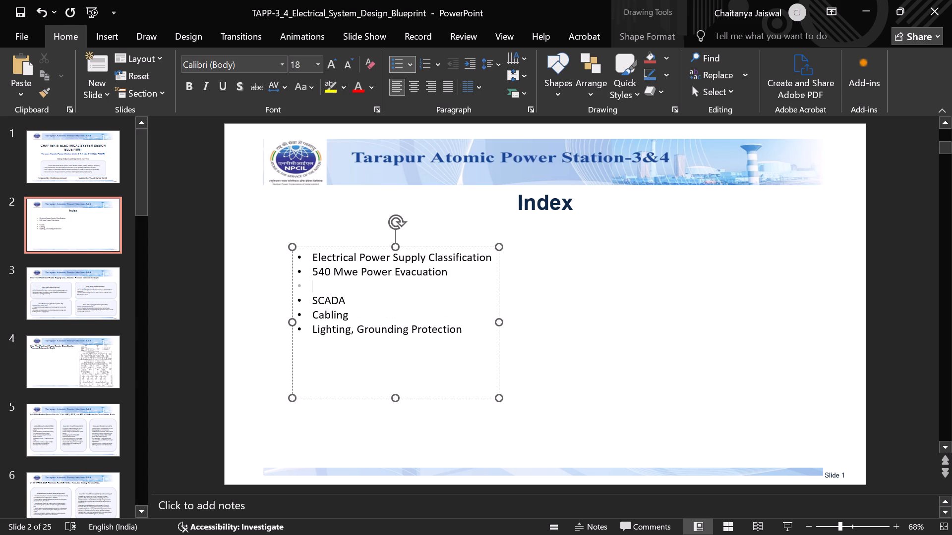
pyautogui.write('440')
pyautogui.press('space')
pyautogui.hotkey('shift', 'k')
pyautogui.press('BackSpace')
pyautogui.press('k')
pyautogui.hotkey('shift', 'b')
pyautogui.press('BackSpace')
pyautogui.write('V')
pyautogui.press('space')
pyautogui.write('GIS')
# Start a bullet reading "220 kV" below 440 kV GIS in the index list.
pyautogui.press('Return')
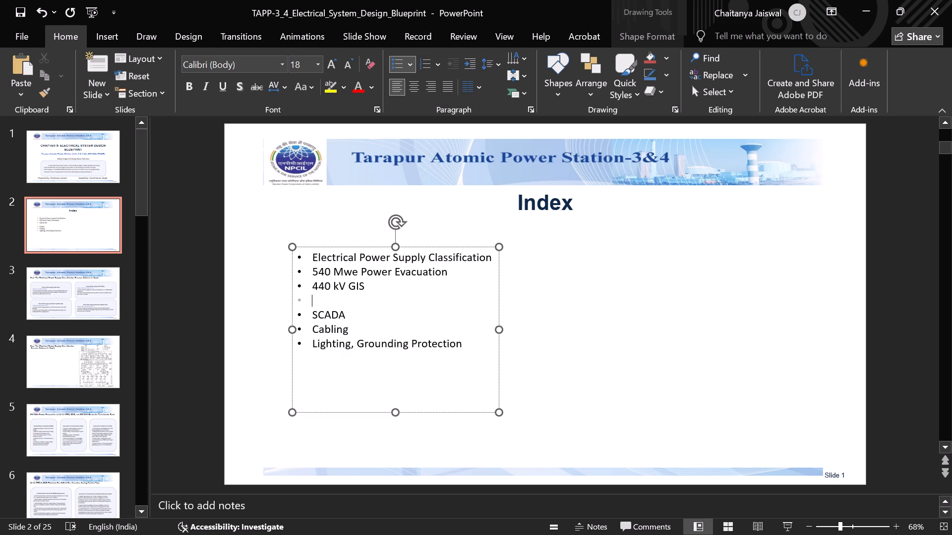
pyautogui.write('220')
pyautogui.press('space')
pyautogui.write('kV')
# Switch to the Chapter 5 Word document and look back through it to the single line diagram of the electrical system.
pyautogui.scroll(1, 472, 275)
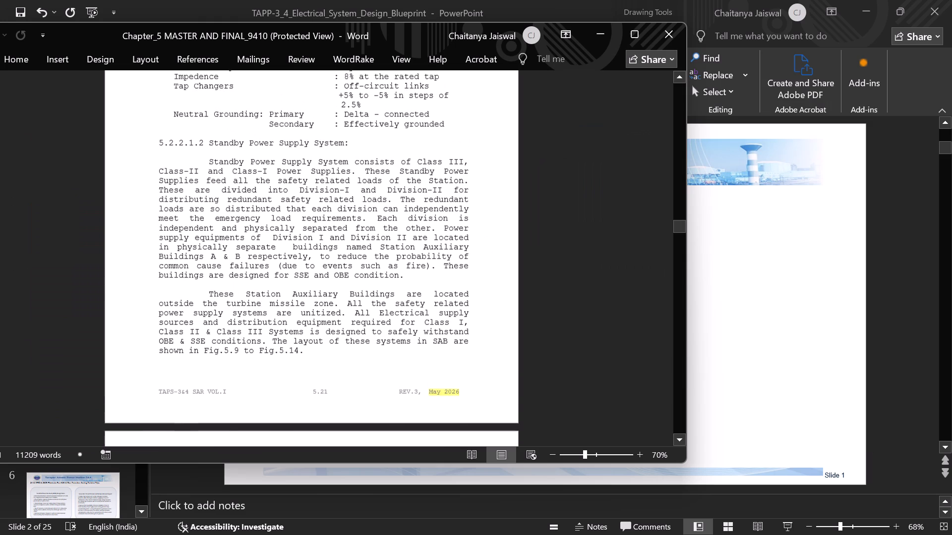
pyautogui.scroll(5, 472, 275)
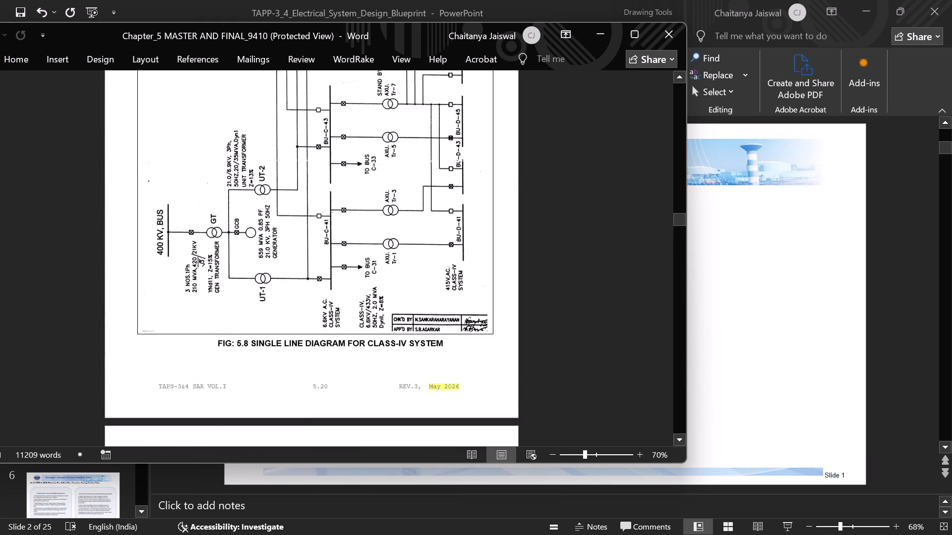
pyautogui.scroll(6, 472, 275)
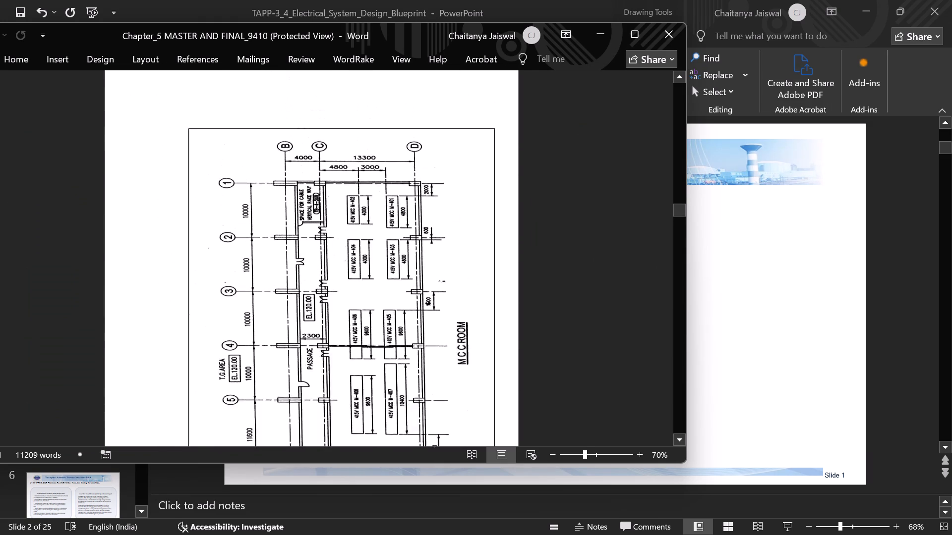
pyautogui.scroll(12, 472, 275)
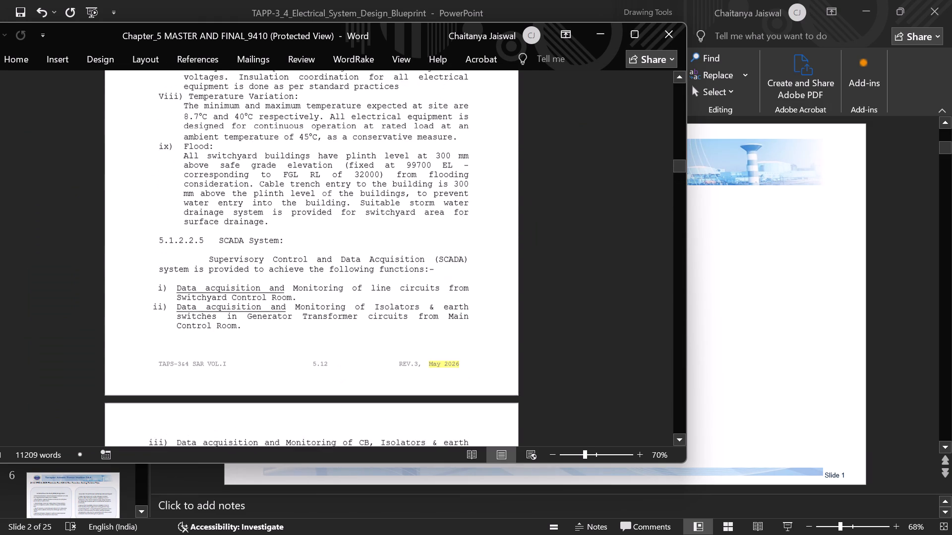
pyautogui.scroll(4, 472, 275)
pyautogui.click(472, 275)
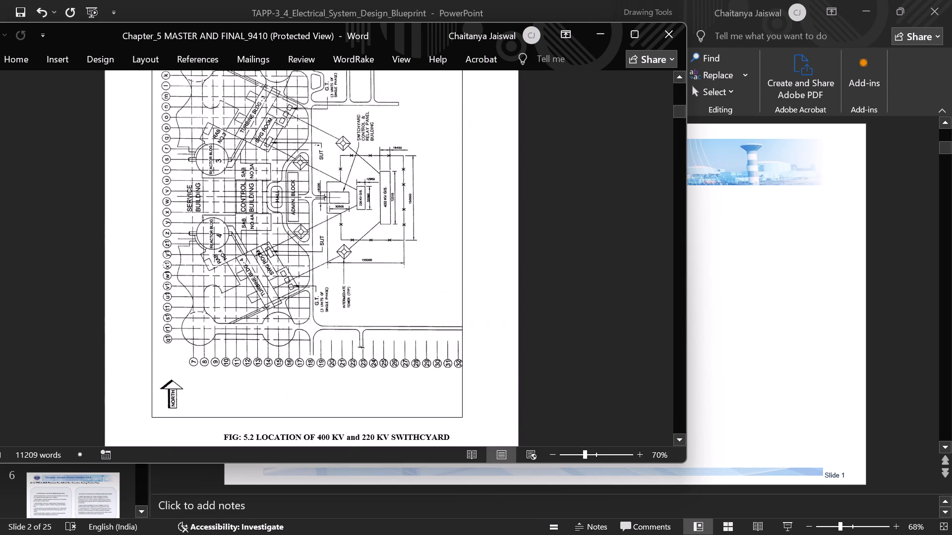
pyautogui.scroll(4, 472, 275)
pyautogui.scroll(-4, 472, 275)
pyautogui.scroll(3, 472, 275)
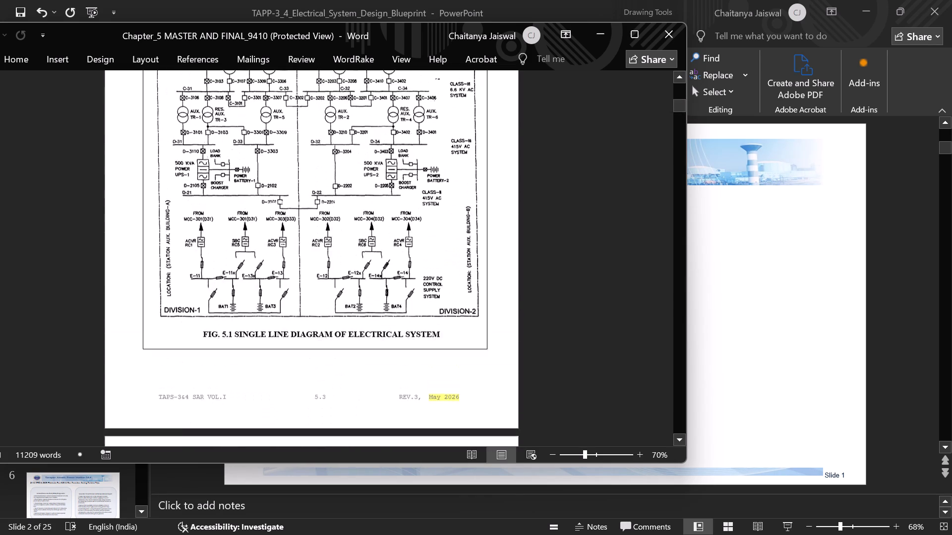
# Examine the Chapter 5 sections and single line diagrams covering the 400 KV and 220 KV switchyards.
pyautogui.scroll(-15, 472, 275)
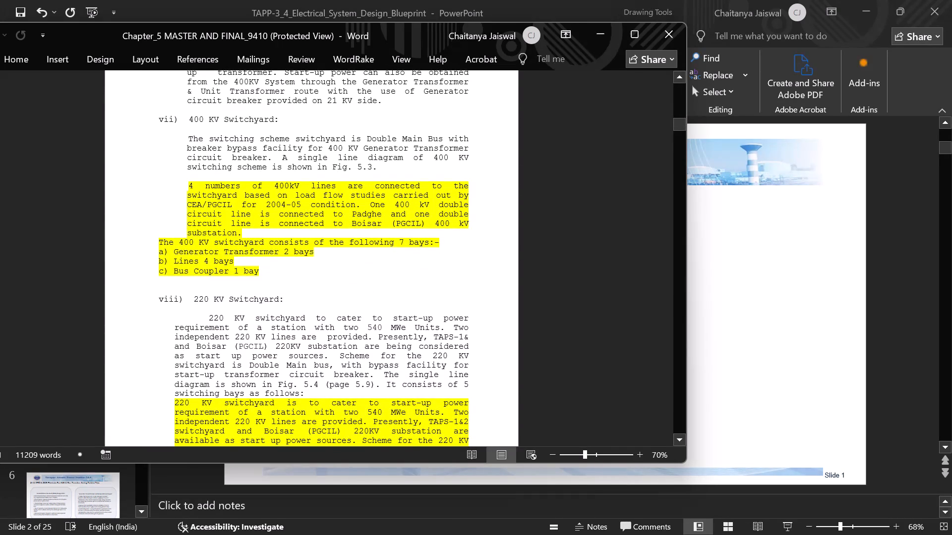
pyautogui.scroll(-6, 472, 275)
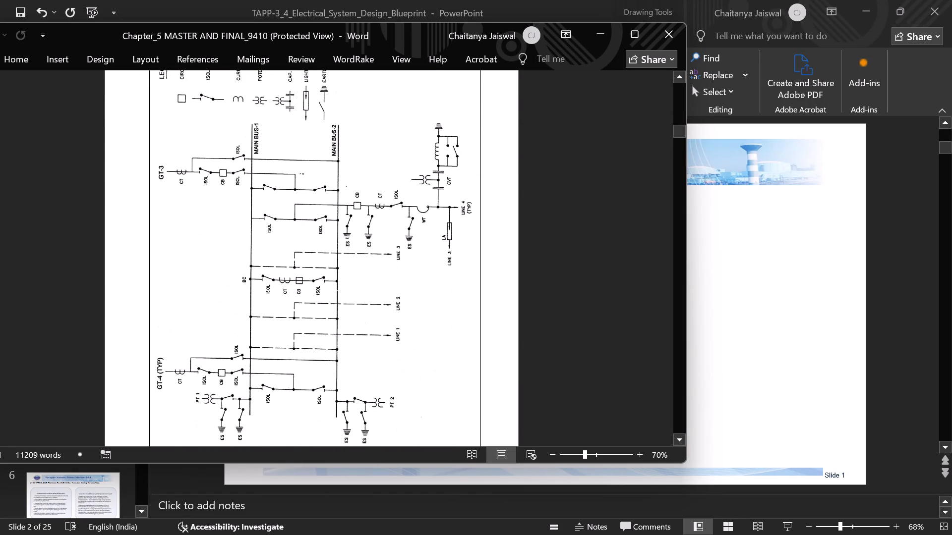
pyautogui.scroll(-1, 472, 275)
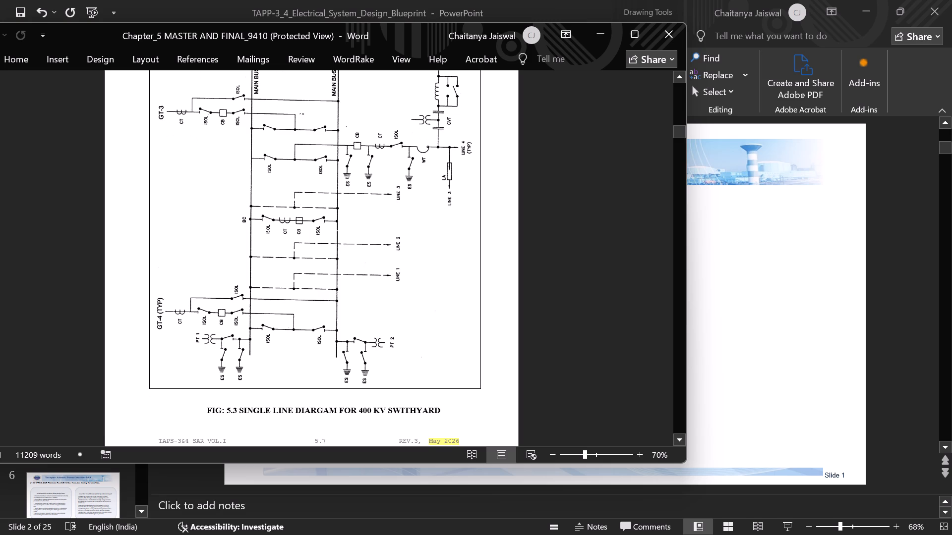
pyautogui.scroll(1, 472, 275)
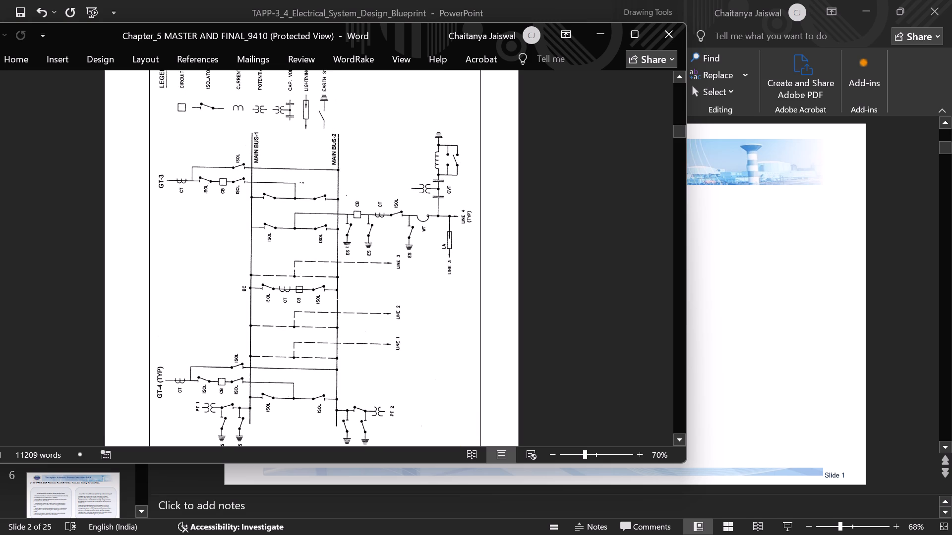
pyautogui.scroll(-3, 472, 275)
pyautogui.hscroll(1, 472, 275)
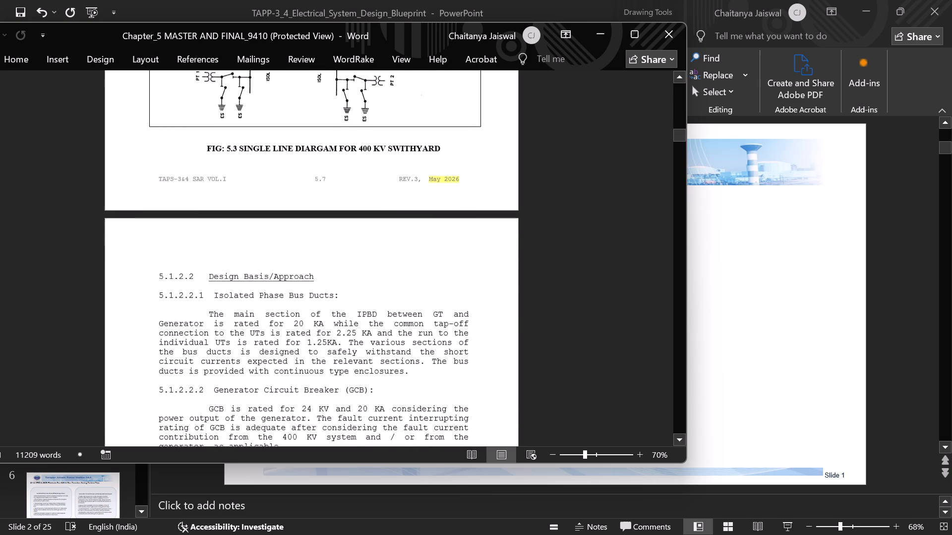
pyautogui.scroll(2, 472, 275)
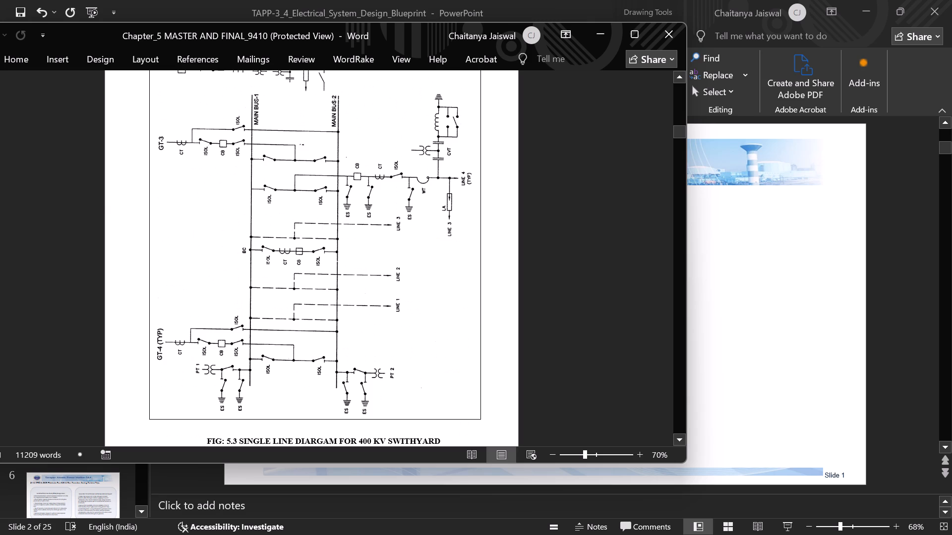
pyautogui.hscroll(4, 472, 275)
pyautogui.scroll(1, 472, 275)
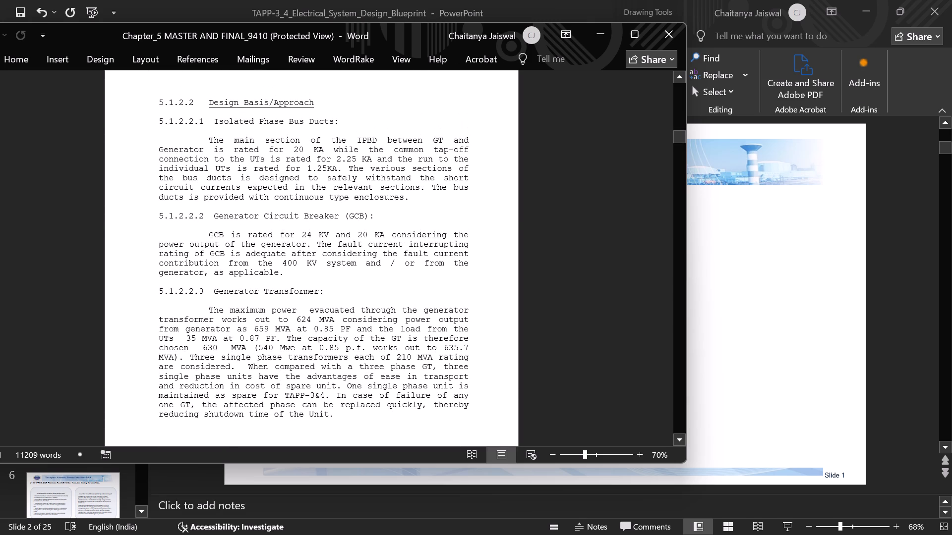
pyautogui.scroll(-4, 472, 275)
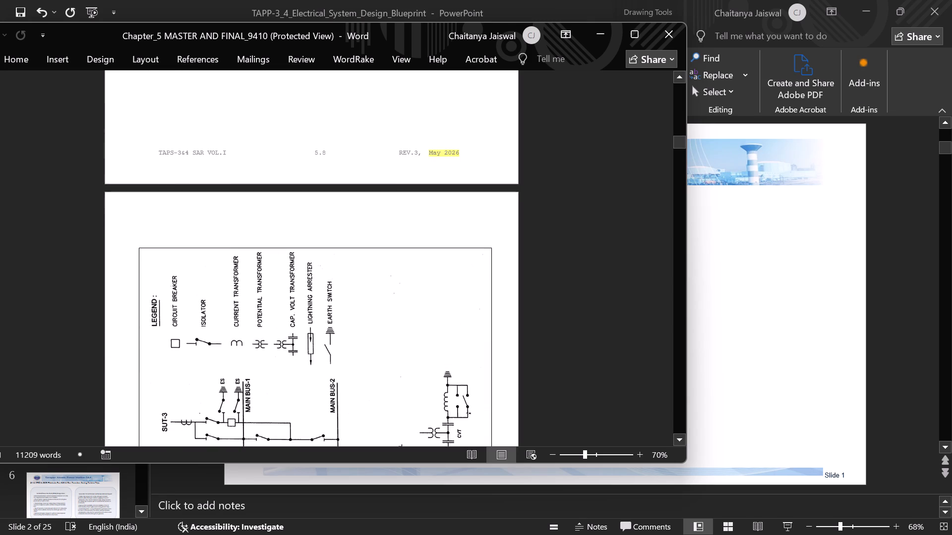
pyautogui.scroll(-5, 472, 275)
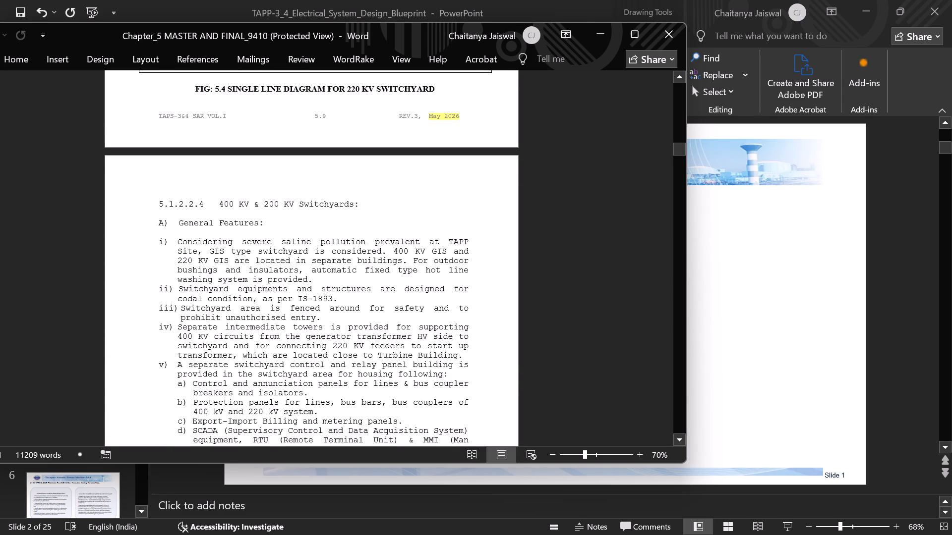
# Review the Chapter 5 text on the SCADA system, the Station Auxiliary Power Supply System and Class-IV Power Supply for index topics.
pyautogui.scroll(-4, 472, 275)
pyautogui.hscroll(1, 472, 275)
pyautogui.scroll(-6, 472, 275)
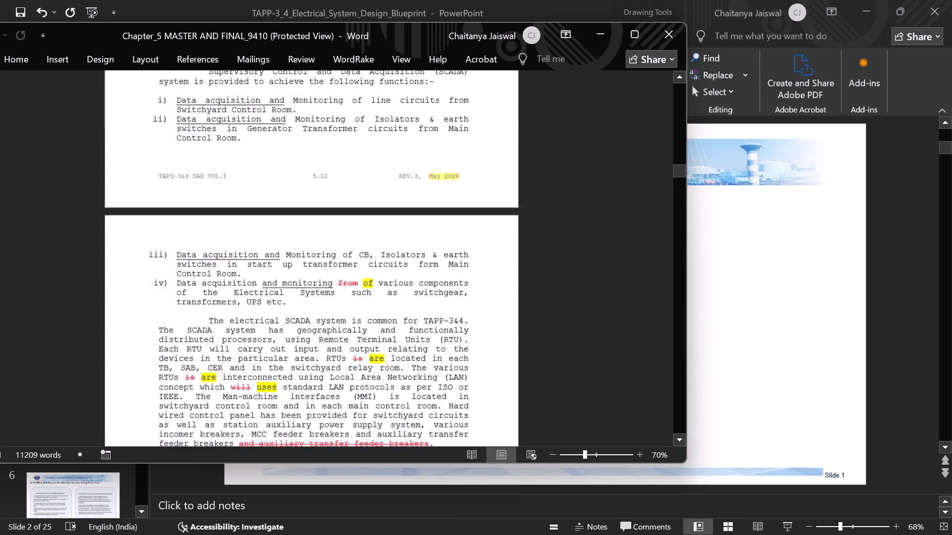
pyautogui.scroll(-4, 472, 275)
pyautogui.scroll(5, 472, 275)
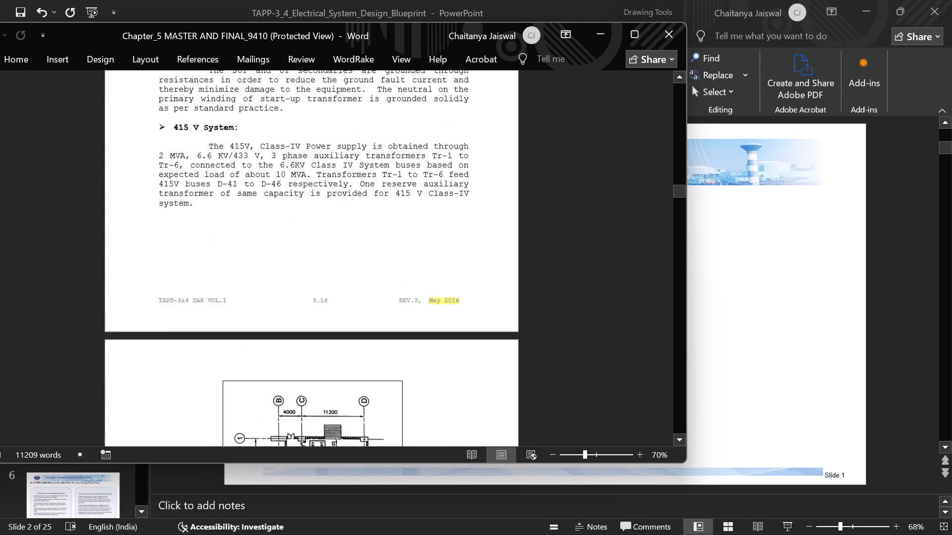
pyautogui.scroll(4, 472, 275)
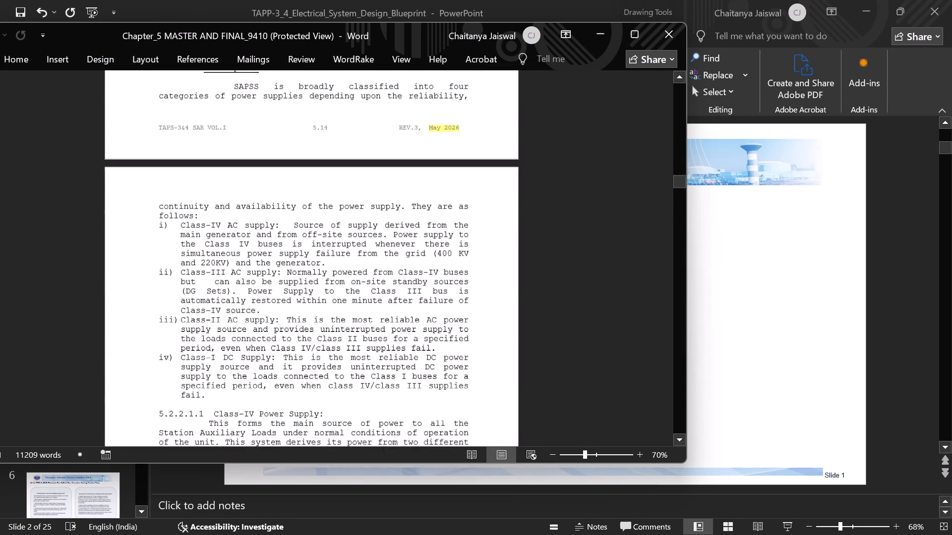
pyautogui.scroll(1, 472, 275)
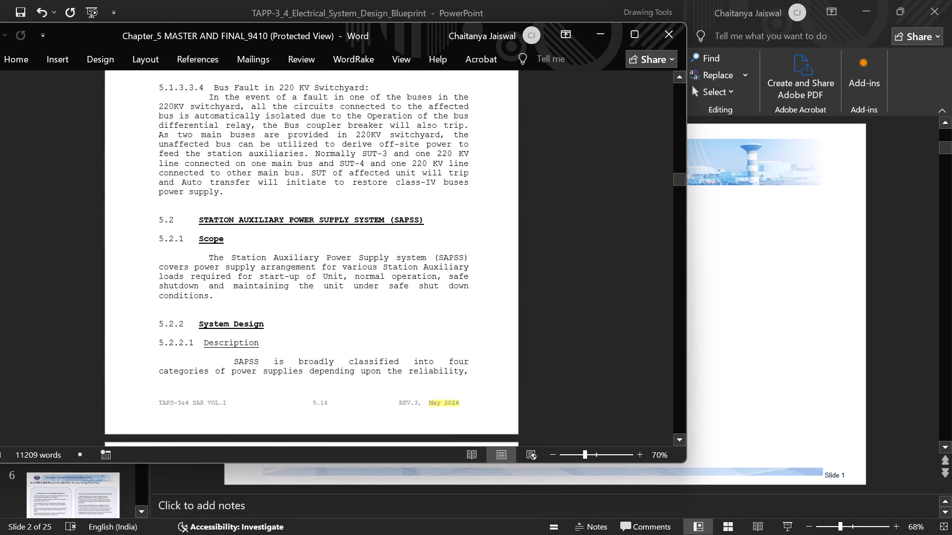
pyautogui.scroll(-3, 472, 275)
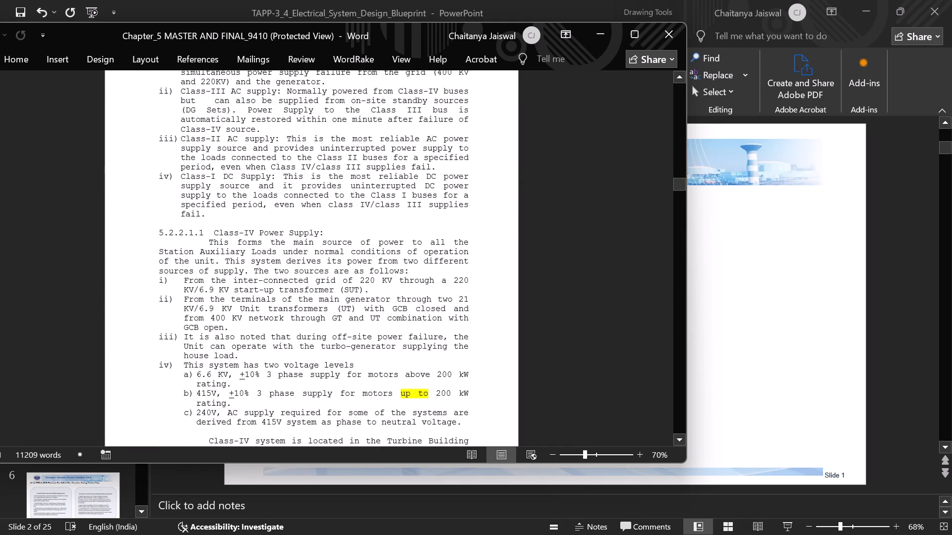
pyautogui.hscroll(3, 472, 275)
pyautogui.scroll(-1, 472, 275)
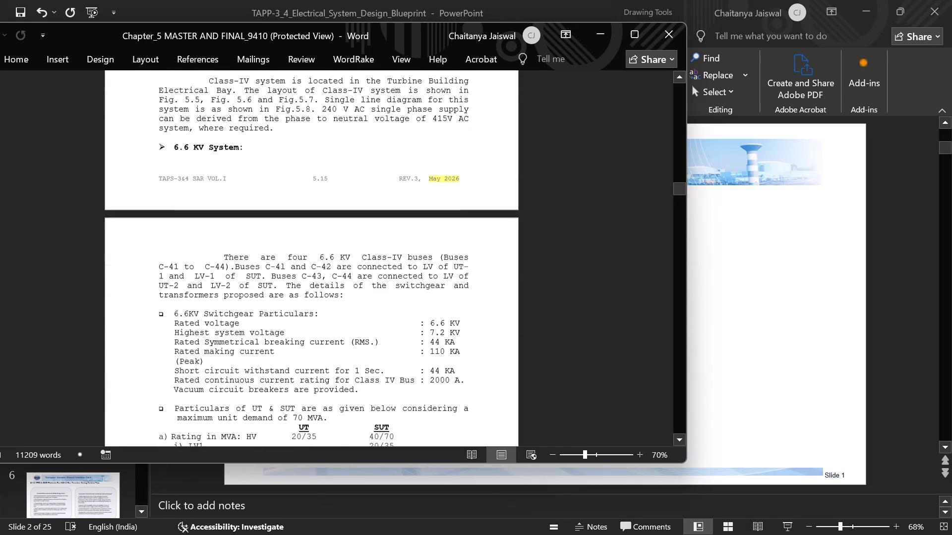
pyautogui.scroll(4, 472, 275)
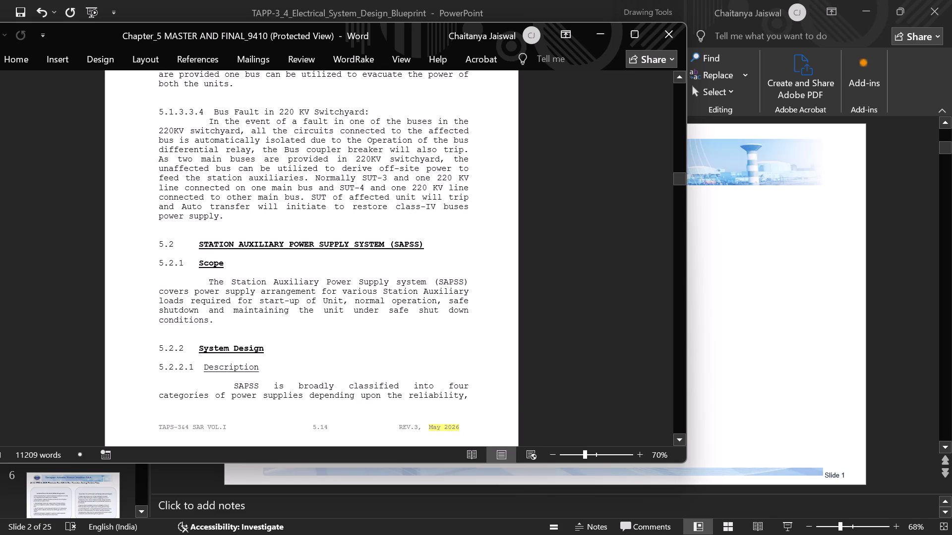
pyautogui.scroll(-2, 457, 329)
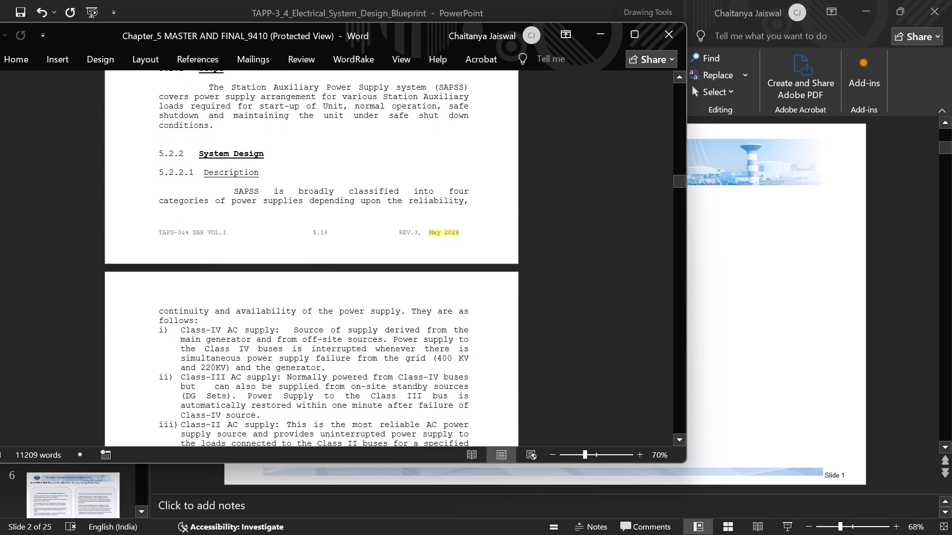
pyautogui.scroll(-3, 457, 329)
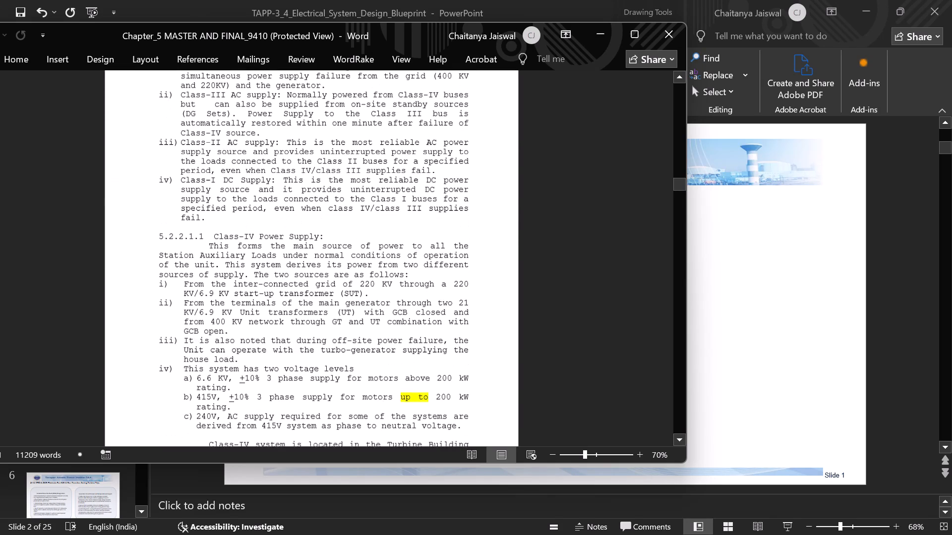
# Examine the Chapter 5 pages covering the MCC room layout, Class-IV single line diagram, Standby Power Supply System and auxiliary building layouts.
pyautogui.scroll(-10, 457, 329)
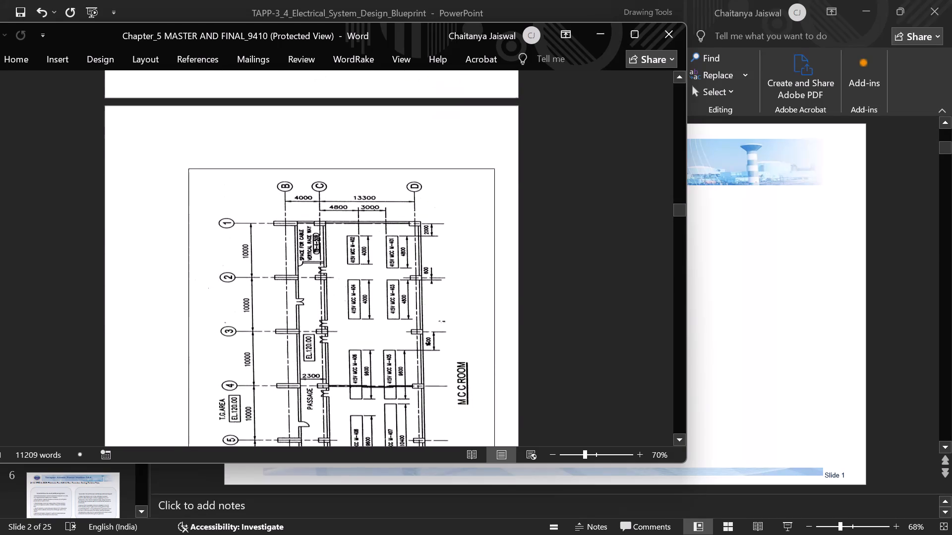
pyautogui.hscroll(5, 457, 329)
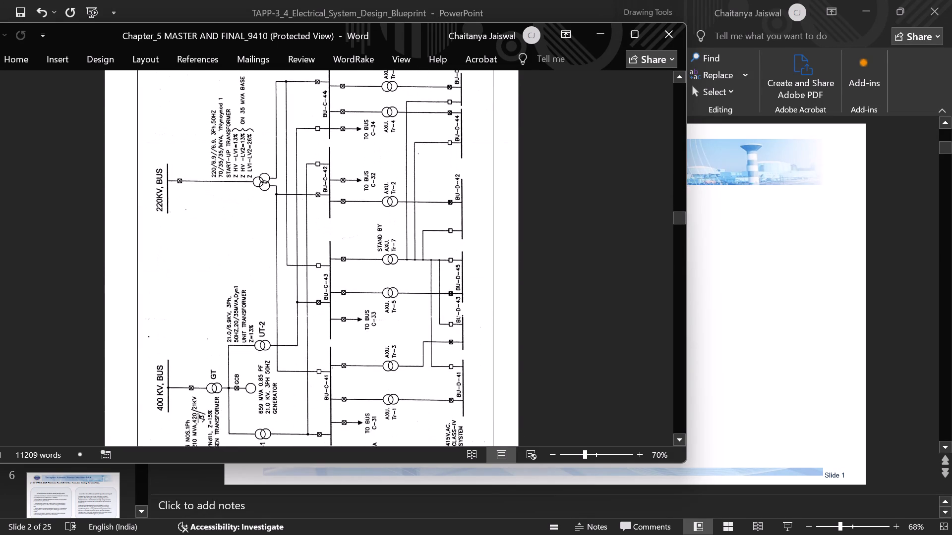
pyautogui.hscroll(6, 457, 329)
pyautogui.scroll(-1, 457, 329)
pyautogui.hscroll(4, 457, 329)
pyautogui.scroll(-2, 457, 329)
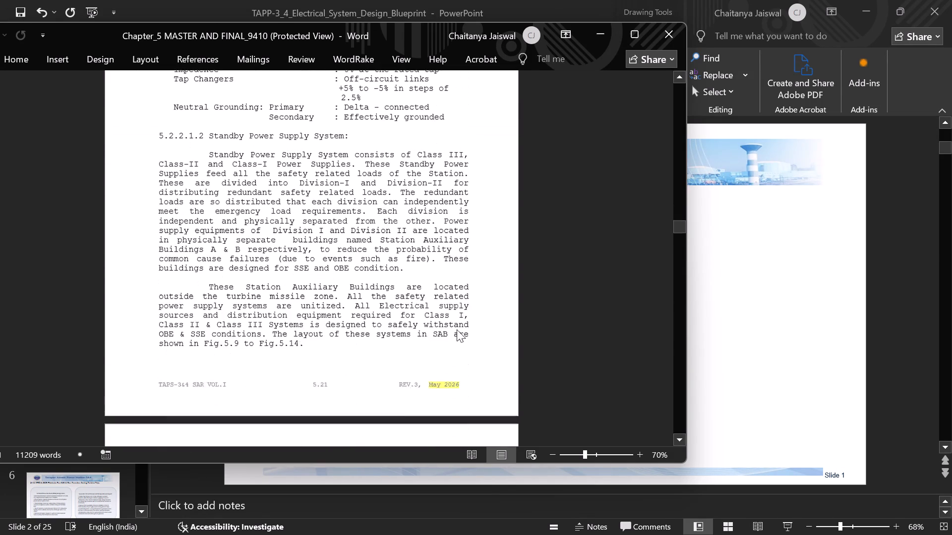
pyautogui.scroll(-11, 457, 329)
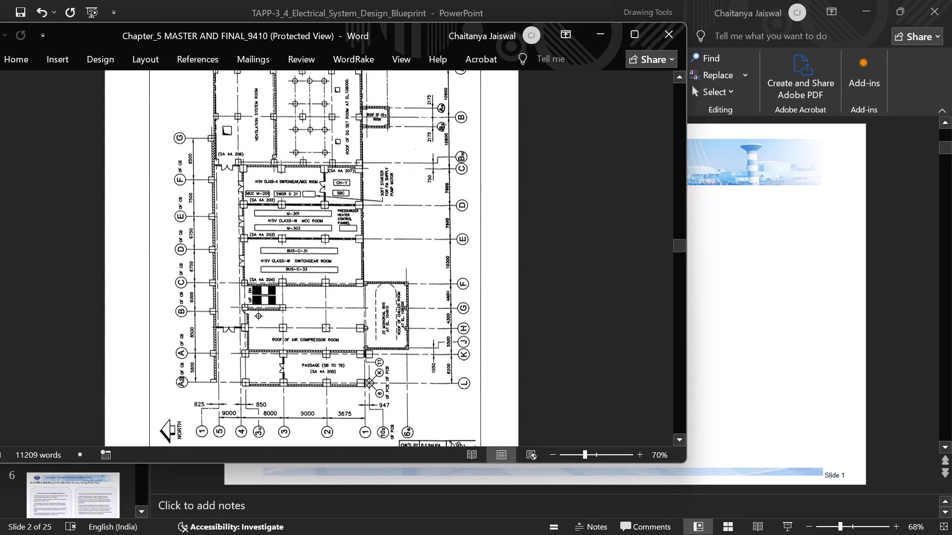
# Review the Chapter 5 pages from Table 5.1 on Class-III DG set loads through Fuel Oil System, Emergency Transfer System and the following sections.
pyautogui.scroll(-4, 457, 329)
pyautogui.scroll(-20, 457, 329)
pyautogui.scroll(-20, 457, 329)
pyautogui.scroll(-2, 457, 329)
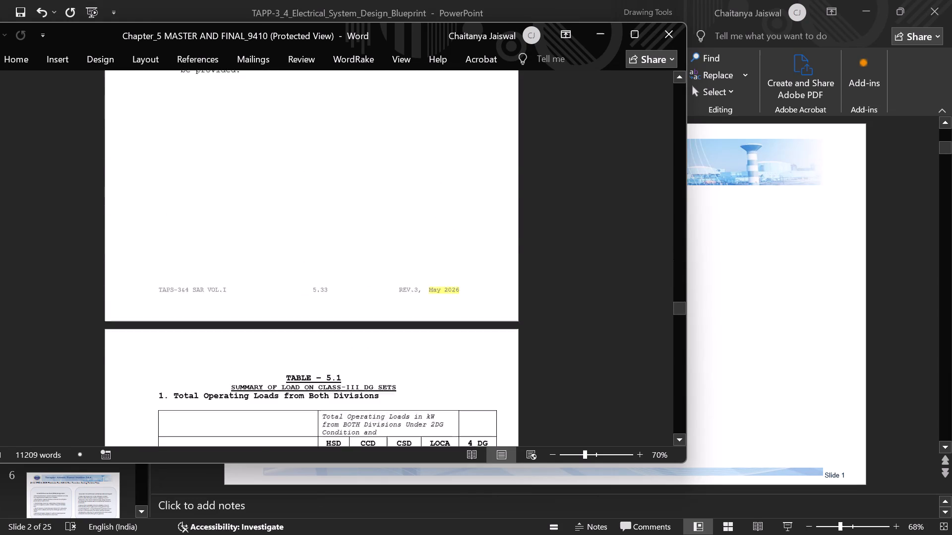
pyautogui.scroll(-20, 457, 329)
pyautogui.scroll(-20, 457, 329)
pyautogui.scroll(-8, 457, 329)
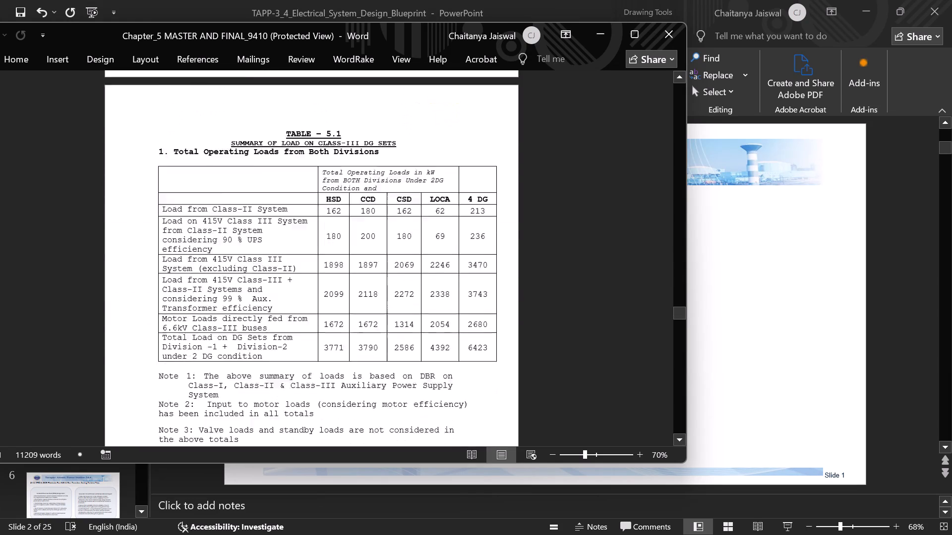
pyautogui.scroll(-9, 457, 329)
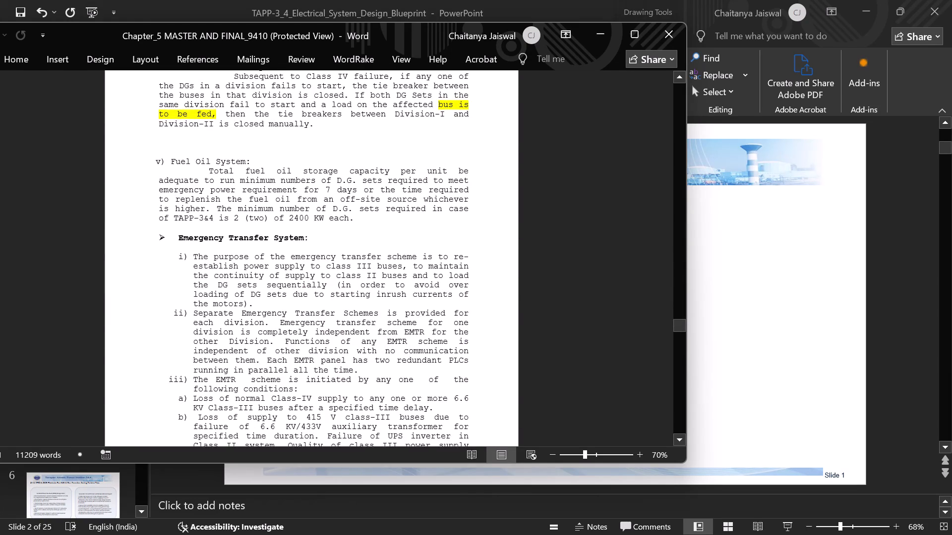
pyautogui.scroll(-15, 457, 329)
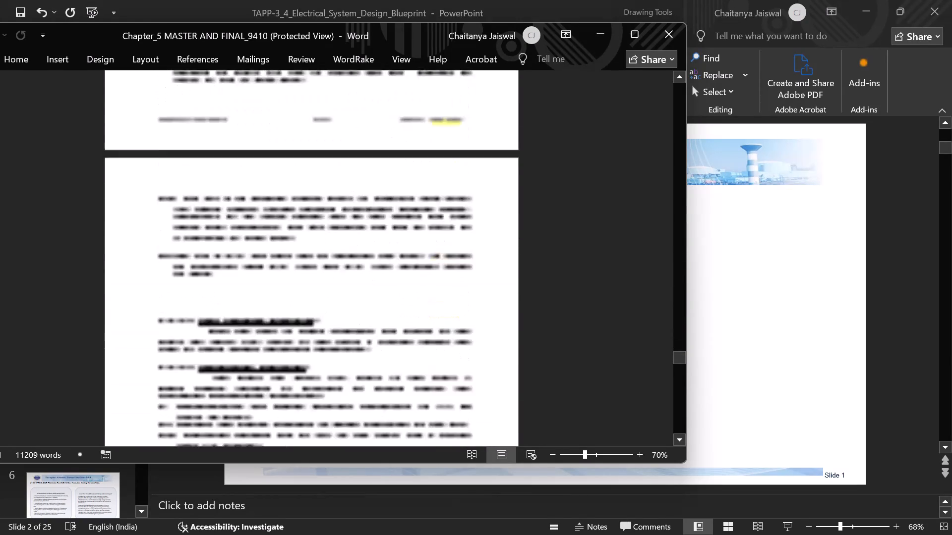
pyautogui.scroll(-1, 457, 329)
# Look back through Chapter 5 past the 6.6 KV system, SCADA System and Network Interconnections sections to the switchyard diagram legend.
pyautogui.scroll(19, 457, 329)
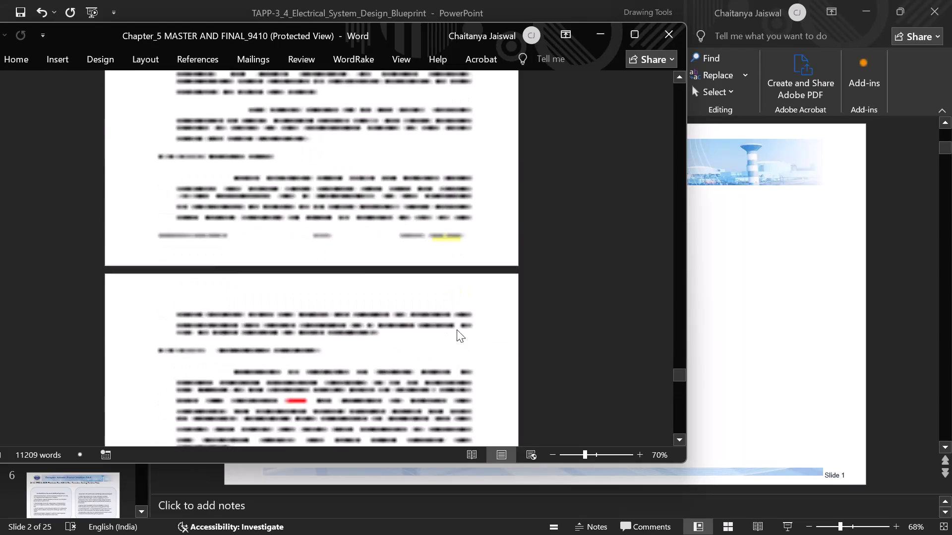
pyautogui.scroll(13, 457, 329)
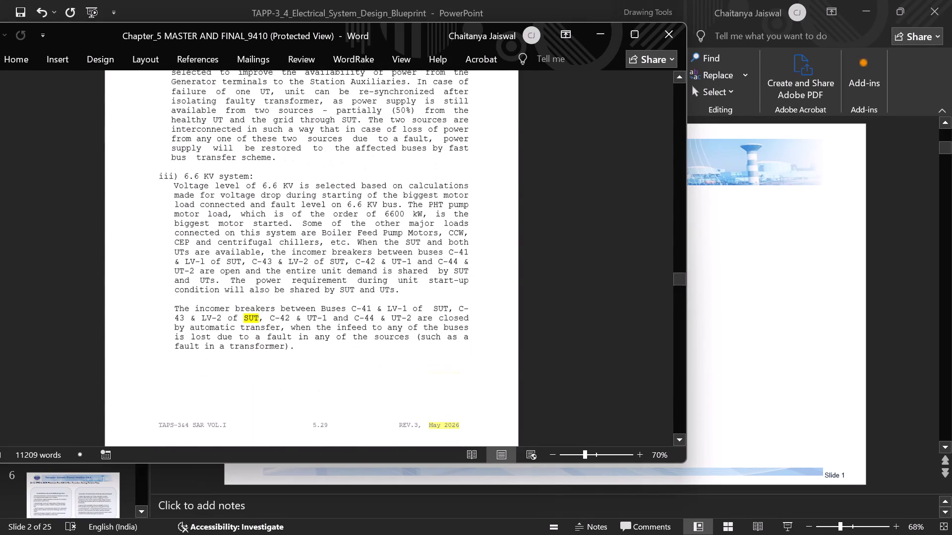
pyautogui.scroll(13, 457, 329)
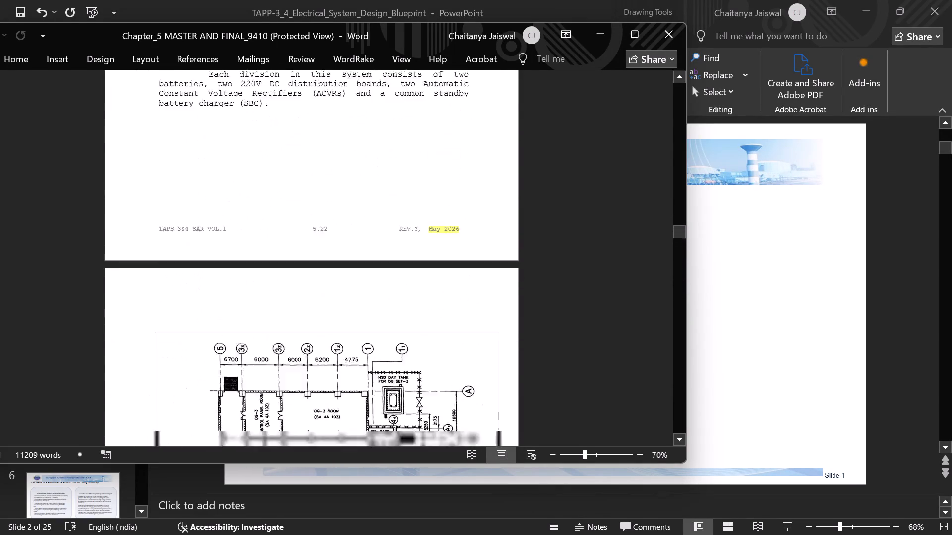
pyautogui.scroll(6, 457, 329)
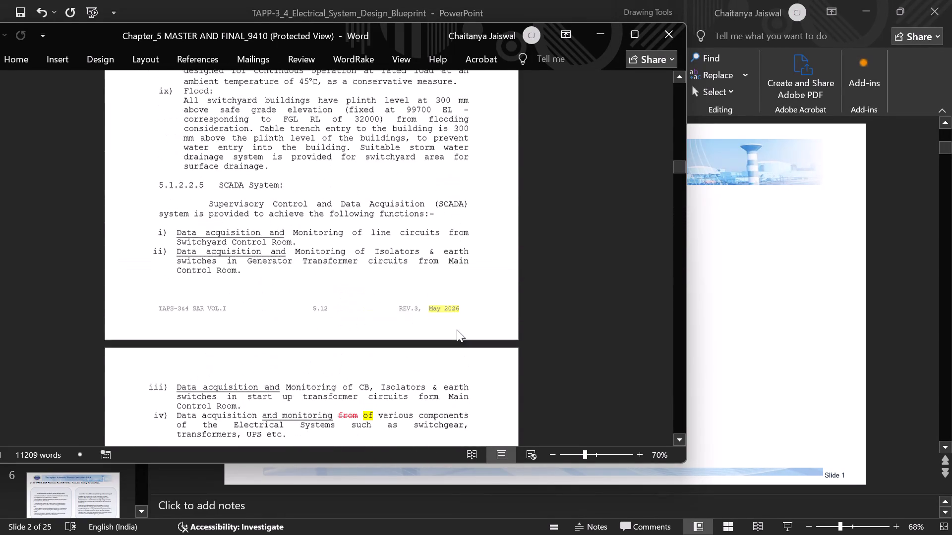
pyautogui.scroll(7, 457, 329)
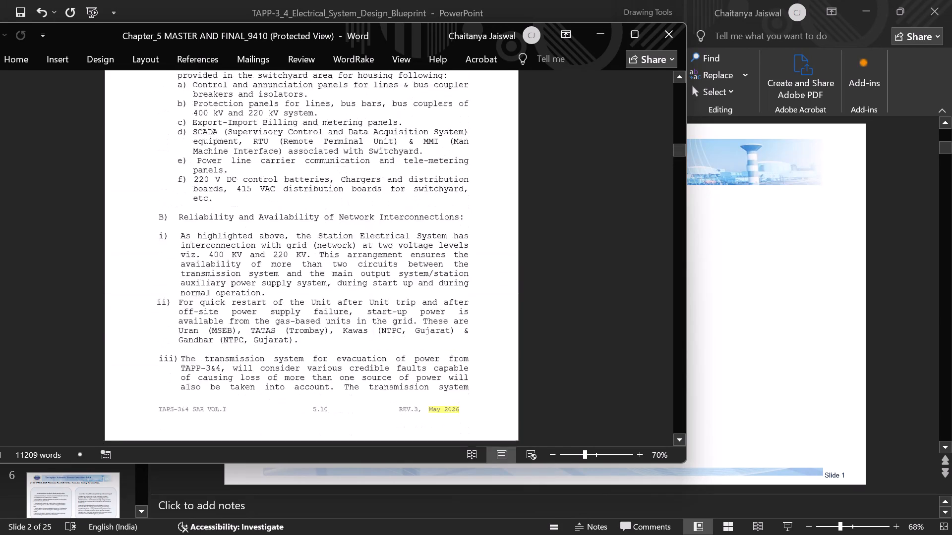
pyautogui.scroll(1, 457, 329)
pyautogui.scroll(2, 647, 316)
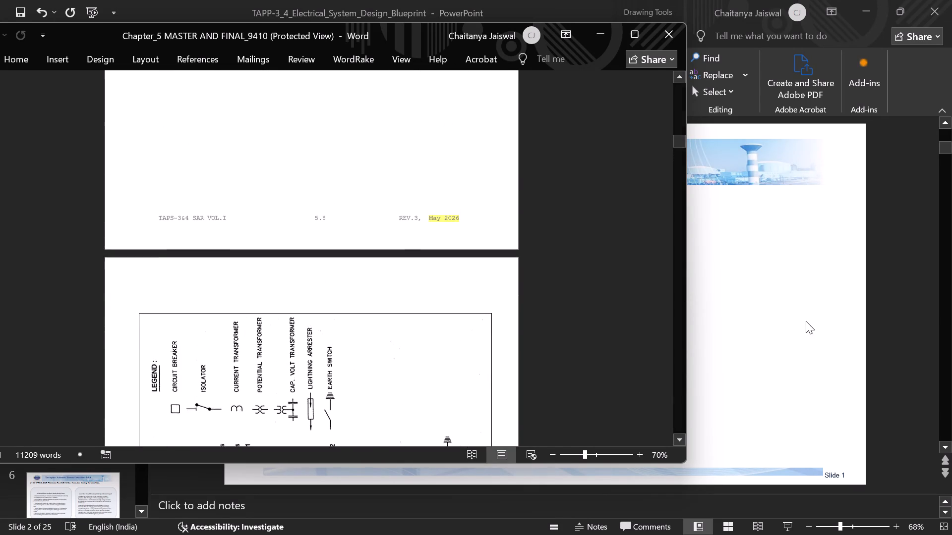
# Switch back to the PowerPoint presentation and review the headings of slides 5 to 7 for index topics.
pyautogui.click(807, 321)
pyautogui.click(103, 406)
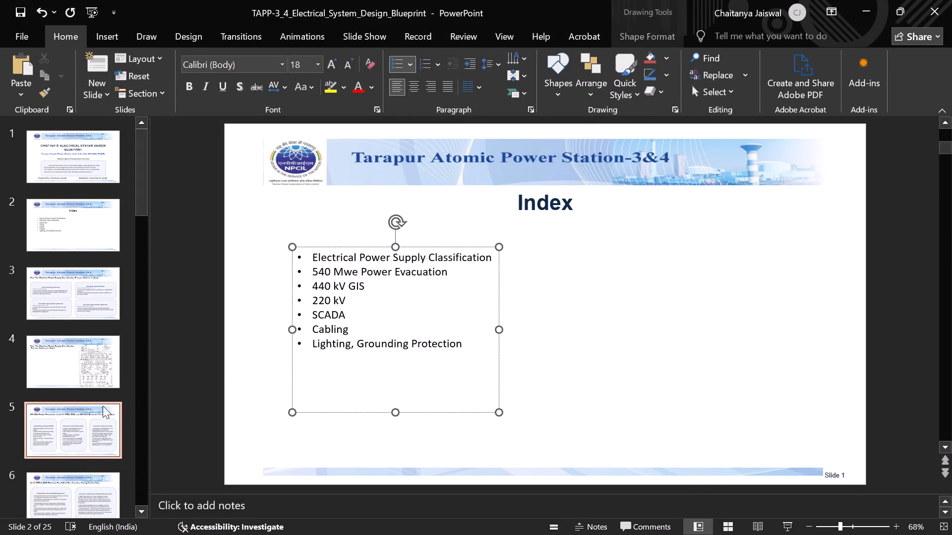
pyautogui.press('Down')
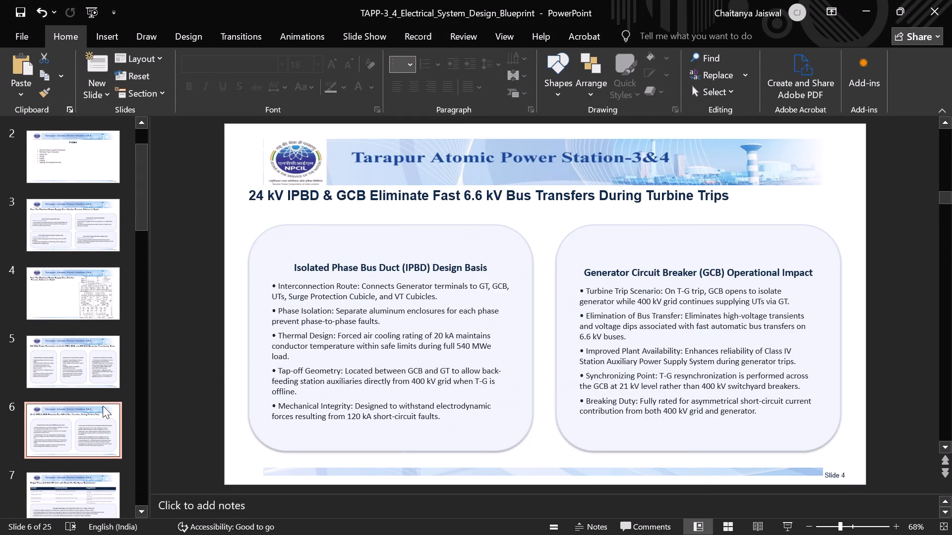
pyautogui.press('Down')
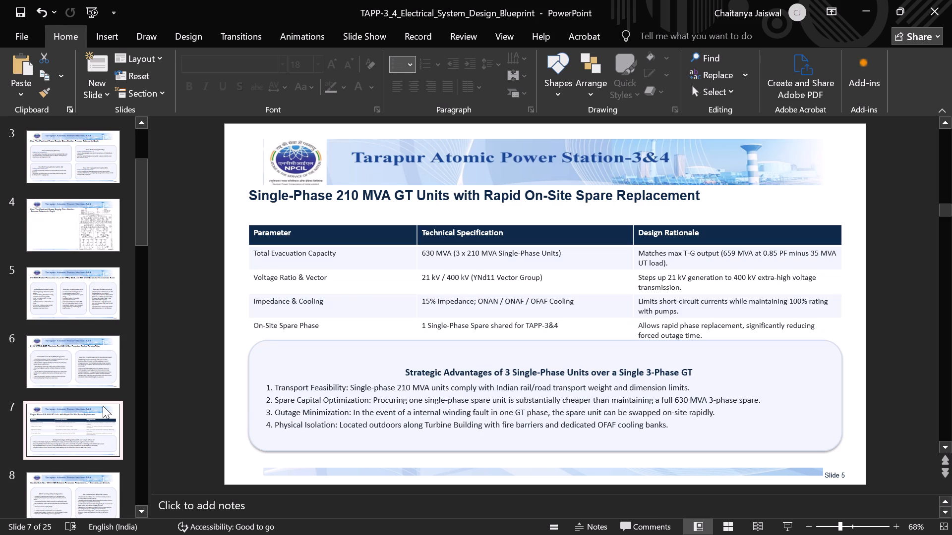
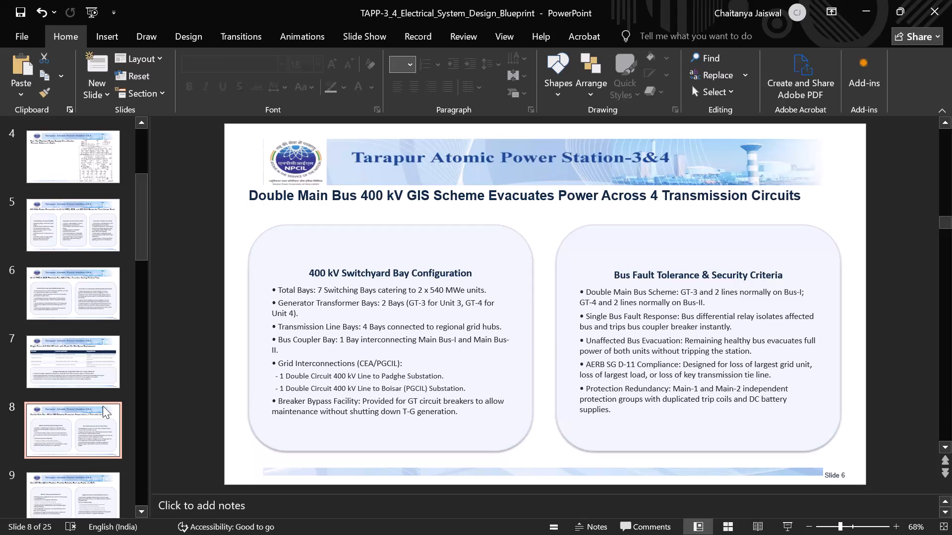
# Review the headings of slides 8 to 15, from the 400 kV GIS scheme through the redundant SAB-A and SAB-B divisions.
pyautogui.press('Down')
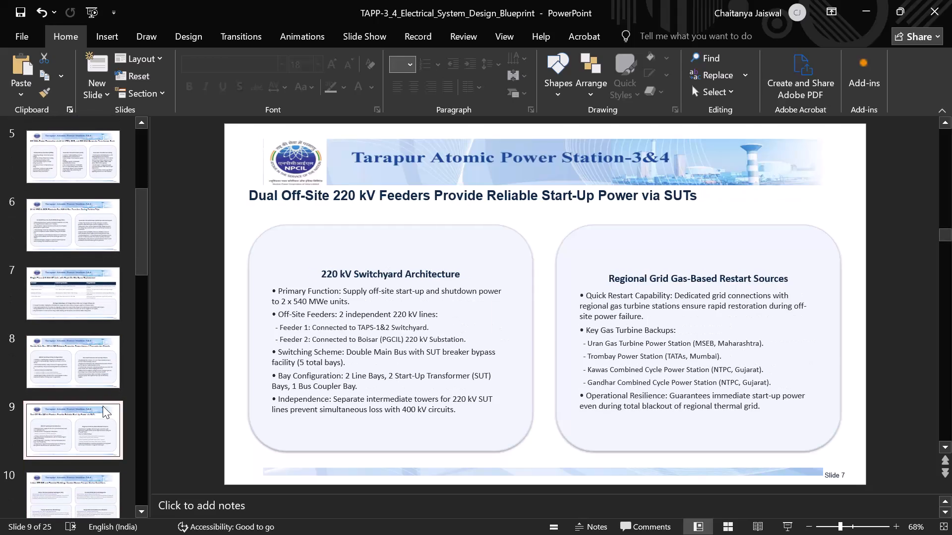
pyautogui.press('Down')
pyautogui.press('Down')
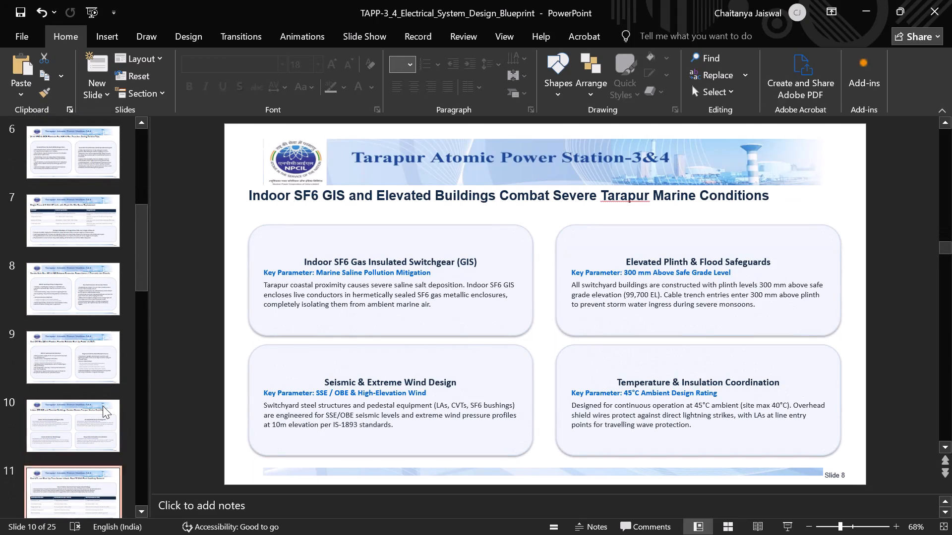
pyautogui.press('Down')
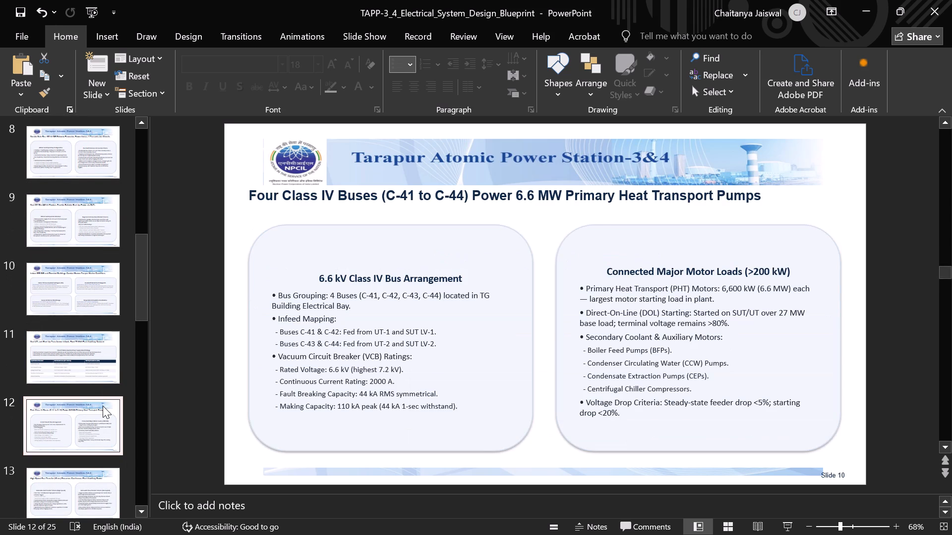
pyautogui.press('Up')
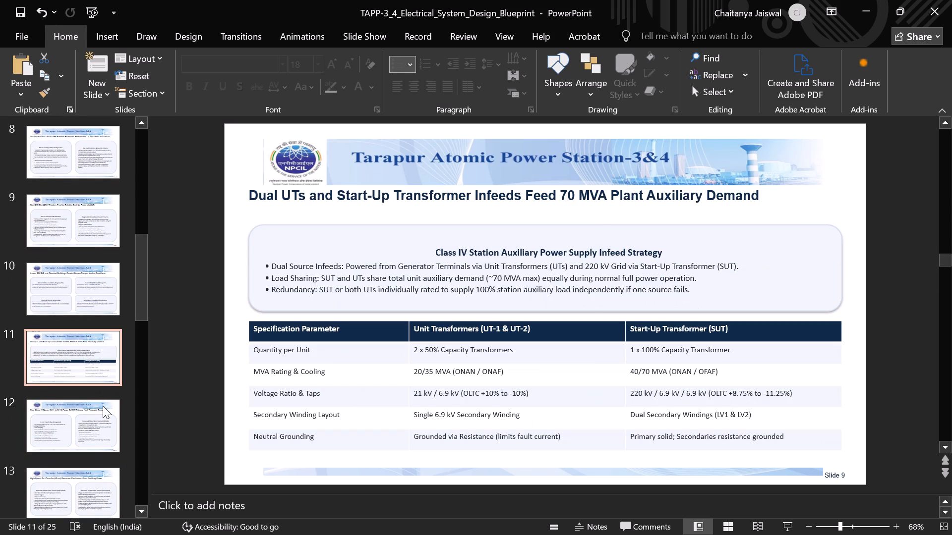
pyautogui.press('Up')
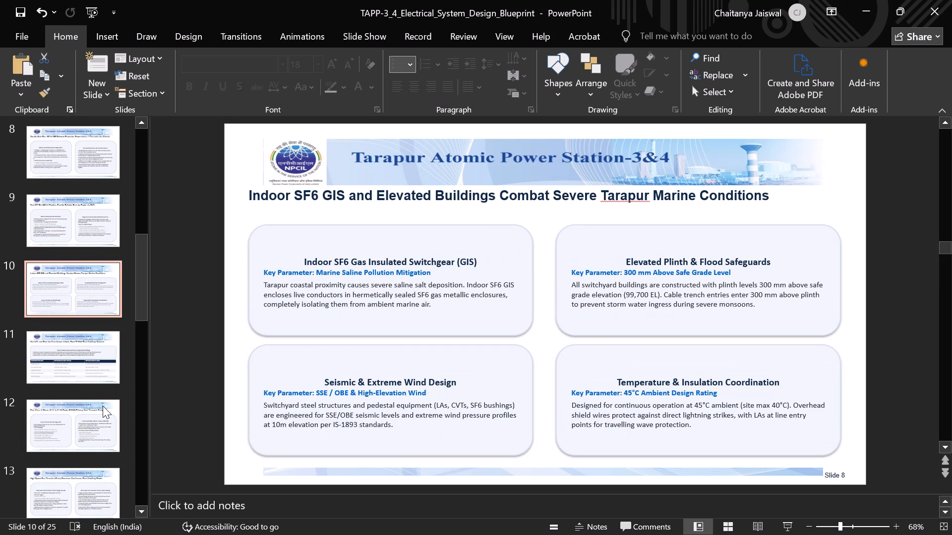
pyautogui.press('Down')
pyautogui.press('Down')
pyautogui.press('Down')
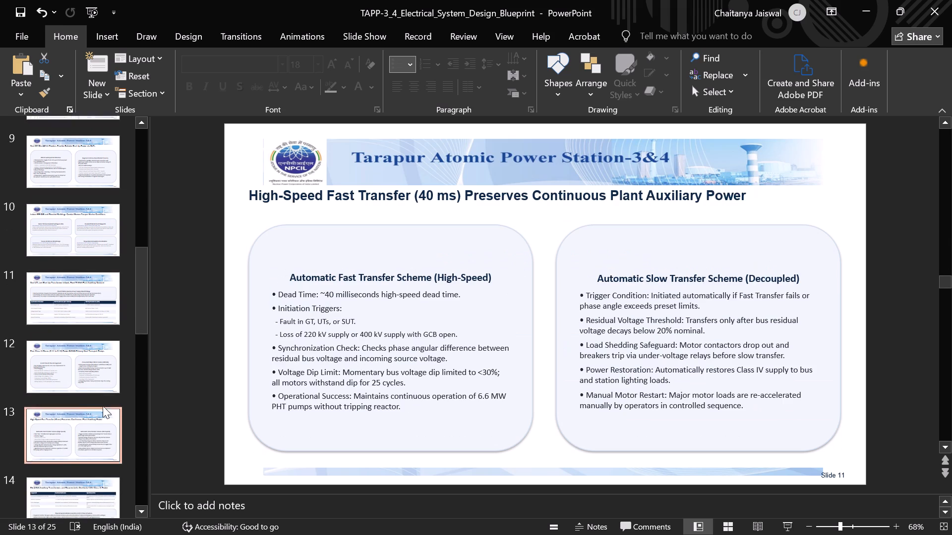
pyautogui.press('Down')
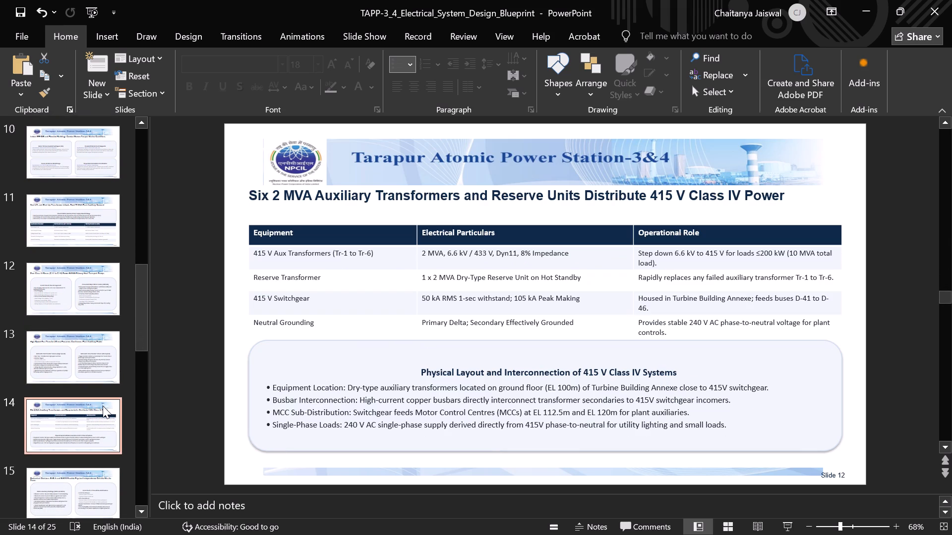
pyautogui.press('Down')
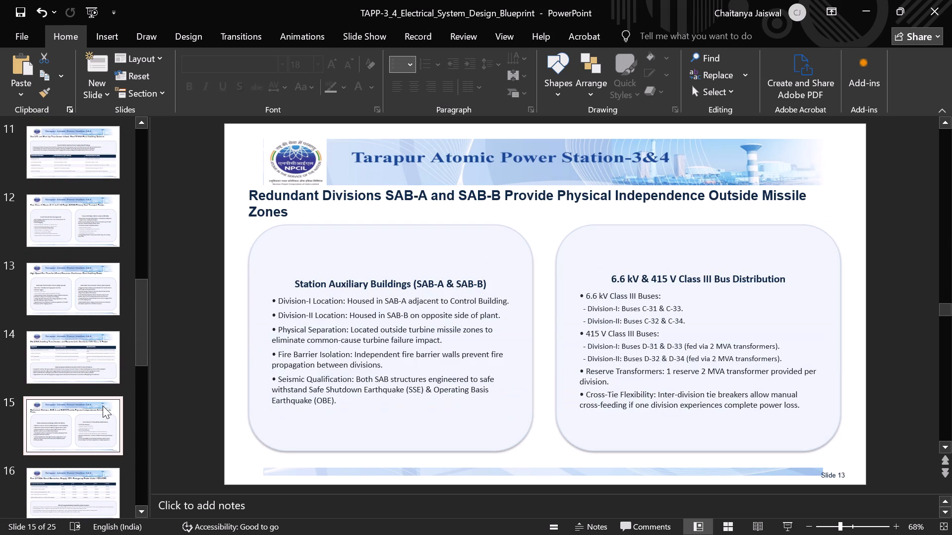
# Go back over slides 9 to 14 and compare the switchyard, UT and start-up transformer, Class IV bus and auxiliary transformer headings.
pyautogui.press('Up')
pyautogui.press('Up')
pyautogui.press('Up')
pyautogui.press('Up')
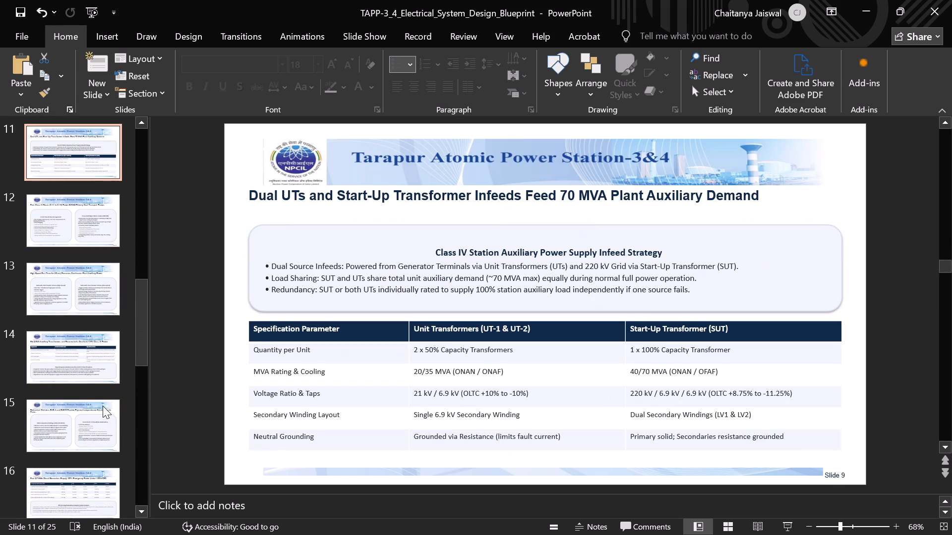
pyautogui.press('Up')
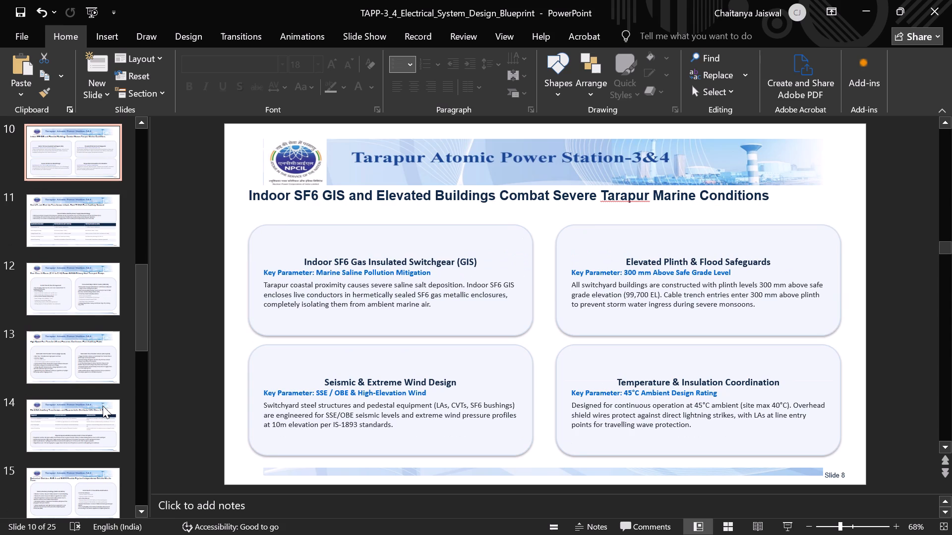
pyautogui.press('Up')
pyautogui.press('Down')
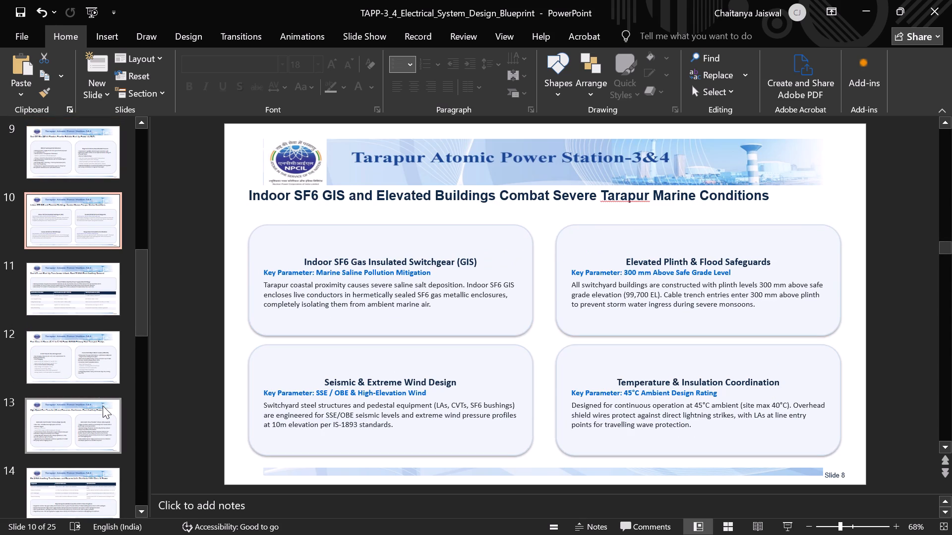
pyautogui.press('Down')
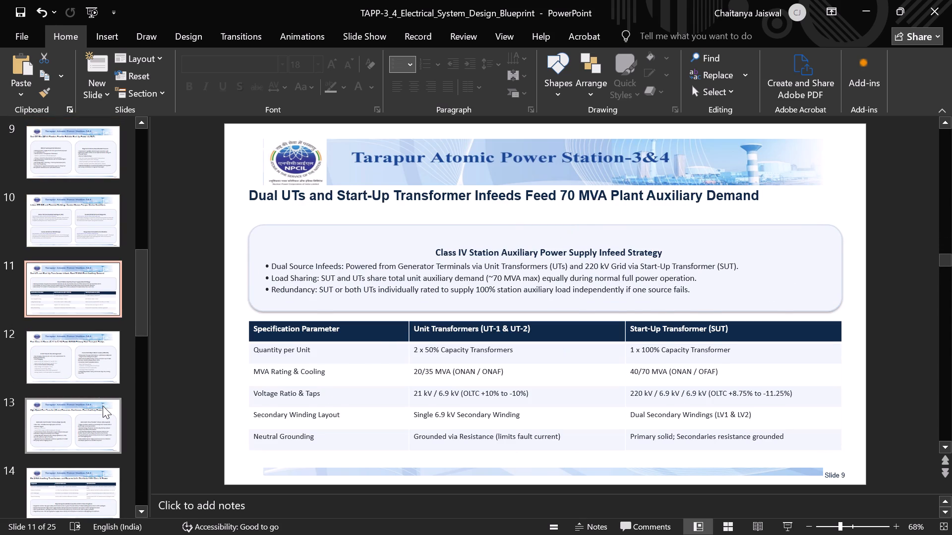
pyautogui.press('Down')
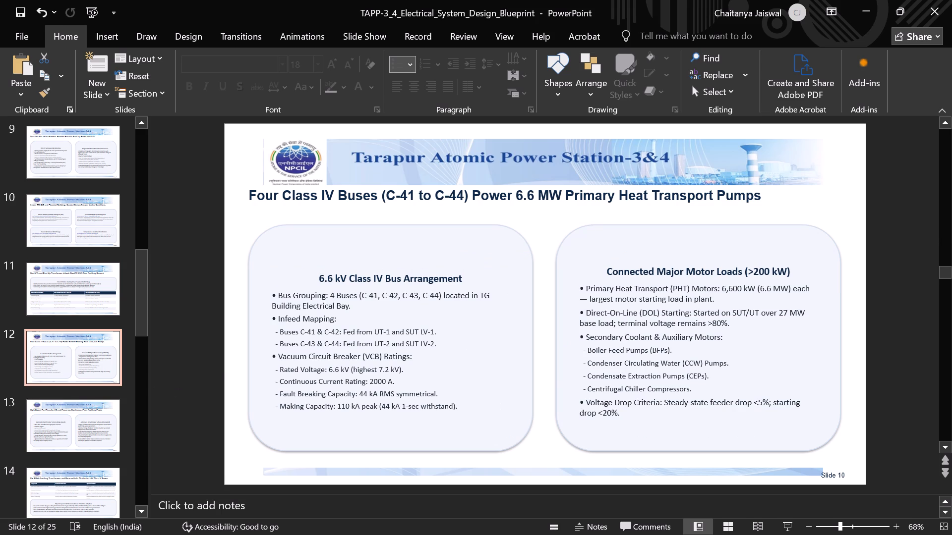
pyautogui.press('Down')
pyautogui.press('Down')
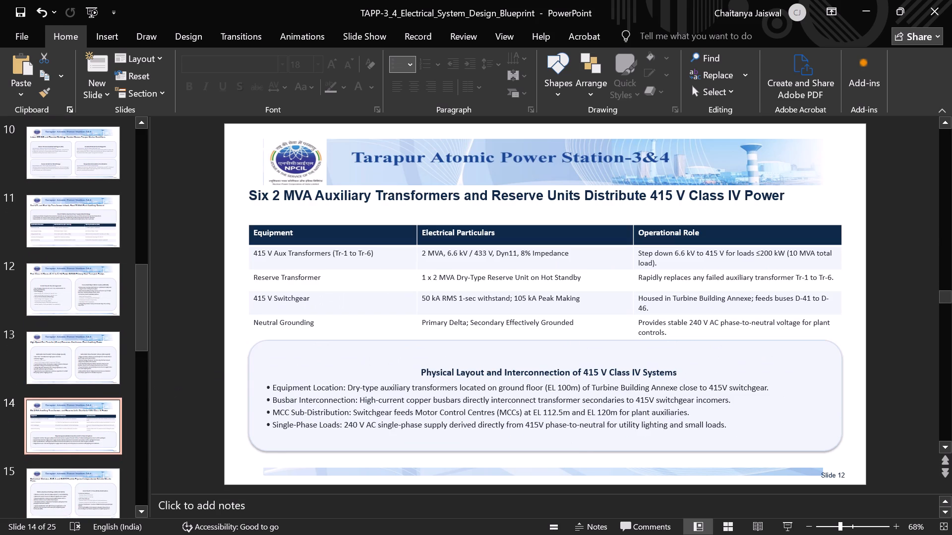
pyautogui.press('Up')
pyautogui.press('Up')
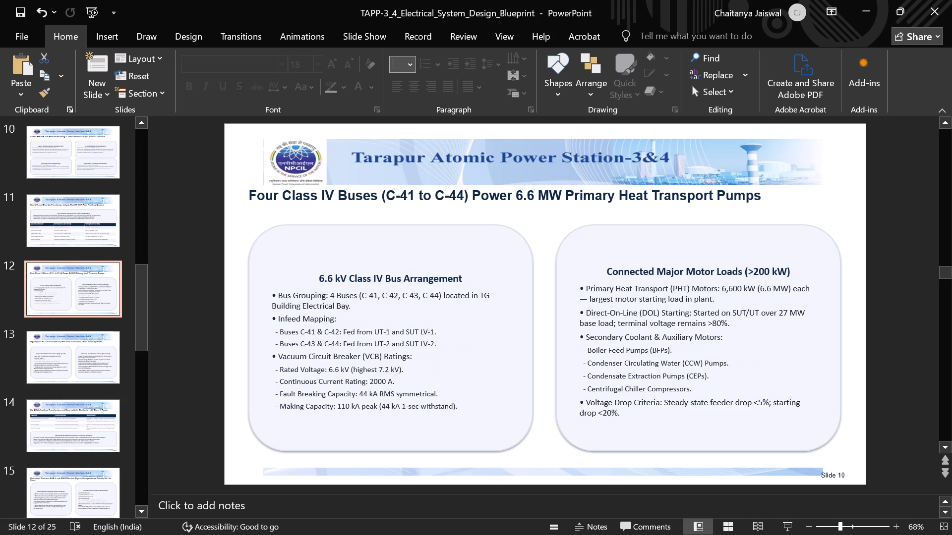
# Move the slide 12 title about Four Class IV Buses slightly lower, just above the two content boxes without overlapping them.
pyautogui.click(331, 202)
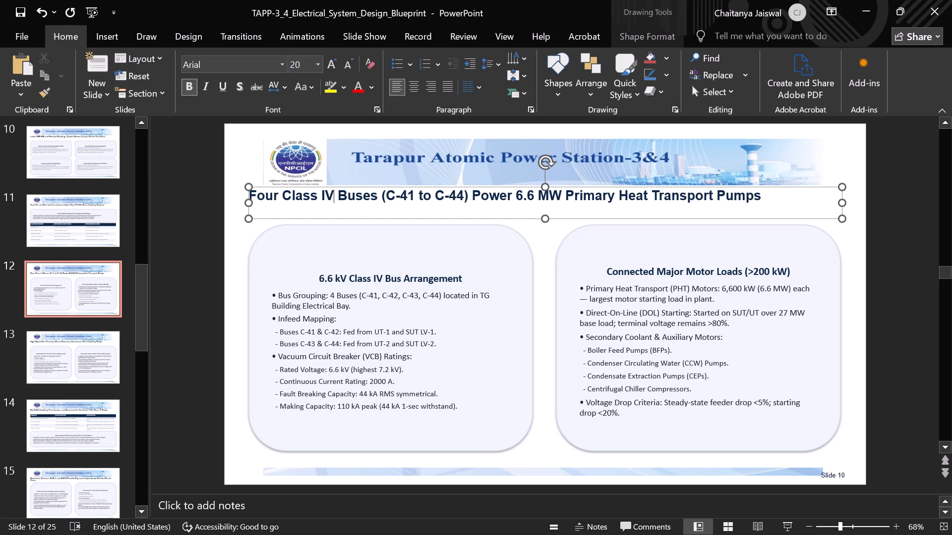
pyautogui.moveTo(327, 218); pyautogui.dragTo(324, 232)
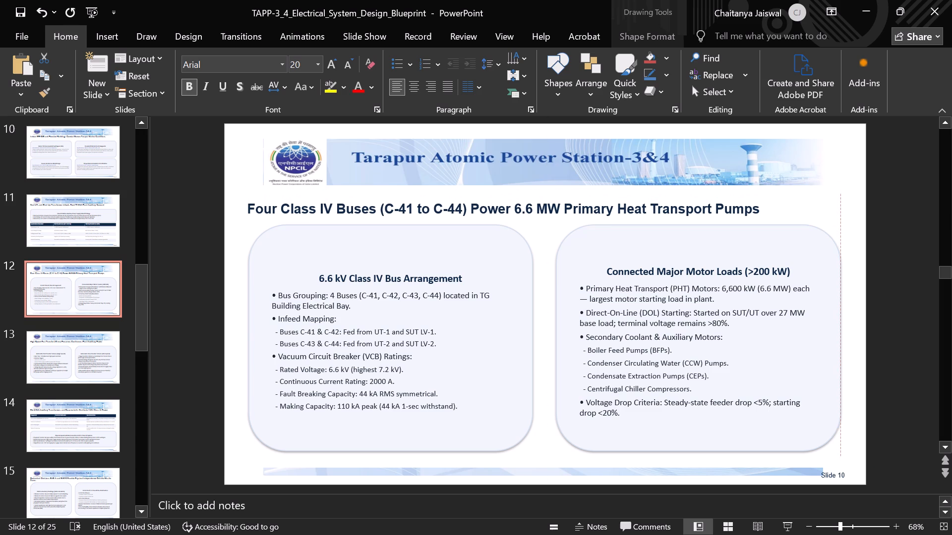
pyautogui.moveTo(324, 232); pyautogui.dragTo(326, 237)
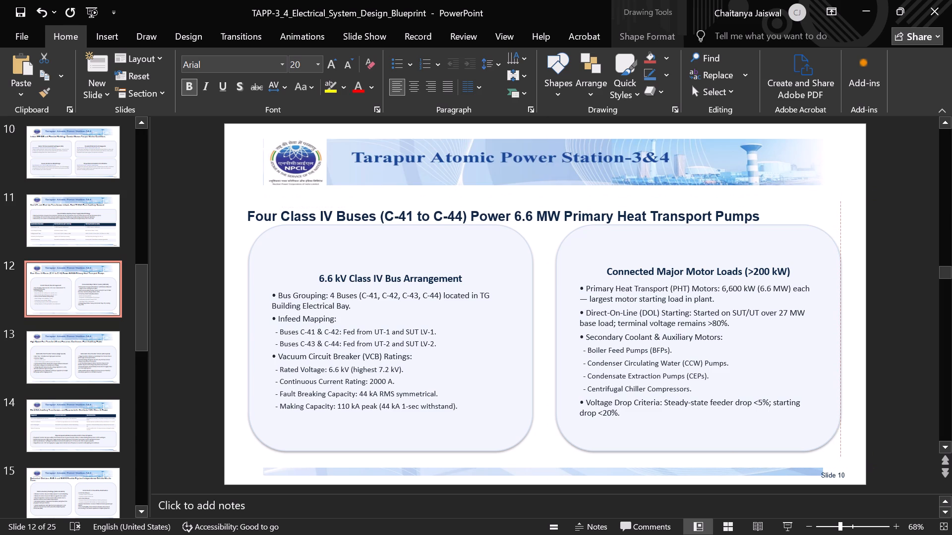
pyautogui.moveTo(326, 237); pyautogui.dragTo(326, 235)
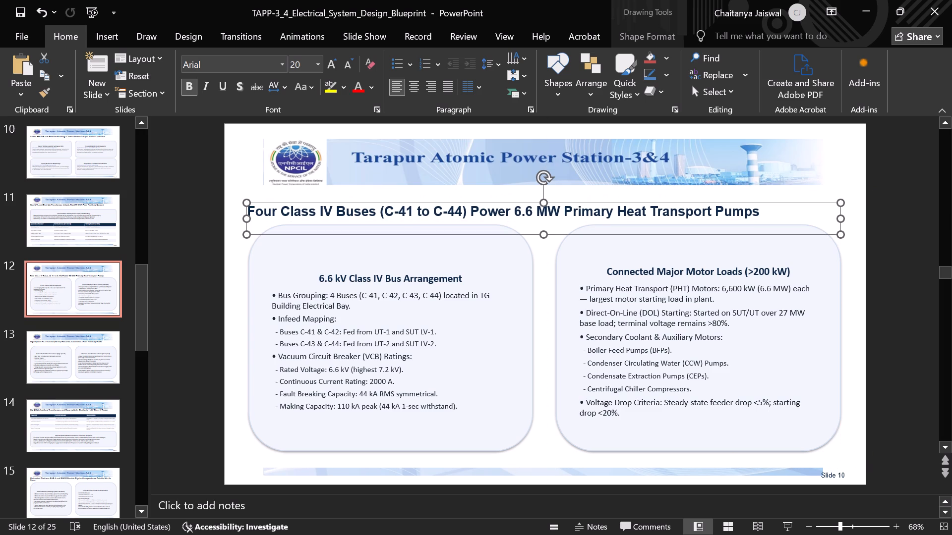
pyautogui.press('Up')
pyautogui.press('Up')
pyautogui.press('Up')
pyautogui.press('Up')
pyautogui.press('Up')
pyautogui.press('Up')
pyautogui.press('Up')
pyautogui.press('Up')
pyautogui.press('Up')
pyautogui.press('Up')
pyautogui.press('Up')
pyautogui.press('Up')
pyautogui.press('Up')
pyautogui.press('Up')
pyautogui.press('Up')
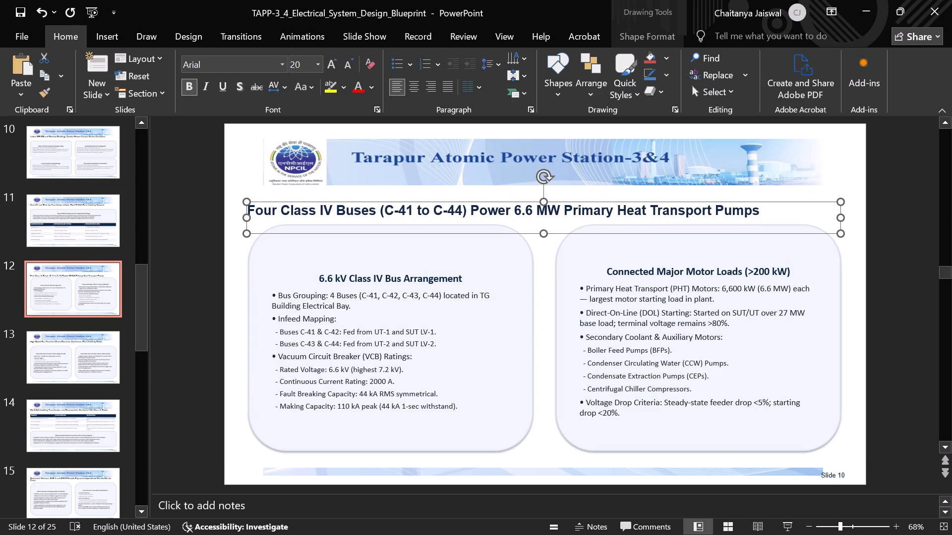
pyautogui.press('Down')
pyautogui.press('Down')
pyautogui.press('Down')
pyautogui.press('Down')
pyautogui.press('Down')
pyautogui.press('Down')
pyautogui.press('Down')
pyautogui.press('Down')
pyautogui.press('Down')
pyautogui.press('Up')
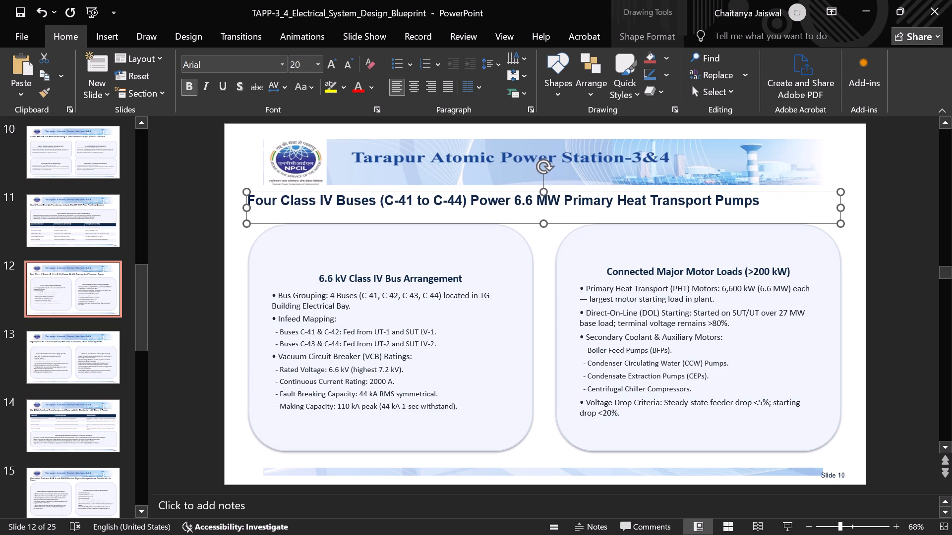
pyautogui.click(256, 375)
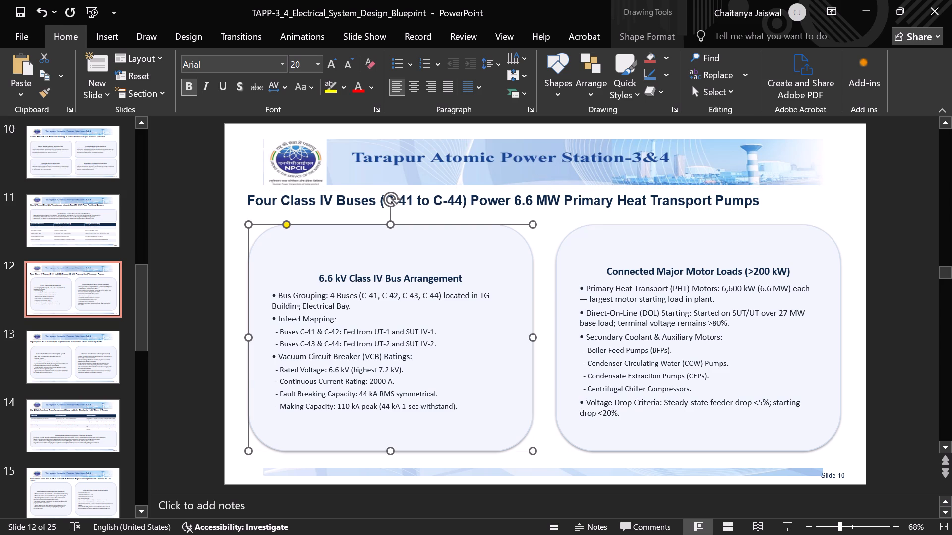
pyautogui.click(241, 369)
# Review the headings of slides 13 to 22, from High-Speed Fast Transfer through diesel generators, battery banks and SCADA to FRLS XLPE Cabling.
pyautogui.press('Down')
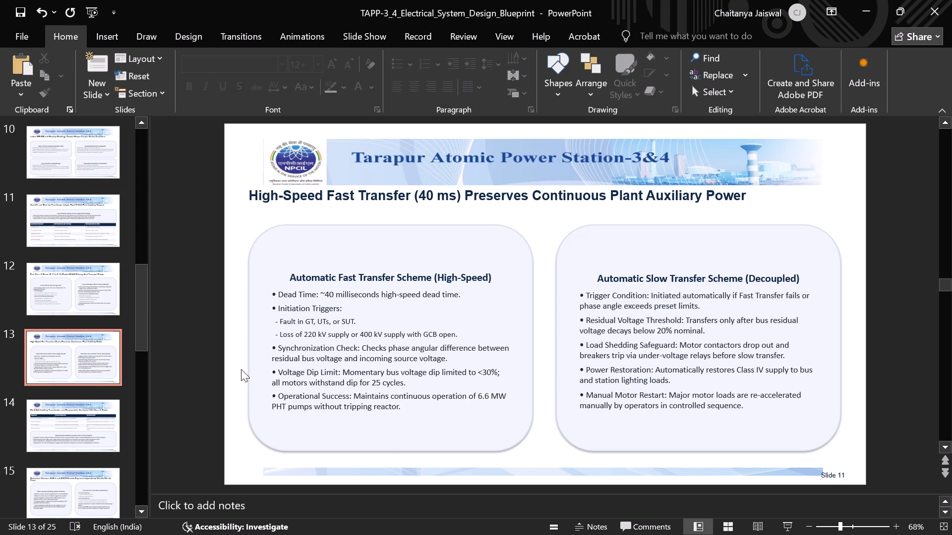
pyautogui.press('Down')
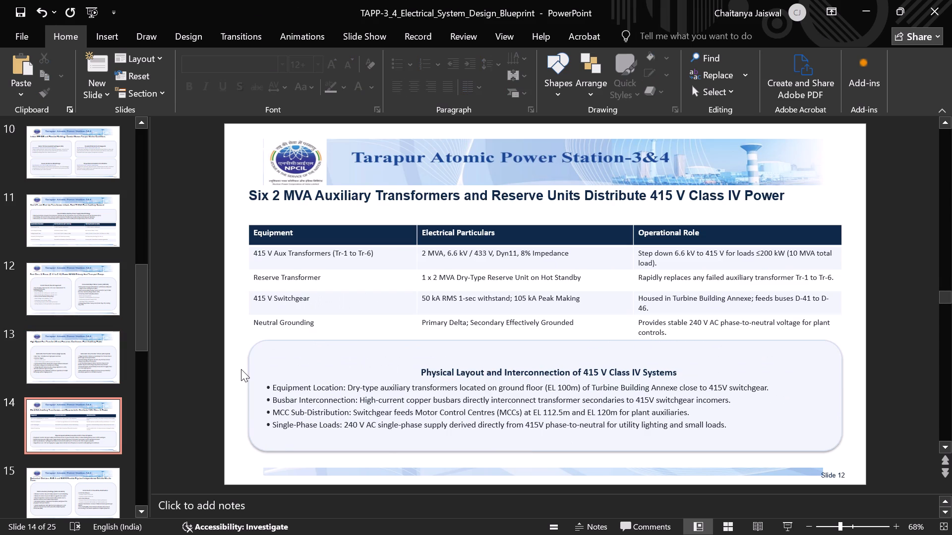
pyautogui.press('Down')
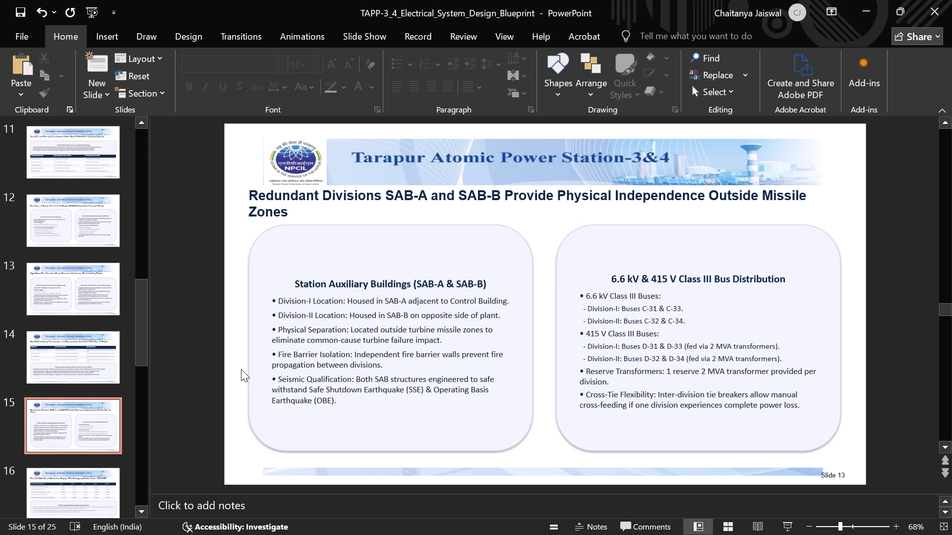
pyautogui.press('Down')
pyautogui.press('Up')
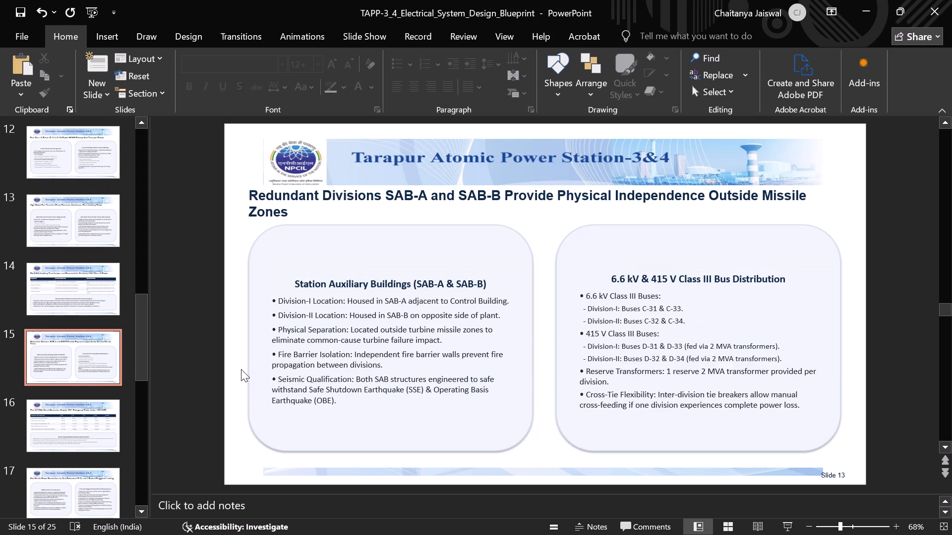
pyautogui.press('Down')
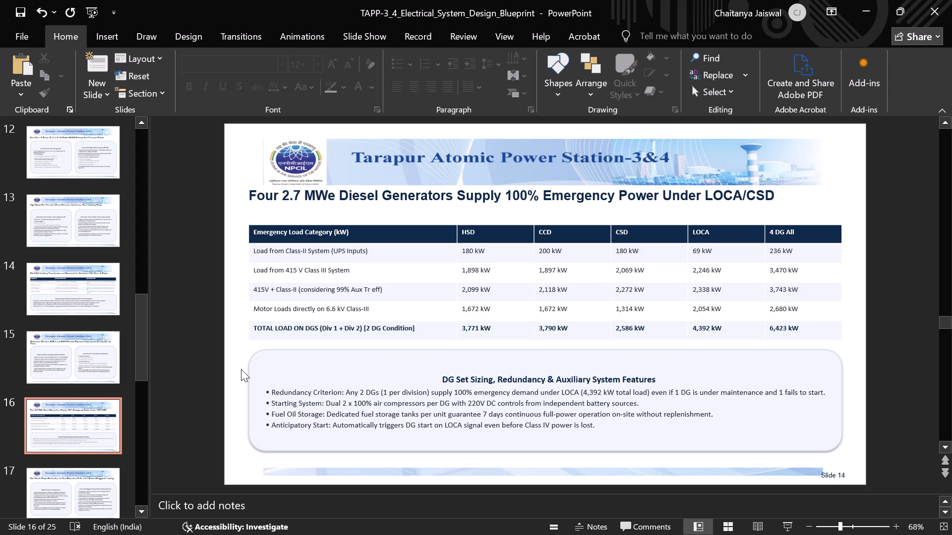
pyautogui.press('Down')
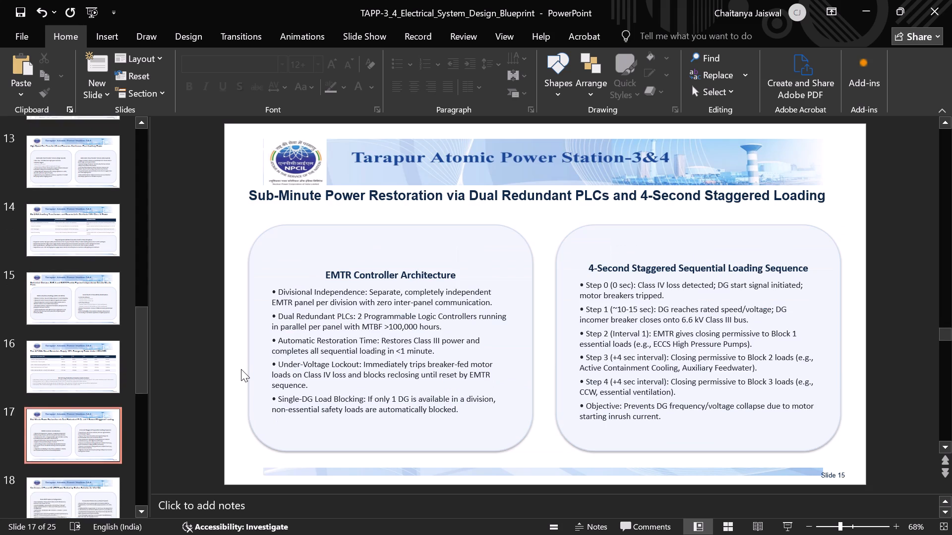
pyautogui.press('Down')
pyautogui.press('Down')
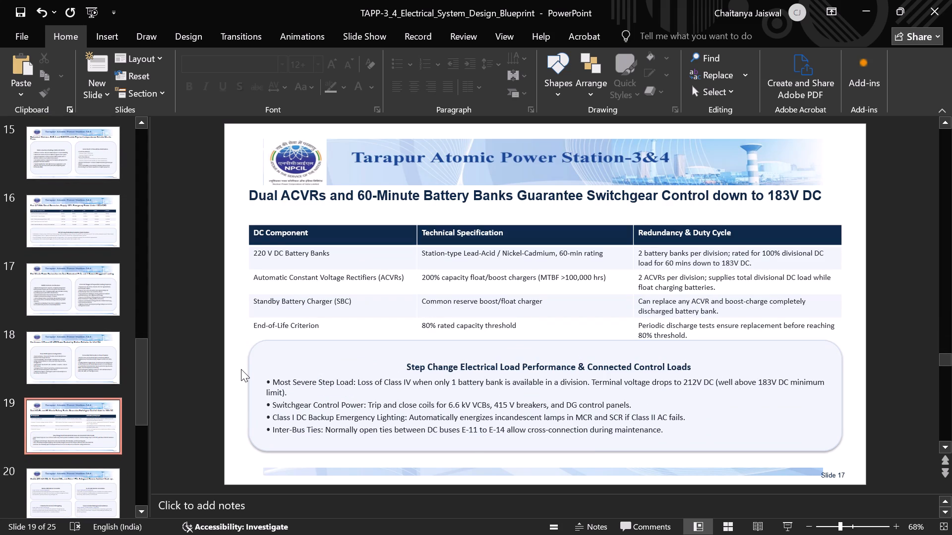
pyautogui.press('Down')
pyautogui.press('Down')
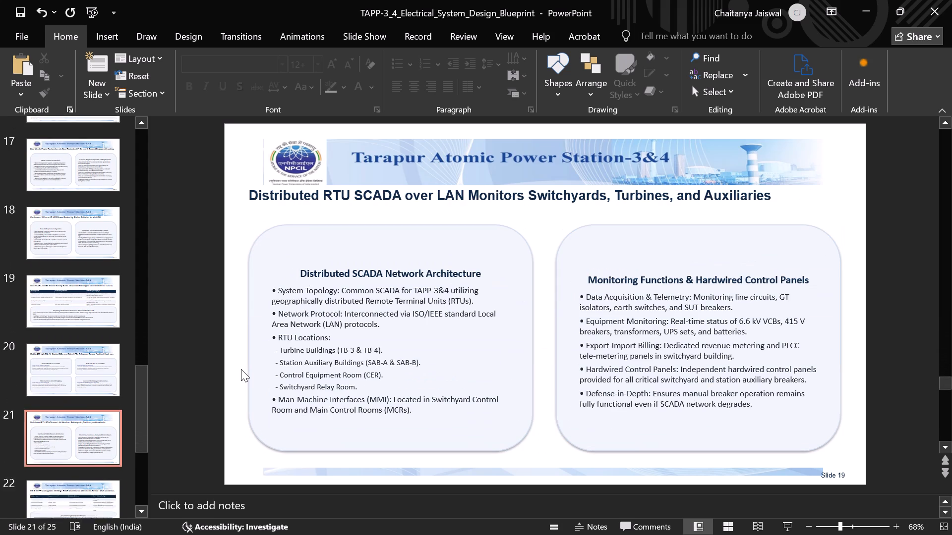
pyautogui.press('Up')
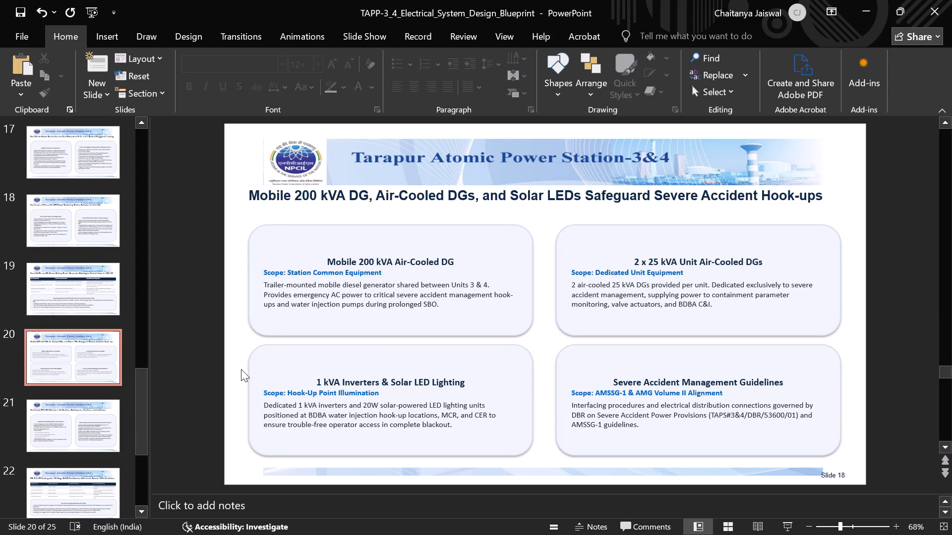
pyautogui.press('Up')
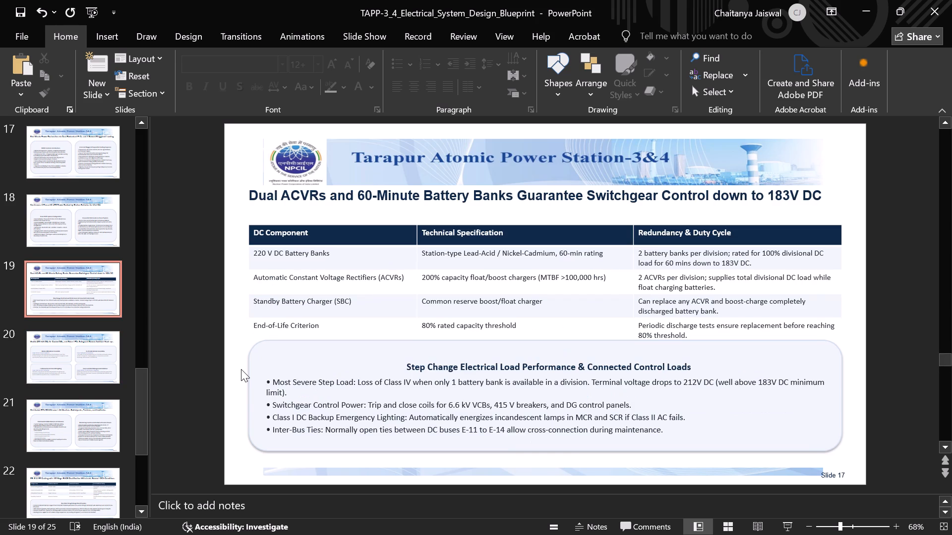
pyautogui.press('Down')
pyautogui.press('Down')
pyautogui.press('Down')
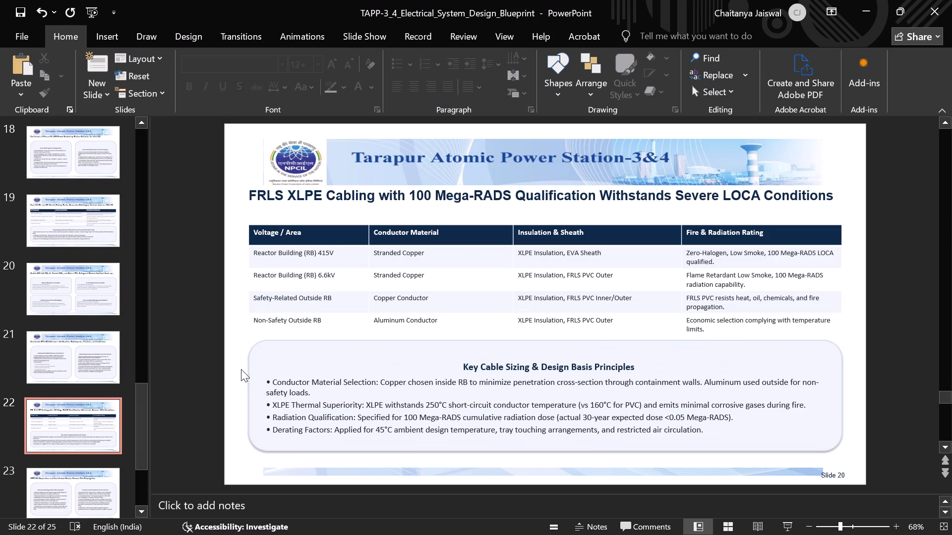
pyautogui.press('Up')
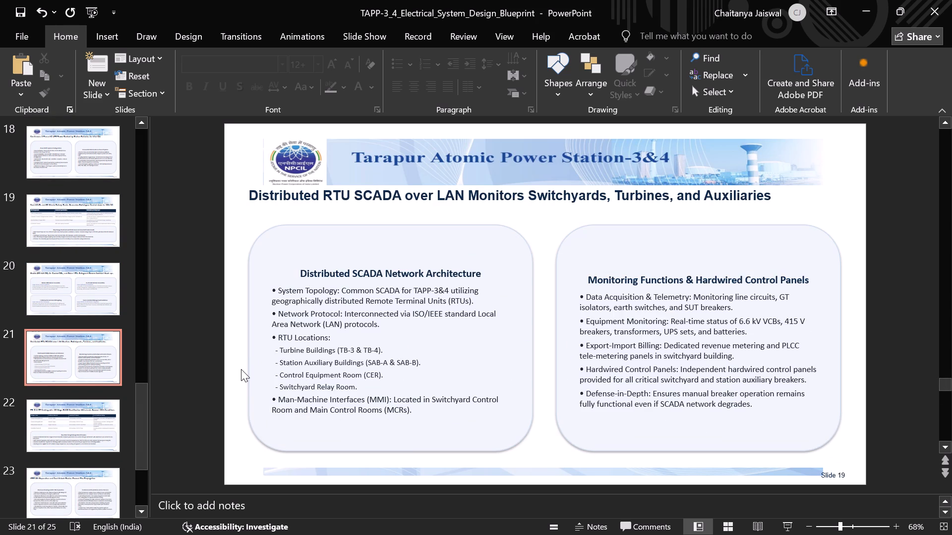
# Review the headings backwards from slide 20 on severe accident hook-ups to slide 11 on UT and start-up transformer infeeds.
pyautogui.press('Up')
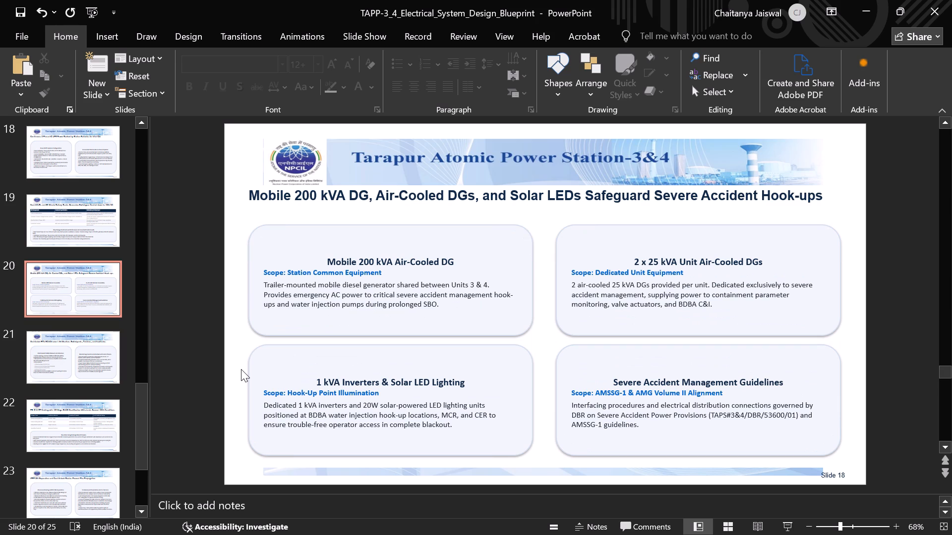
pyautogui.press('Up')
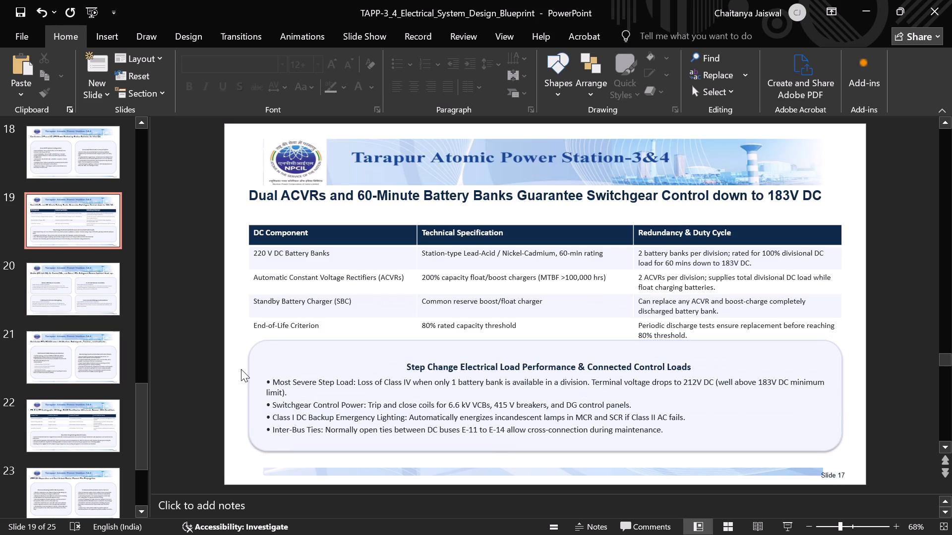
pyautogui.press('Up')
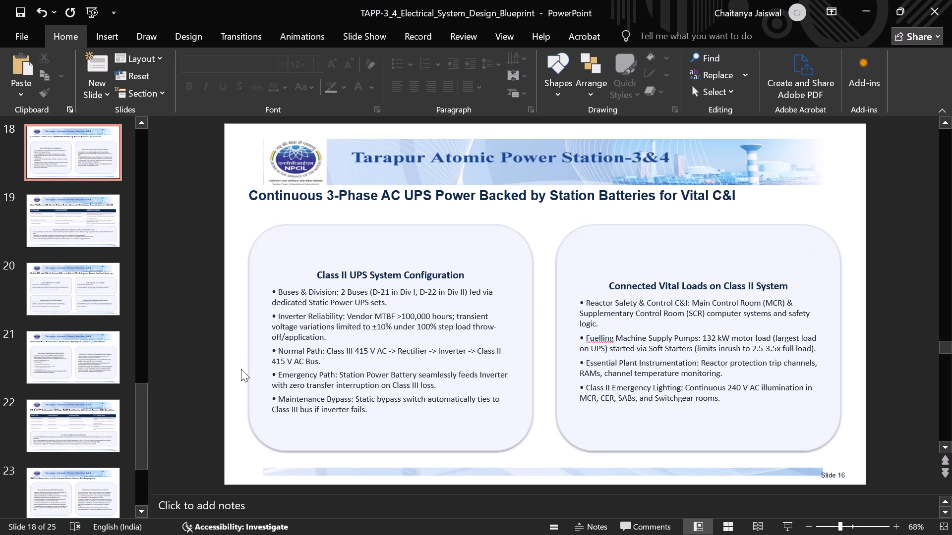
pyautogui.press('Up')
pyautogui.press('Up')
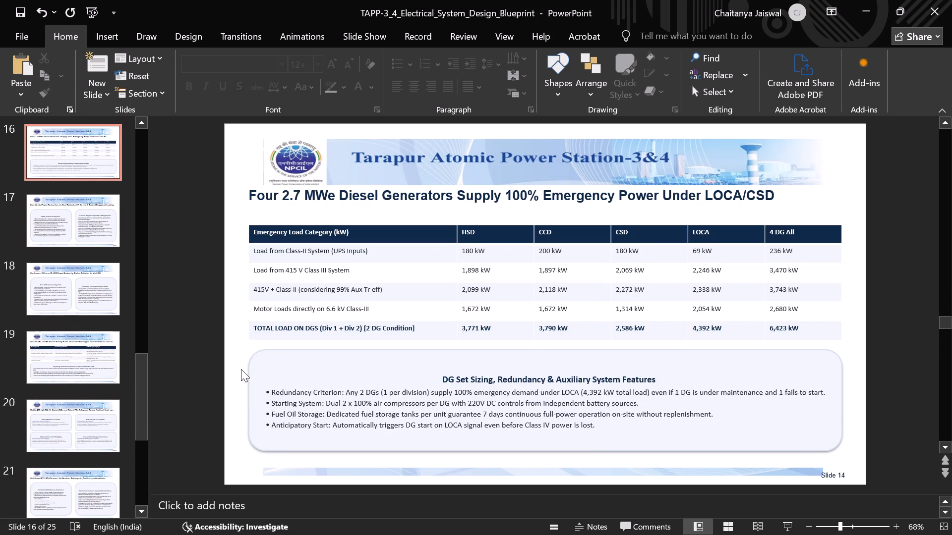
pyautogui.press('Up')
pyautogui.press('Up')
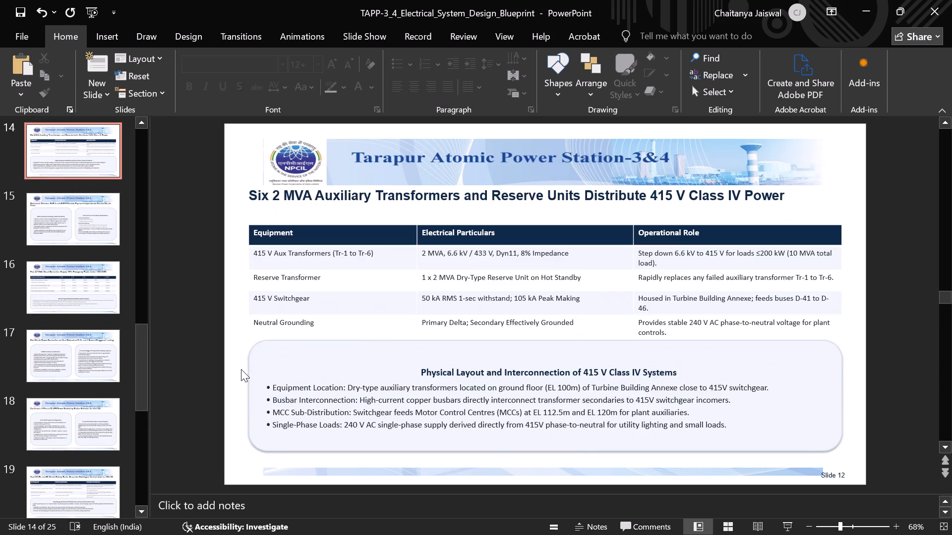
pyautogui.press('Up')
pyautogui.press('Up')
pyautogui.press('Up')
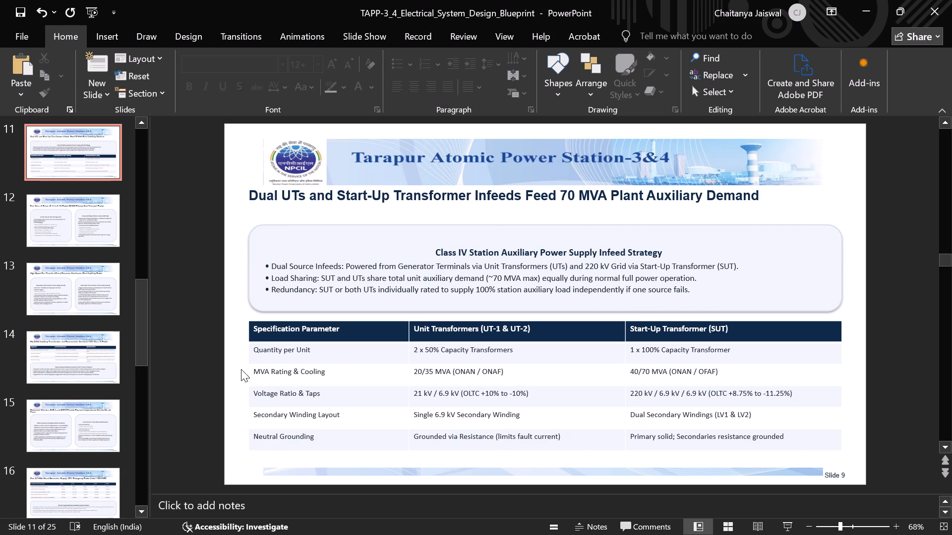
# Move the slide 12 title about Four Class IV Buses further down, leaving room for a heading line beneath the banner.
pyautogui.press('Down')
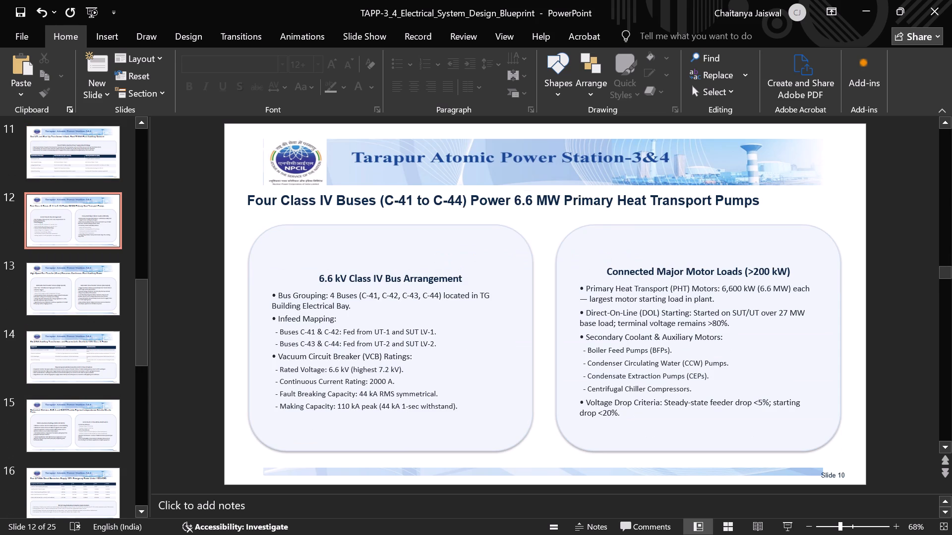
pyautogui.click(504, 203)
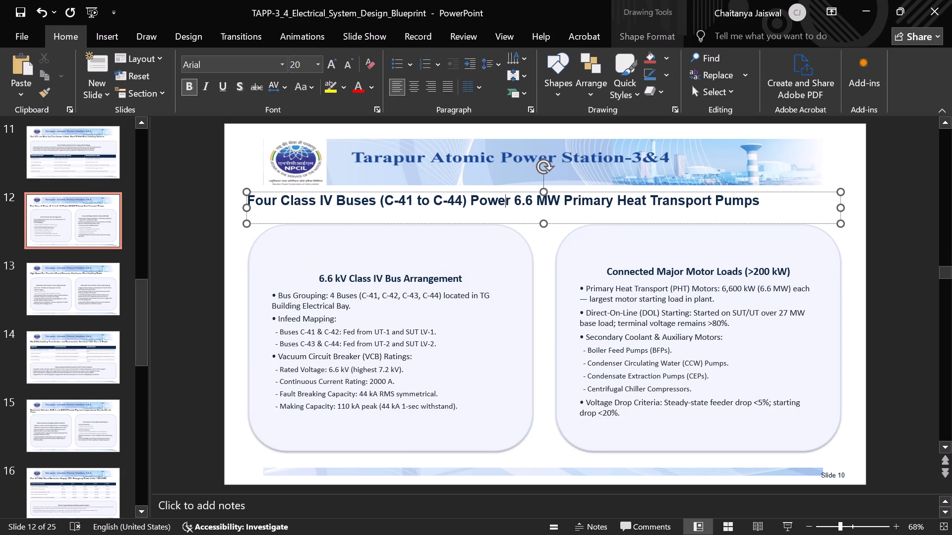
pyautogui.moveTo(520, 220); pyautogui.dragTo(520, 228)
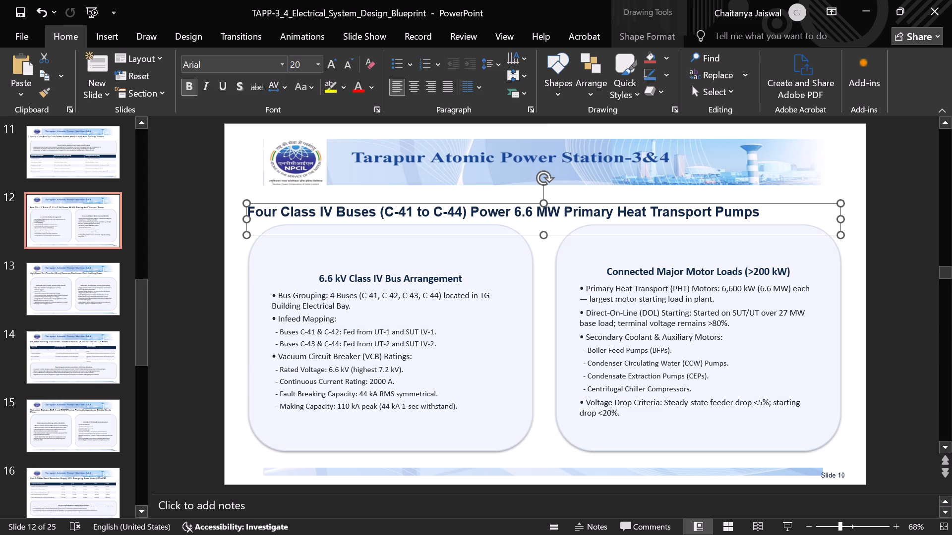
pyautogui.click(500, 188)
pyautogui.click(507, 215)
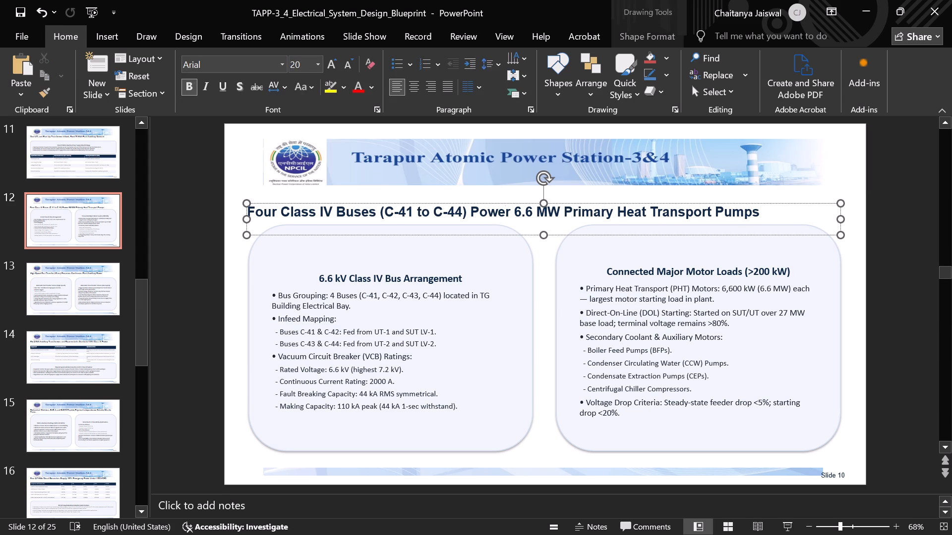
# Duplicate the slide 12 title box and place the copy between the banner and the original title.
pyautogui.click(525, 232)
pyautogui.hotkey('ctrl', 'c')
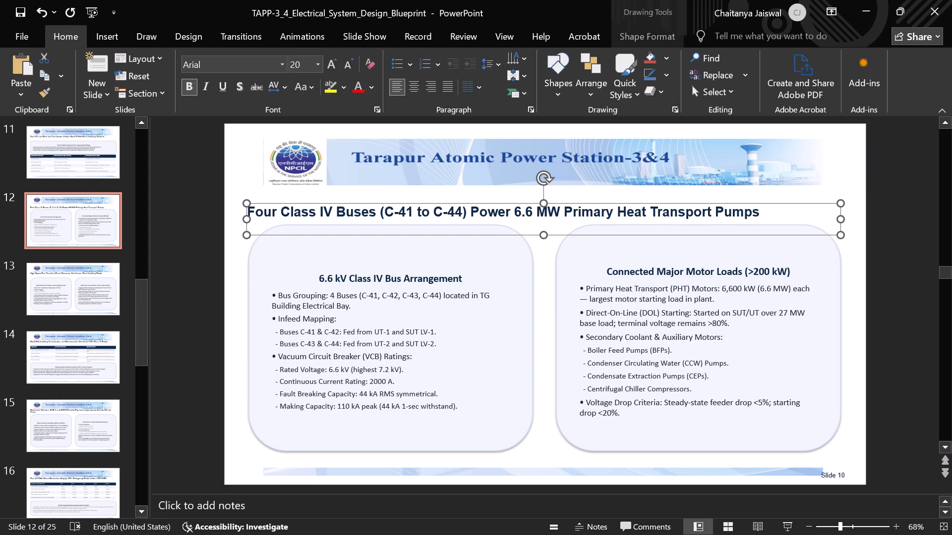
pyautogui.hotkey('ctrl', 'v')
pyautogui.moveTo(534, 245); pyautogui.dragTo(532, 235)
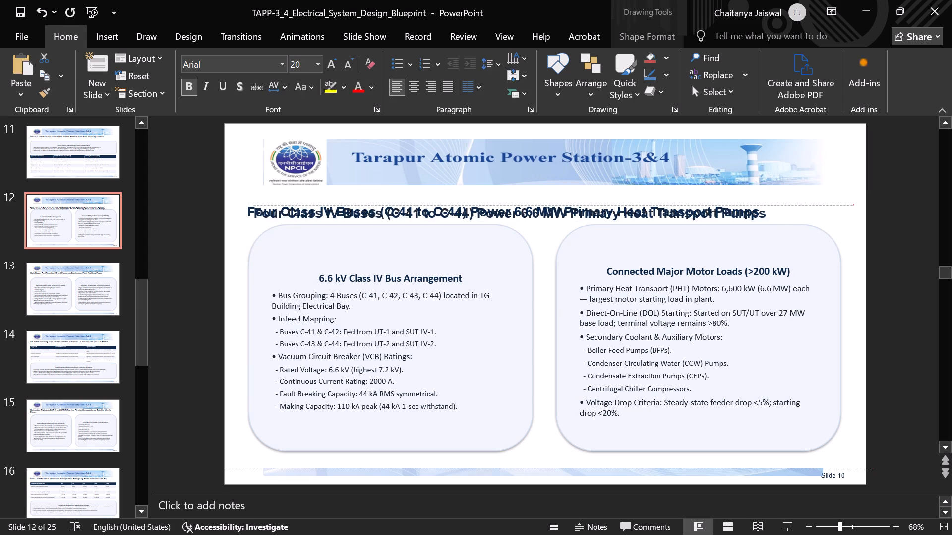
pyautogui.moveTo(532, 235); pyautogui.dragTo(545, 219)
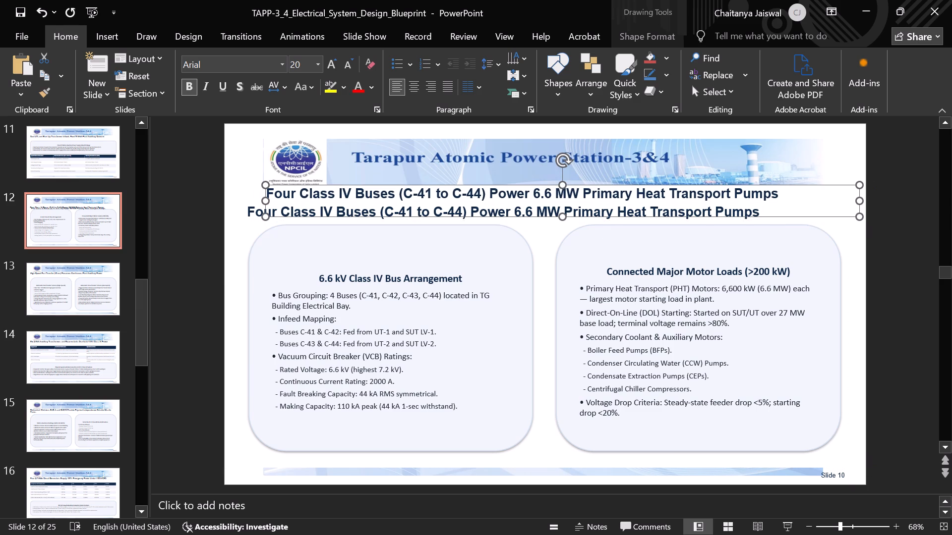
# Replace the duplicated title's text with SAPSS.
pyautogui.tripleClick(521, 195)
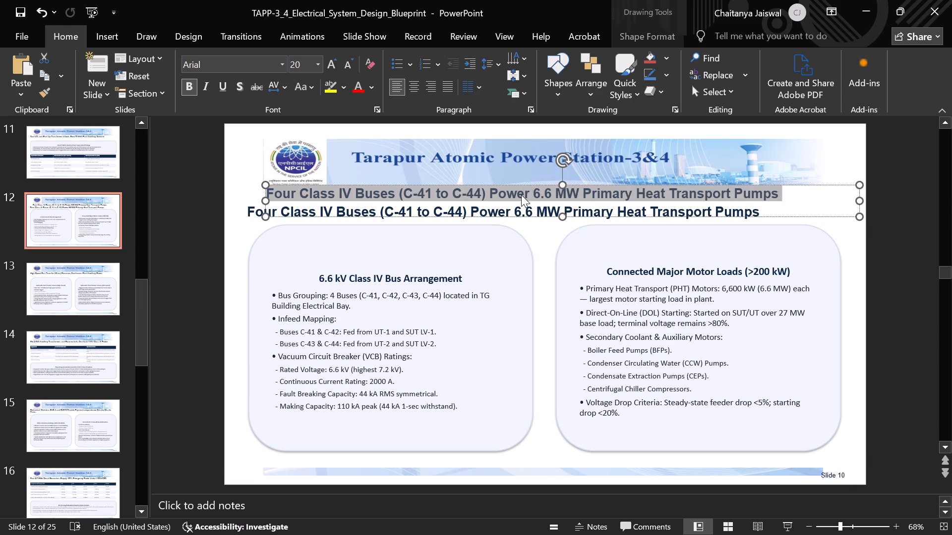
pyautogui.write('SA')
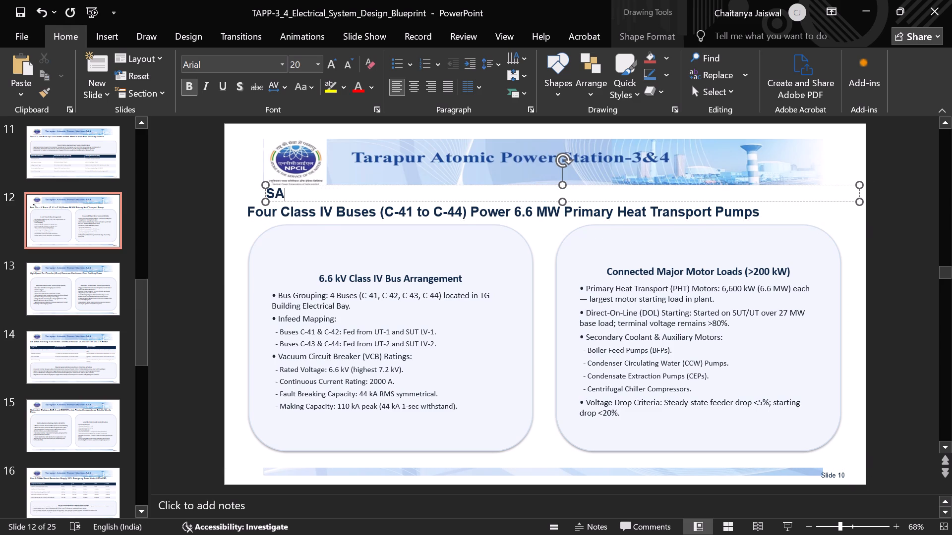
pyautogui.write('PSS')
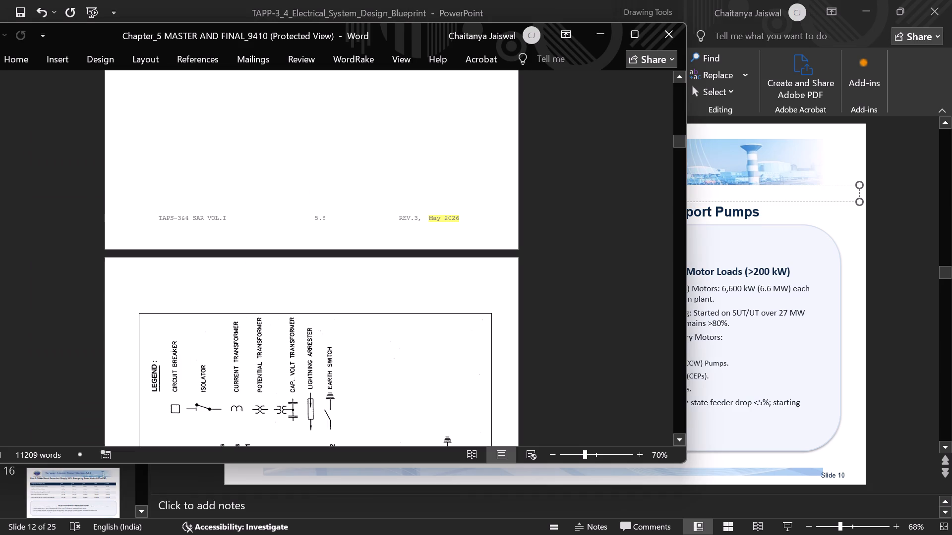
# In the Word document Chapter_5 MASTER AND FINAL_9410, look for the SAPSS section from the 220 kV switchyard diagram through System Operation.
pyautogui.scroll(-3, 412, 293)
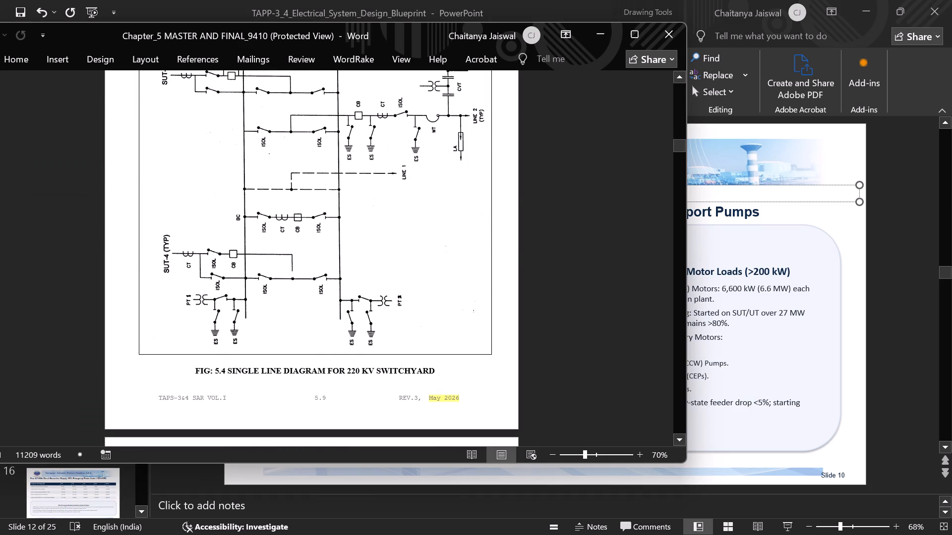
pyautogui.scroll(-5, 412, 293)
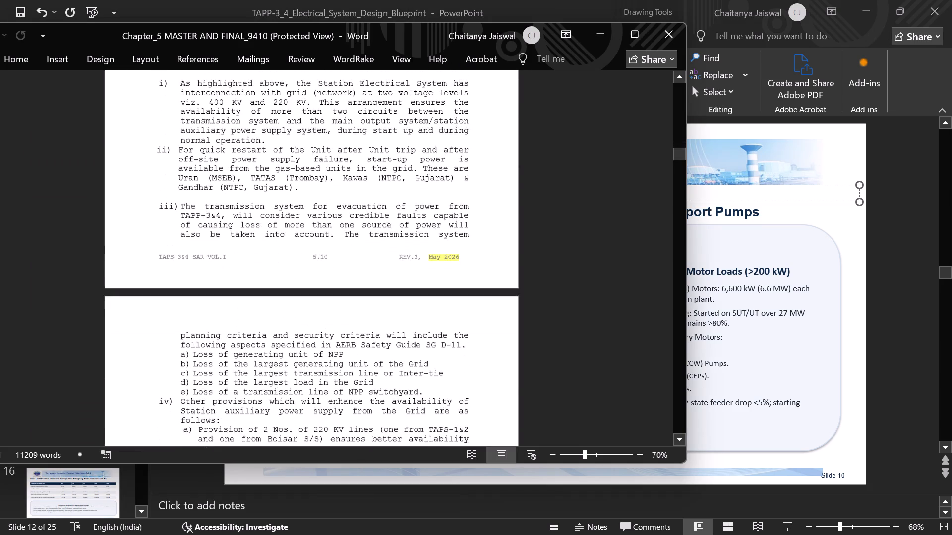
pyautogui.scroll(-7, 412, 293)
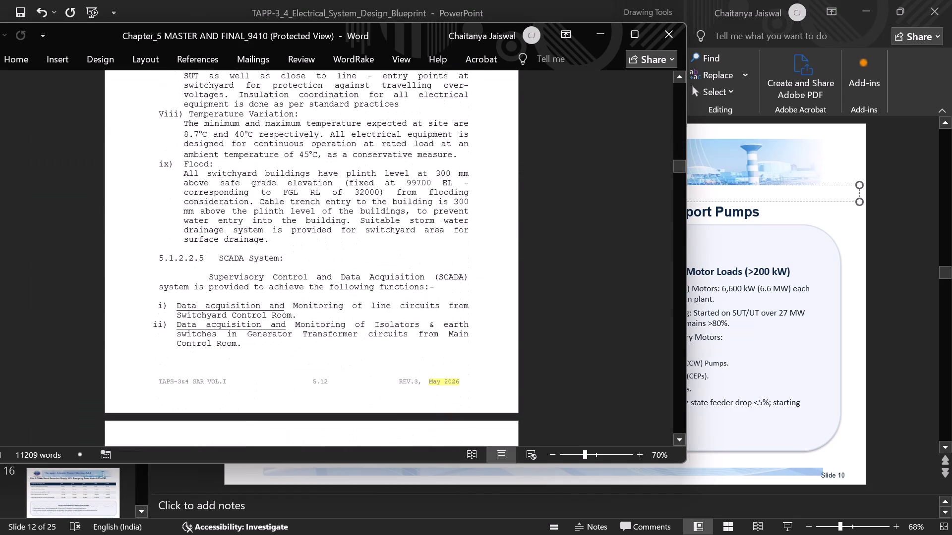
pyautogui.scroll(-6, 412, 293)
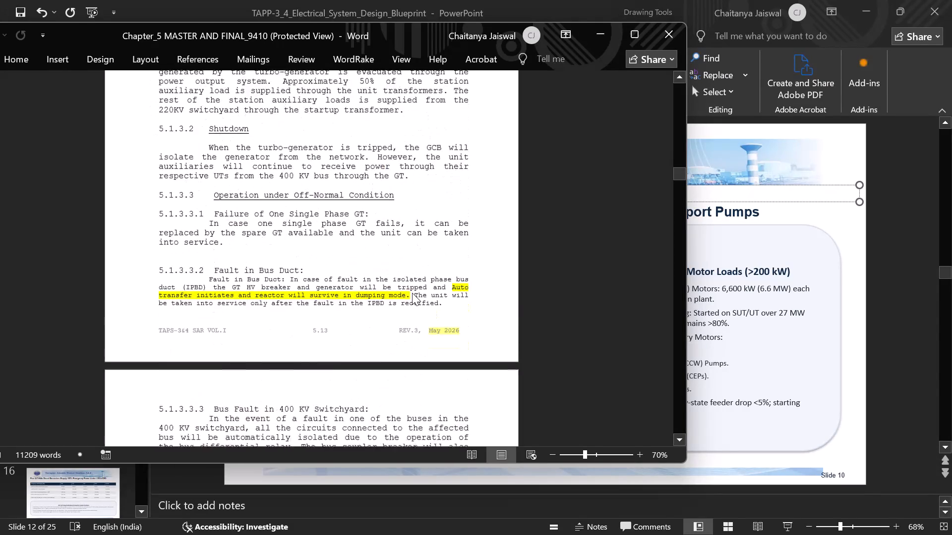
pyautogui.scroll(-5, 412, 293)
# Go back to the chapter's opening pages and scan from the Main Power Output System scope to the 220 kV switchyard diagram.
pyautogui.scroll(14, 412, 293)
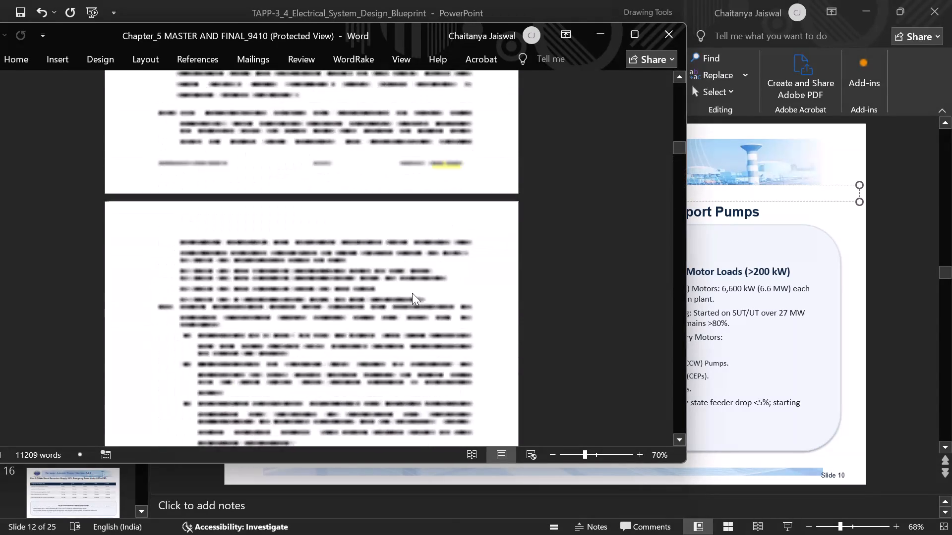
pyautogui.scroll(7, 412, 293)
pyautogui.scroll(-2, 412, 293)
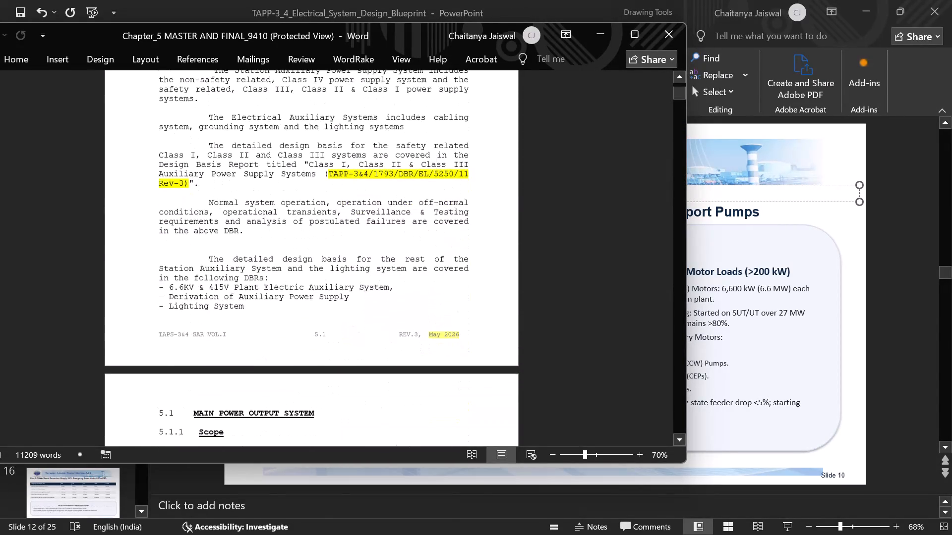
pyautogui.scroll(-6, 412, 293)
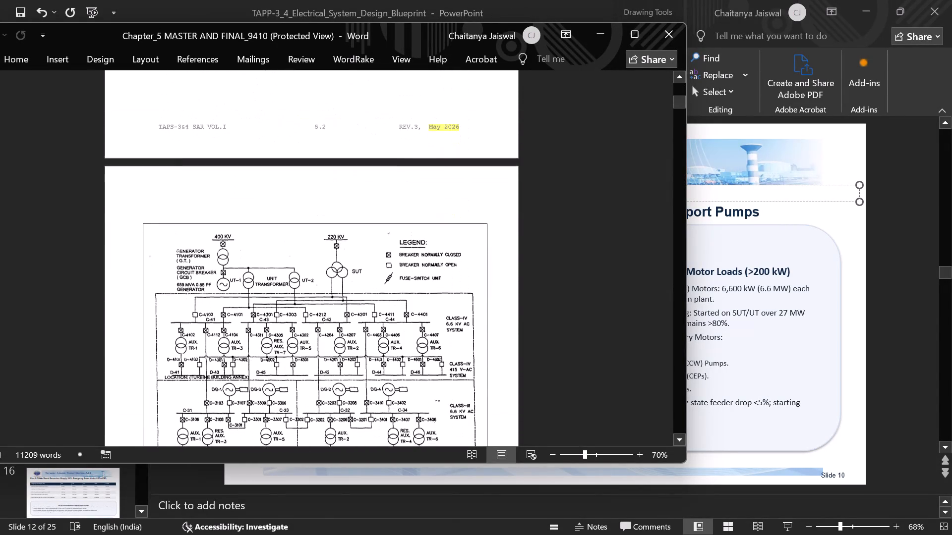
pyautogui.scroll(-8, 412, 293)
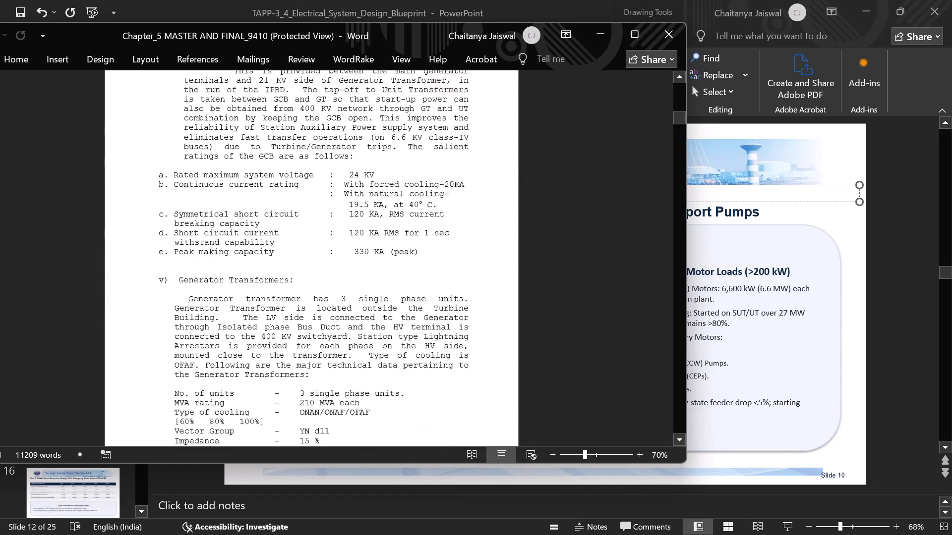
pyautogui.scroll(-6, 412, 293)
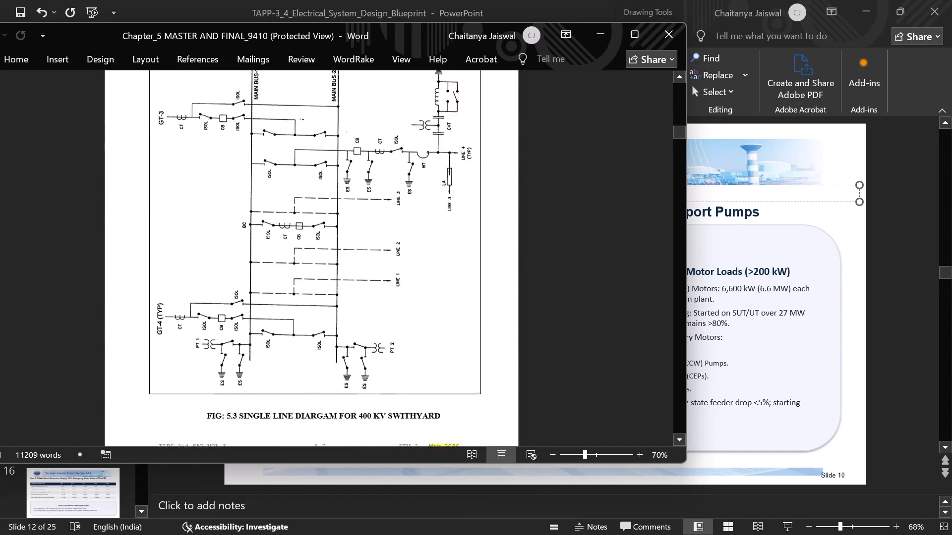
pyautogui.scroll(-2, 412, 293)
pyautogui.scroll(1, 412, 293)
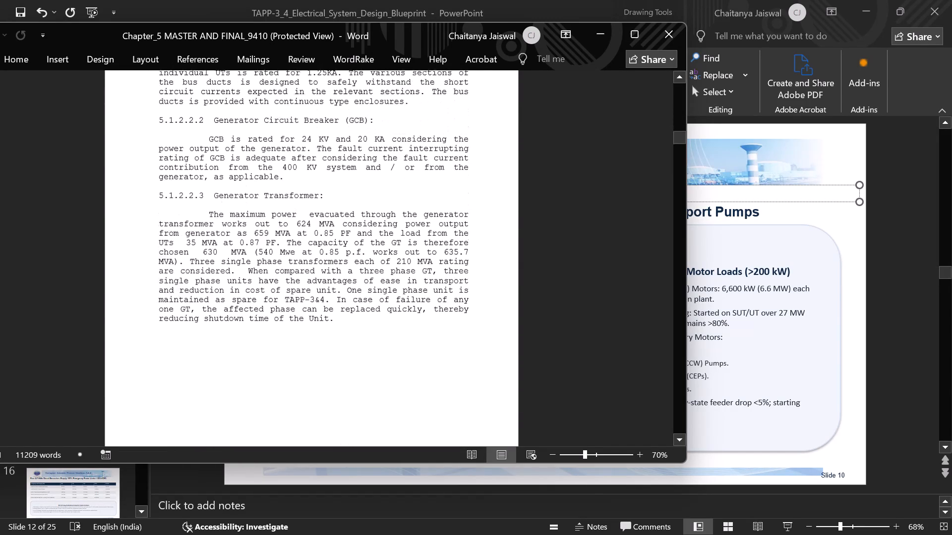
pyautogui.scroll(1, 412, 293)
pyautogui.scroll(-4, 412, 293)
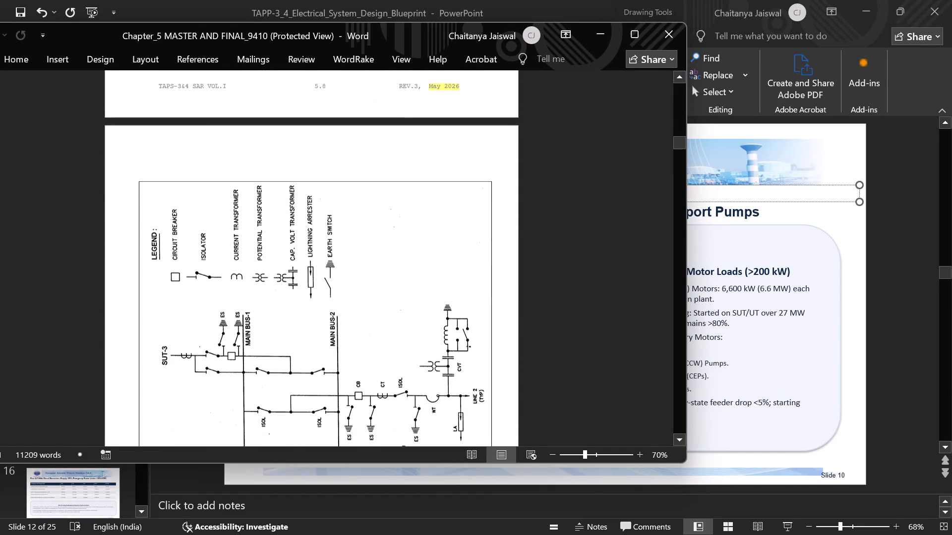
# Read on through the grid provisions, SCADA System and System Operation sections to find section 5.2 and the full form of SAPSS.
pyautogui.scroll(-4, 412, 293)
pyautogui.scroll(1, 412, 293)
pyautogui.scroll(-5, 412, 293)
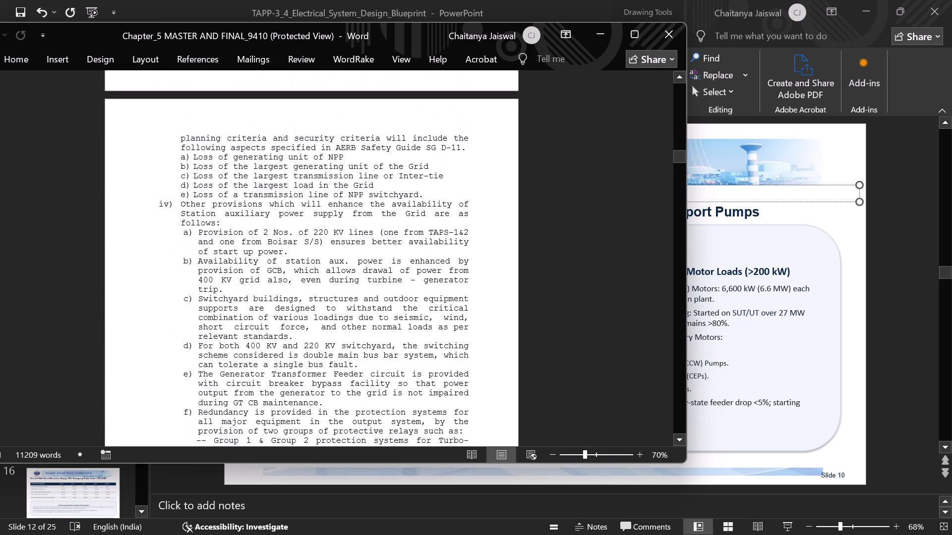
pyautogui.scroll(-5, 412, 293)
pyautogui.scroll(1, 412, 293)
pyautogui.scroll(-6, 412, 293)
pyautogui.scroll(1, 412, 293)
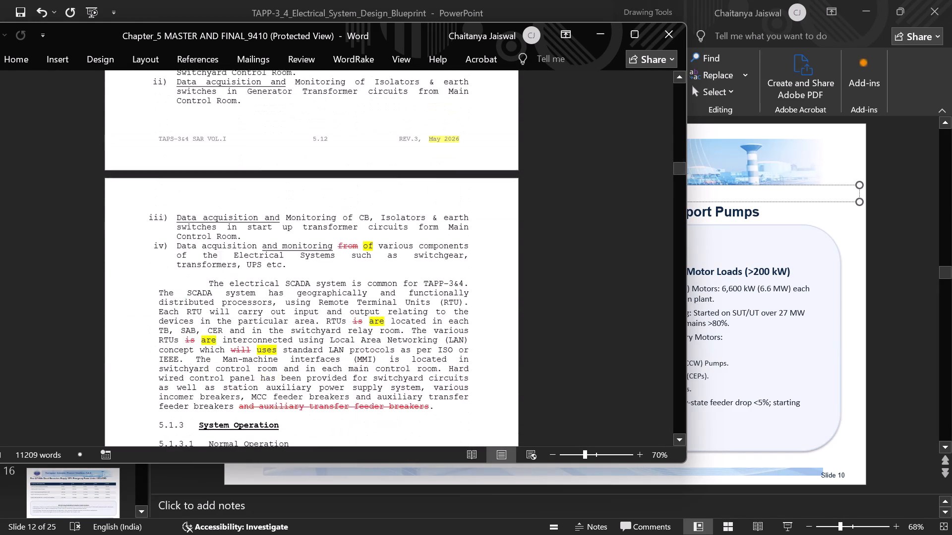
pyautogui.scroll(1, 412, 293)
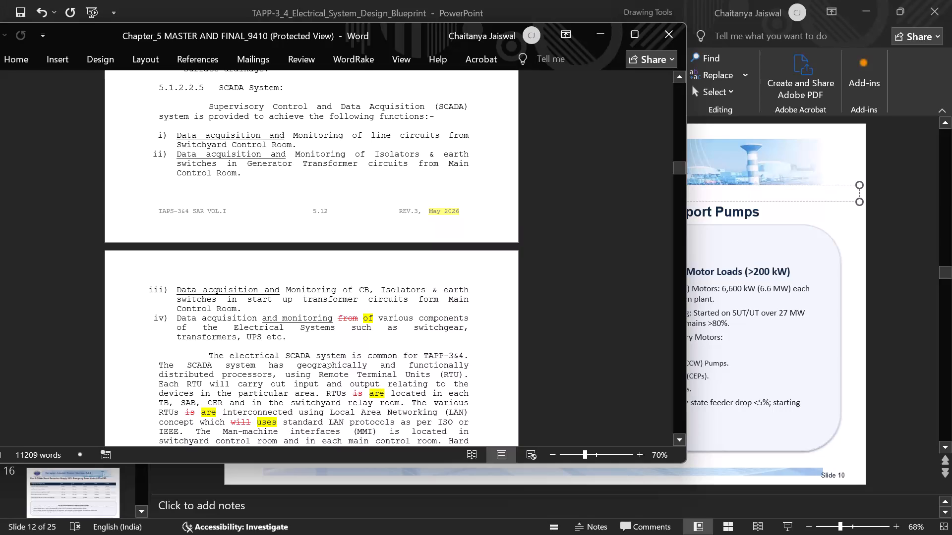
pyautogui.scroll(-3, 412, 293)
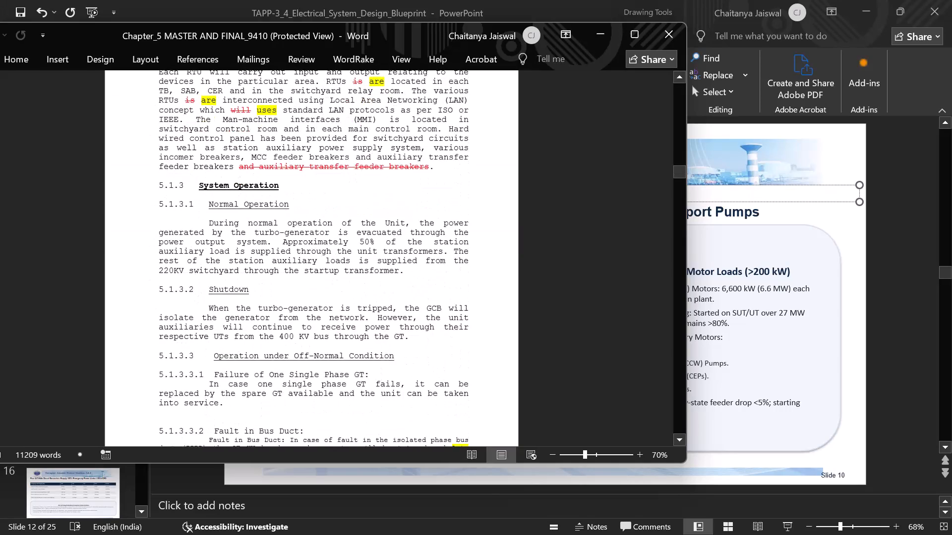
pyautogui.scroll(-3, 412, 293)
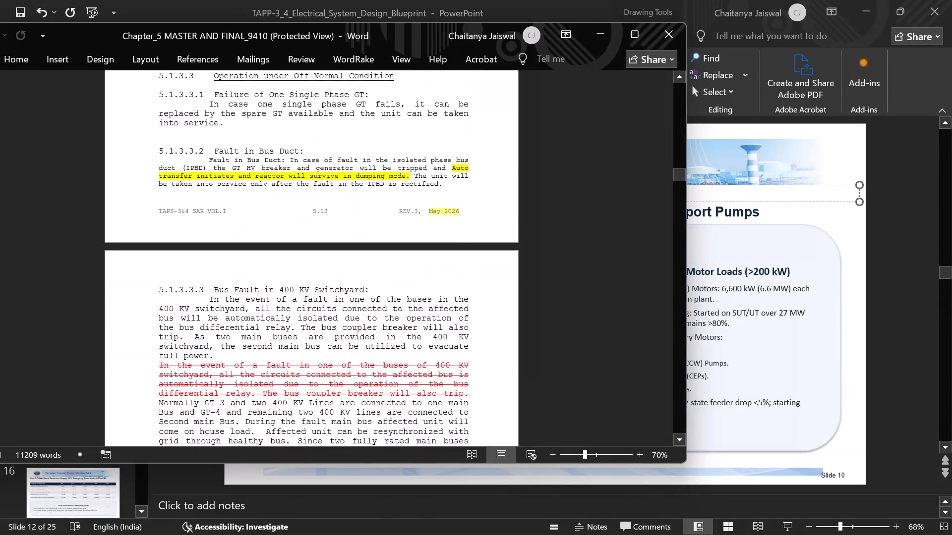
pyautogui.scroll(-5, 412, 293)
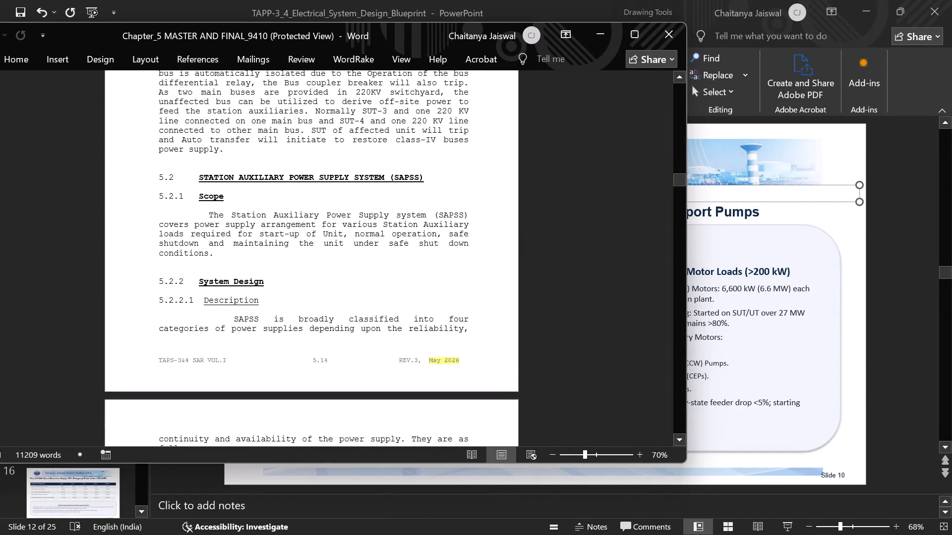
# Back in the PowerPoint presentation, extend the SAPSS heading on slide 12 with the text "(Station AUXILIARY Power Supply System".
pyautogui.click(675, 6)
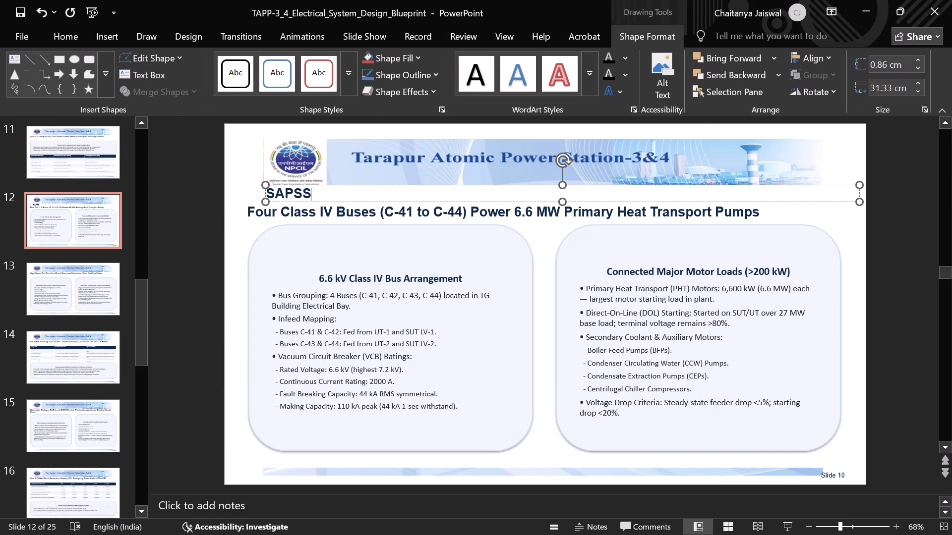
pyautogui.hotkey('shift', '(')
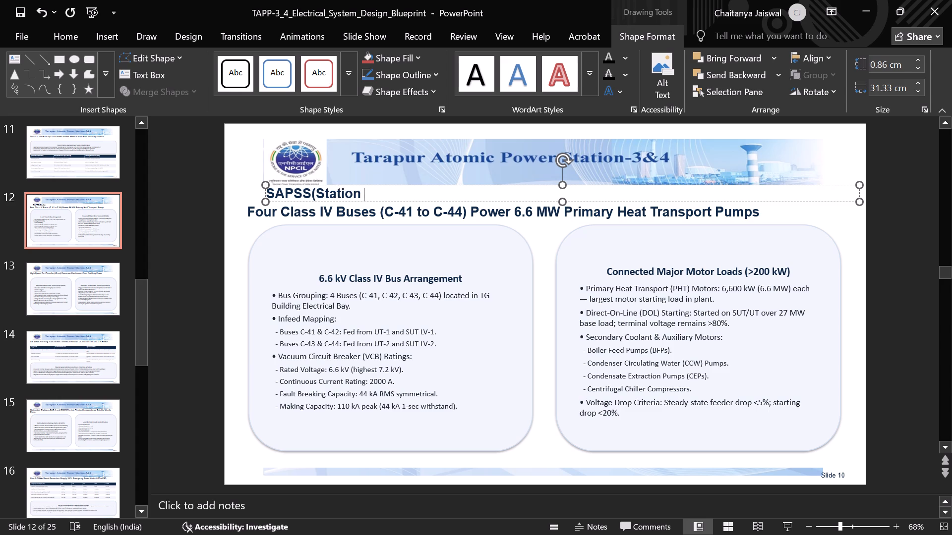
pyautogui.write('UXILIARY')
pyautogui.press('space')
pyautogui.write('Powet')
pyautogui.press('space')
pyautogui.press('BackSpace')
pyautogui.press('BackSpace')
pyautogui.write('r')
pyautogui.press('space')
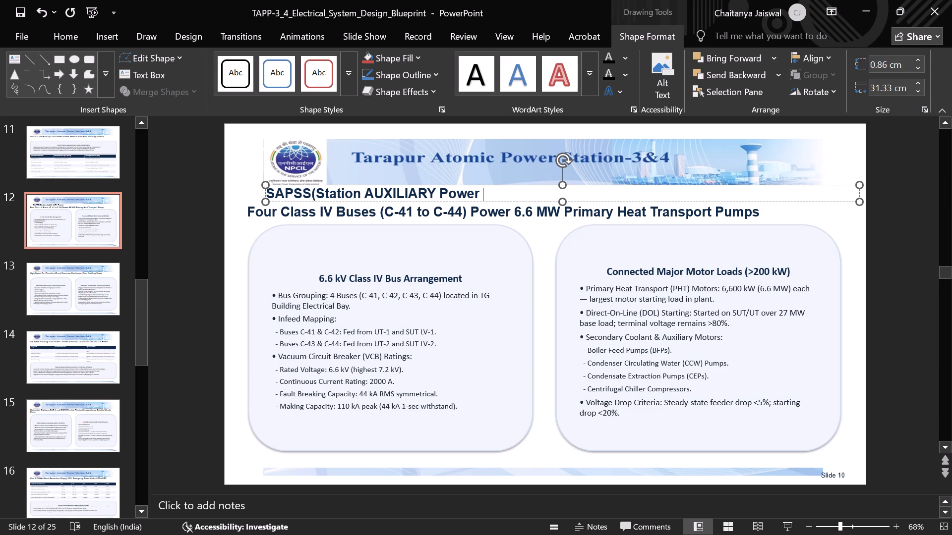
pyautogui.write('Suup')
pyautogui.press('BackSpace')
pyautogui.press('BackSpace')
pyautogui.write('pplu')
pyautogui.press('space')
pyautogui.press('BackSpace')
pyautogui.press('BackSpace')
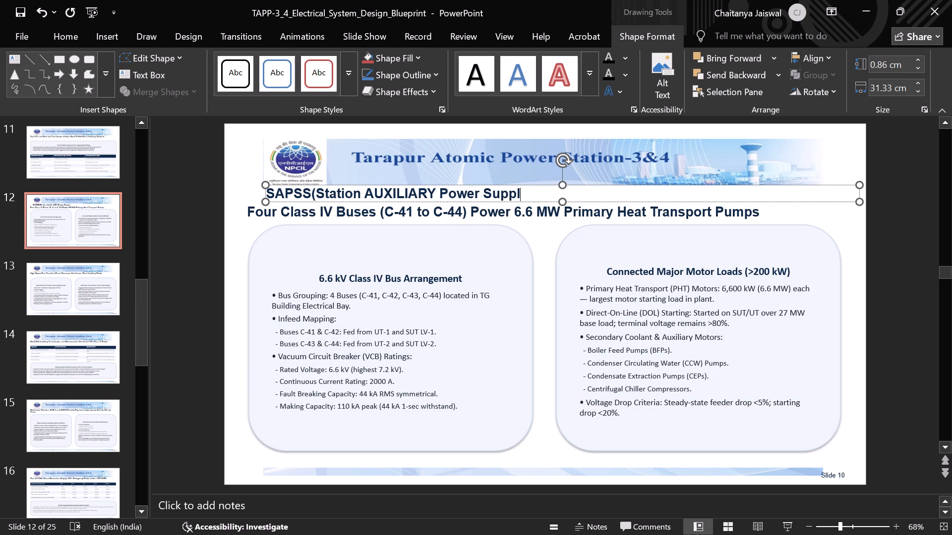
pyautogui.write('y Syste,')
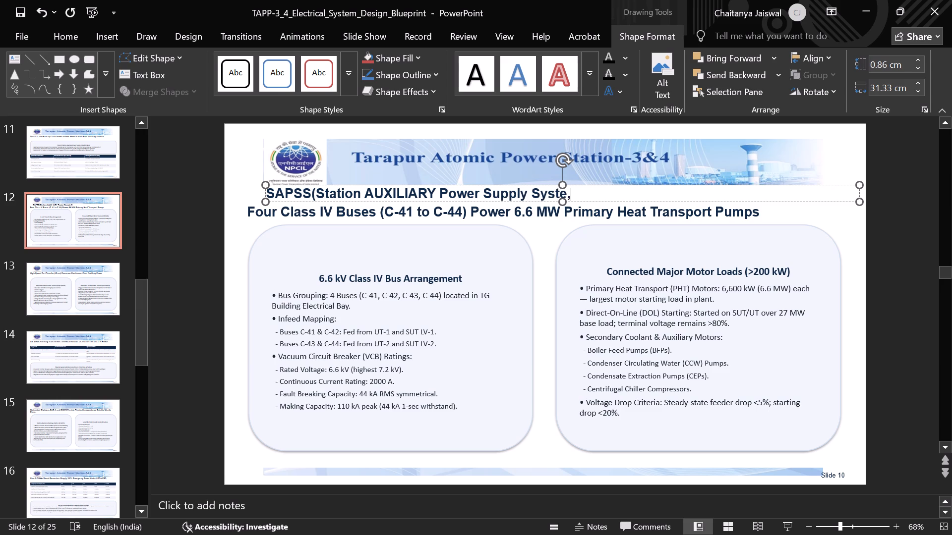
pyautogui.press('BackSpace')
pyautogui.press('m')
# Correct the heading to read "SAPSS (Station Auxiliary Power Supply System)", fixing the capitalised word, closing bracket and spacing.
pyautogui.click(433, 191)
pyautogui.press('BackSpace')
pyautogui.press('BackSpace')
pyautogui.press('BackSpace')
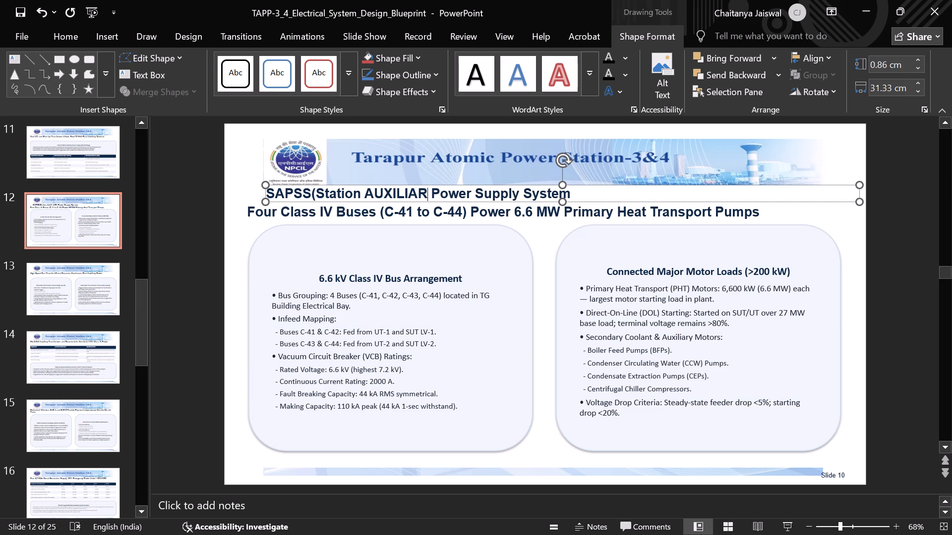
pyautogui.press('BackSpace')
pyautogui.press('BackSpace')
pyautogui.press('BackSpace')
pyautogui.press('BackSpace')
pyautogui.press('BackSpace')
pyautogui.write('uxiliary')
pyautogui.press('End')
pyautogui.hotkey('shift', ')')
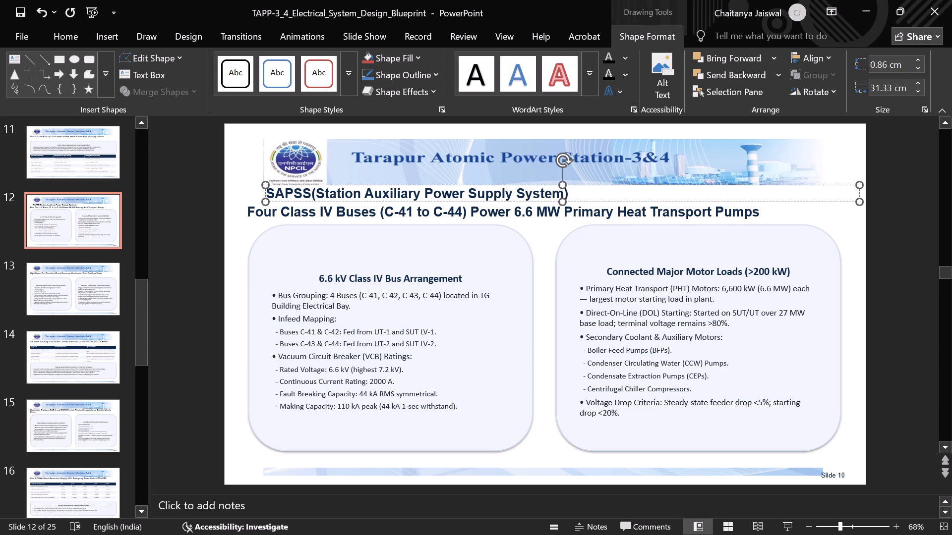
pyautogui.click(312, 194)
pyautogui.press('space')
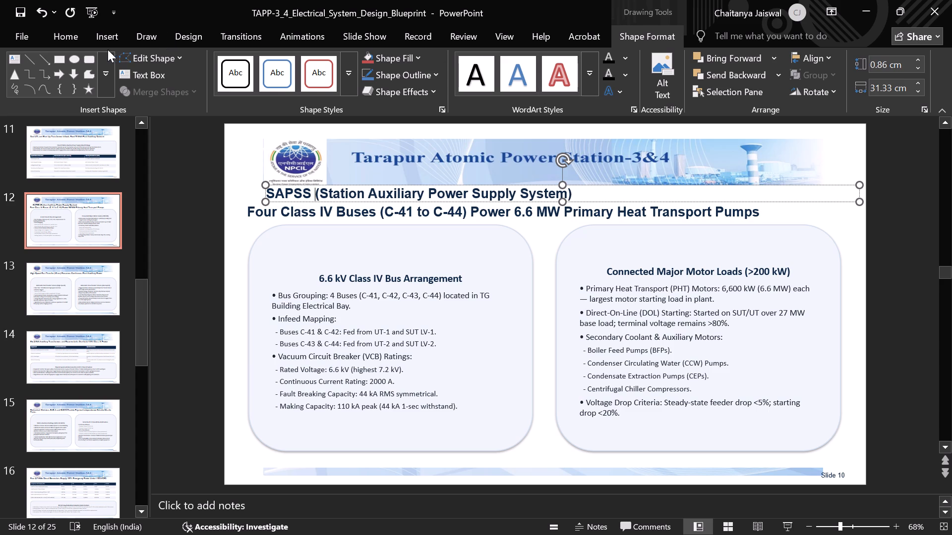
# Centre the SAPSS (Station Auxiliary Power Supply System) heading within its text box.
pyautogui.click(79, 29)
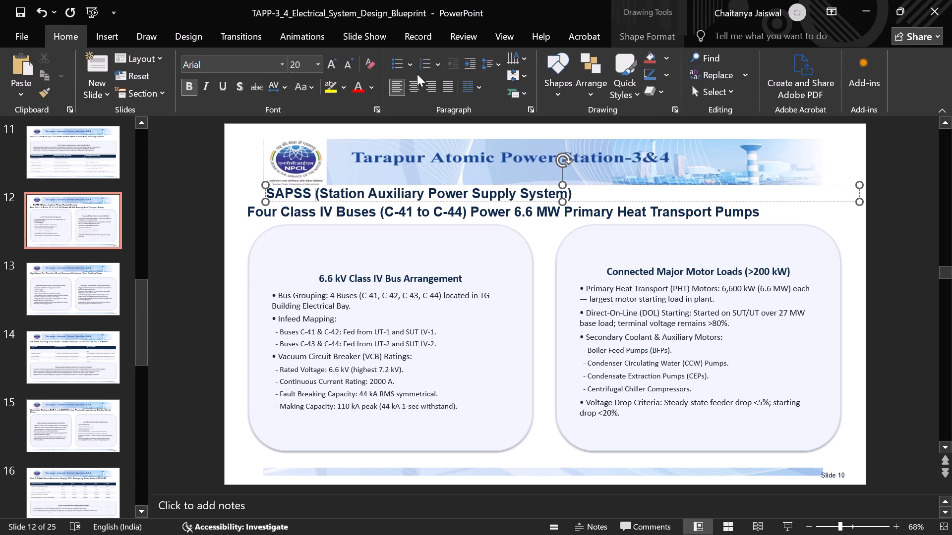
pyautogui.click(414, 79)
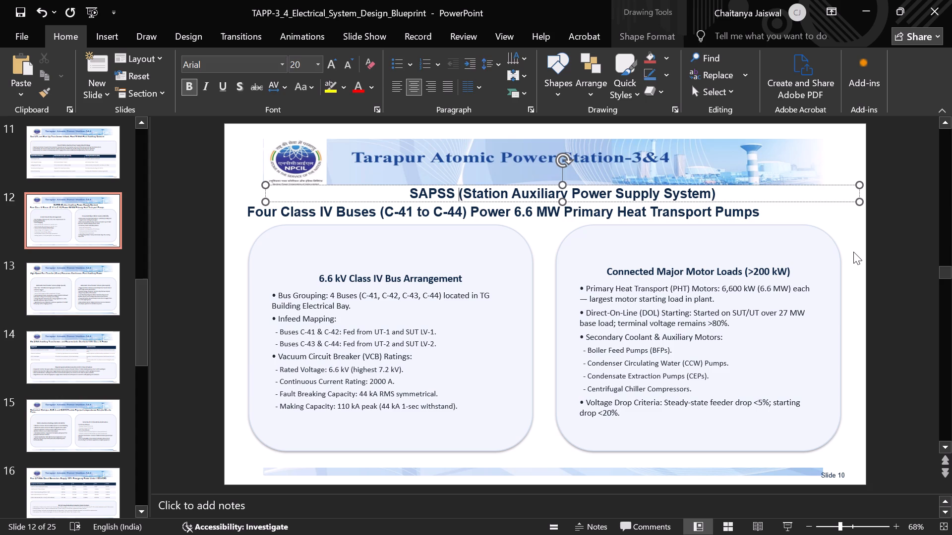
pyautogui.click(853, 251)
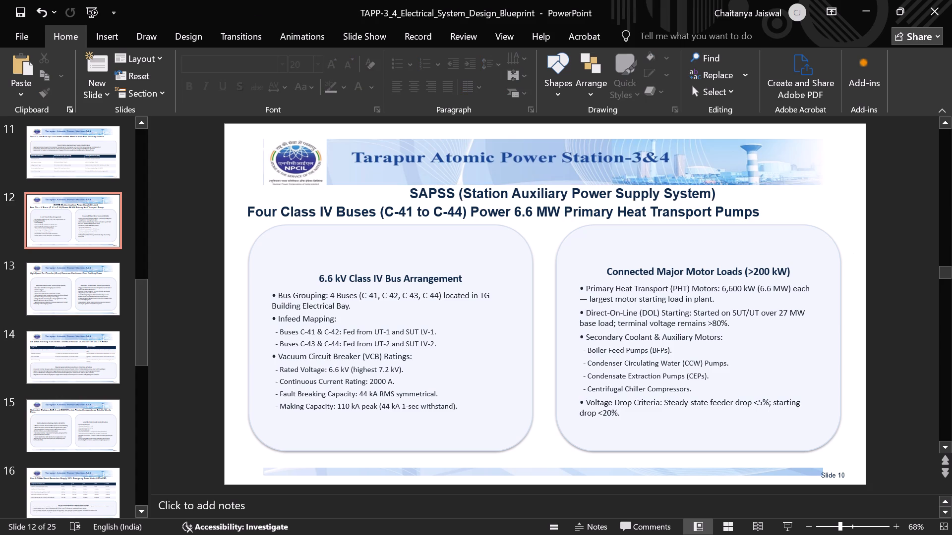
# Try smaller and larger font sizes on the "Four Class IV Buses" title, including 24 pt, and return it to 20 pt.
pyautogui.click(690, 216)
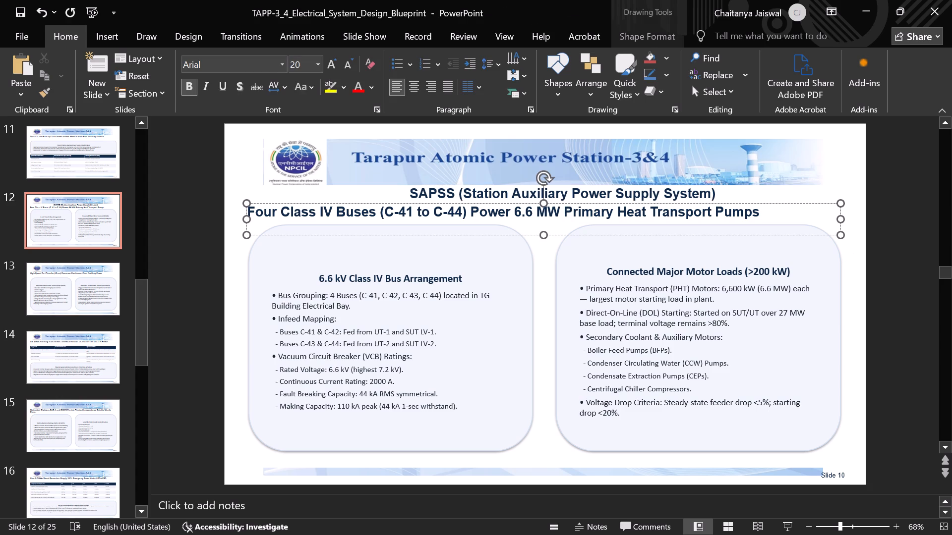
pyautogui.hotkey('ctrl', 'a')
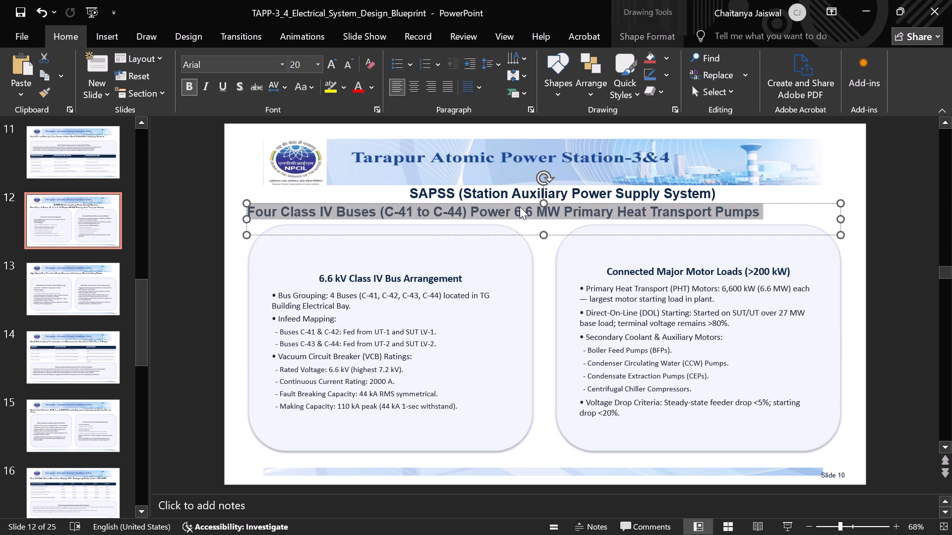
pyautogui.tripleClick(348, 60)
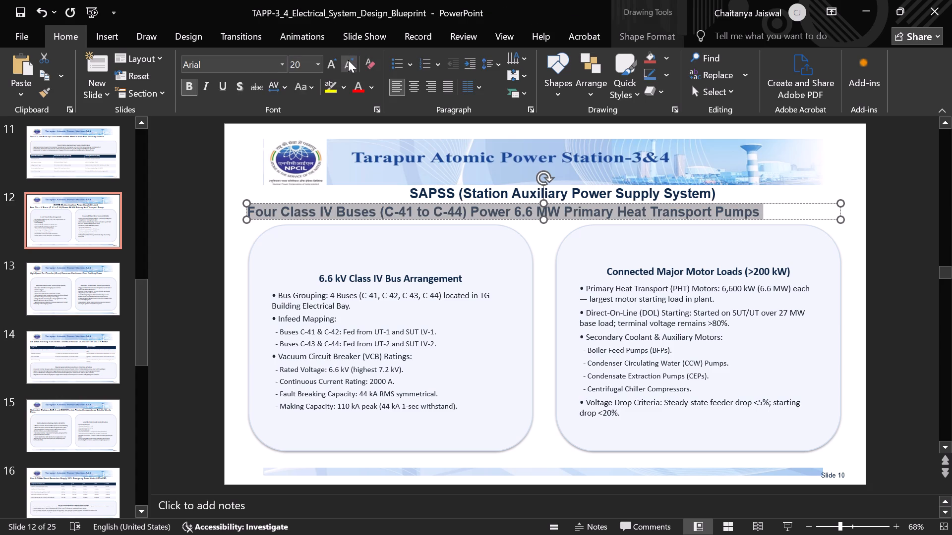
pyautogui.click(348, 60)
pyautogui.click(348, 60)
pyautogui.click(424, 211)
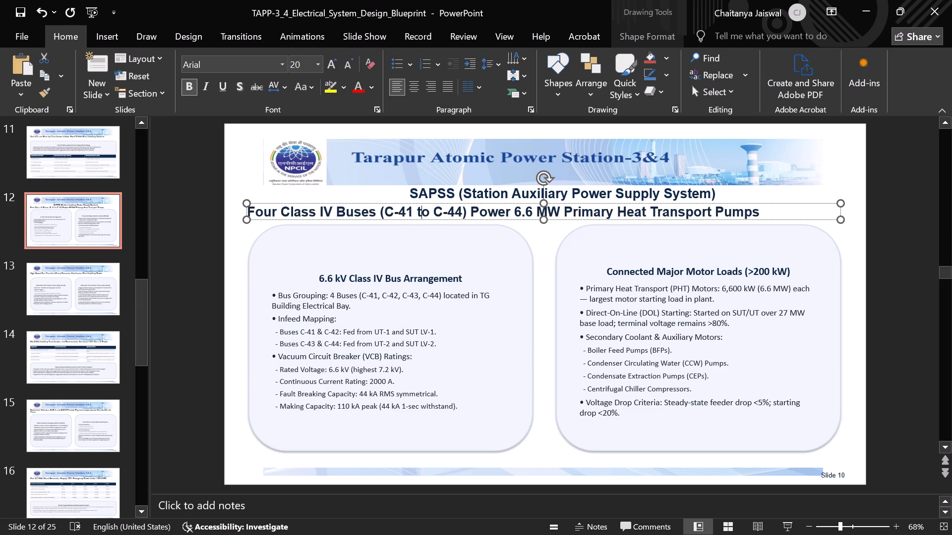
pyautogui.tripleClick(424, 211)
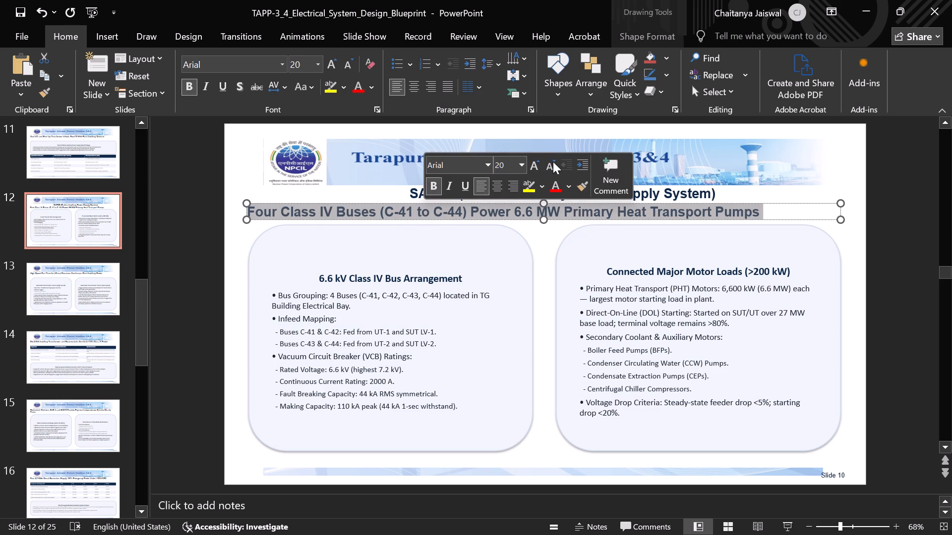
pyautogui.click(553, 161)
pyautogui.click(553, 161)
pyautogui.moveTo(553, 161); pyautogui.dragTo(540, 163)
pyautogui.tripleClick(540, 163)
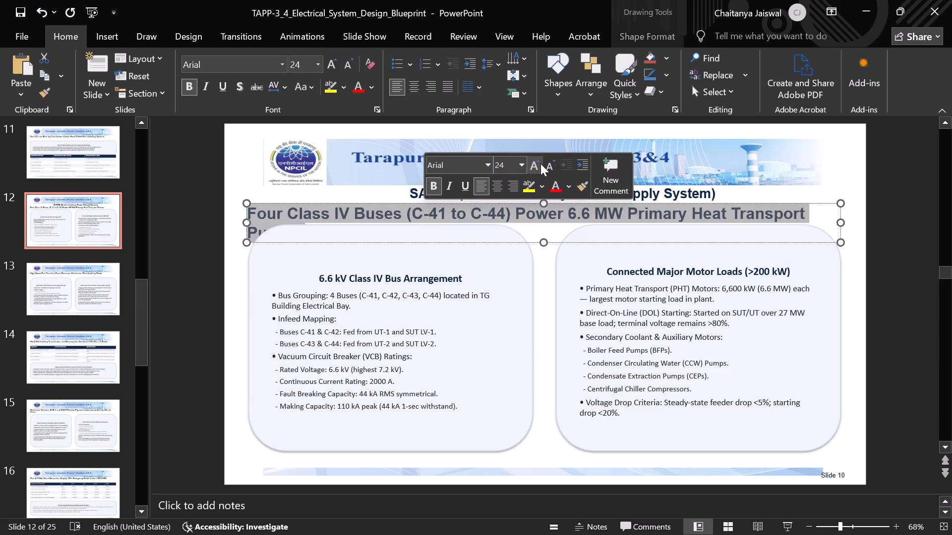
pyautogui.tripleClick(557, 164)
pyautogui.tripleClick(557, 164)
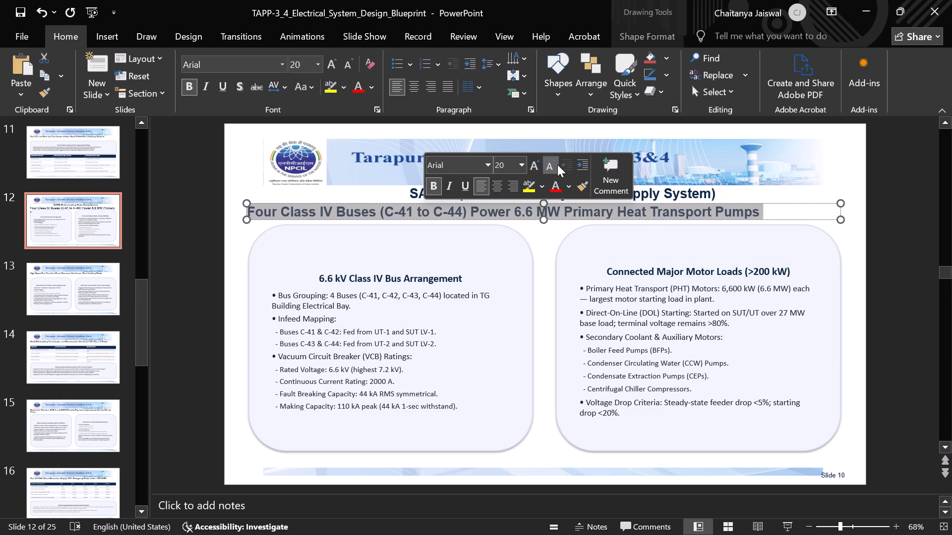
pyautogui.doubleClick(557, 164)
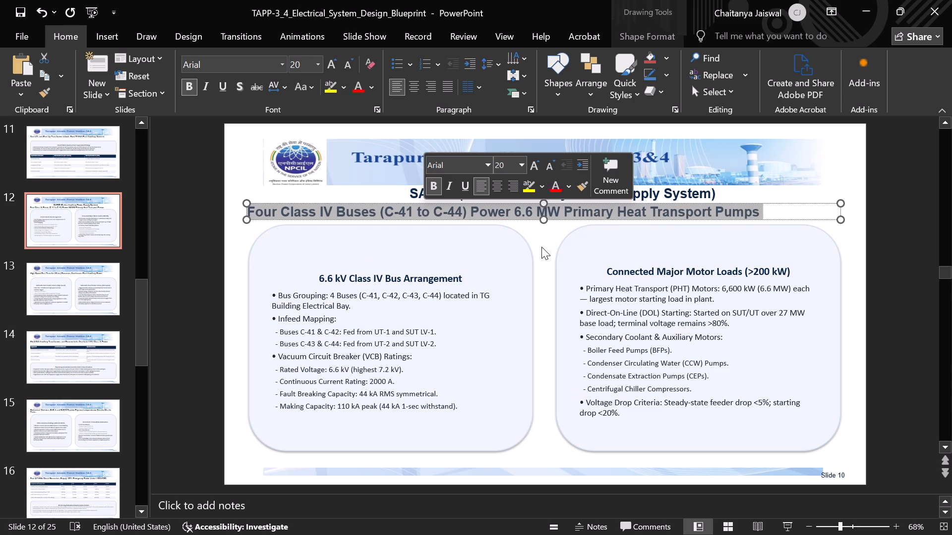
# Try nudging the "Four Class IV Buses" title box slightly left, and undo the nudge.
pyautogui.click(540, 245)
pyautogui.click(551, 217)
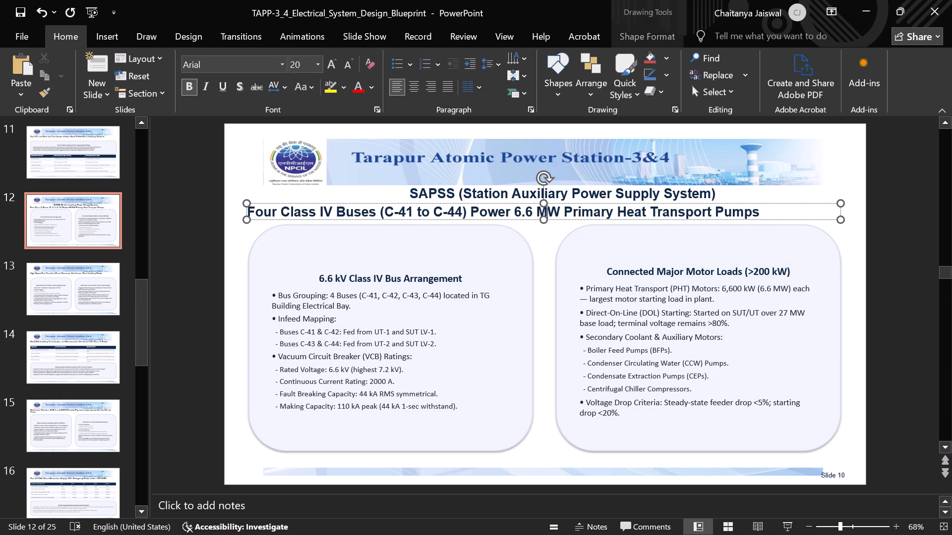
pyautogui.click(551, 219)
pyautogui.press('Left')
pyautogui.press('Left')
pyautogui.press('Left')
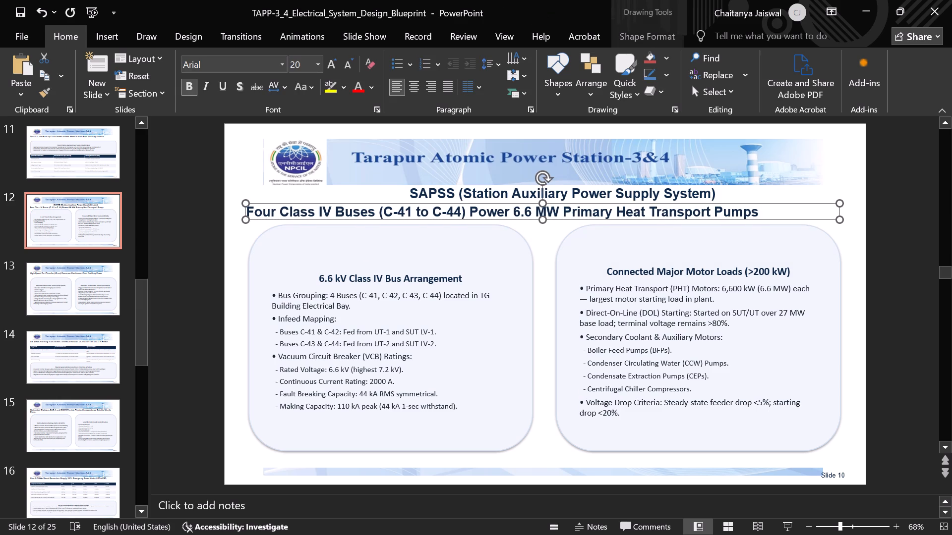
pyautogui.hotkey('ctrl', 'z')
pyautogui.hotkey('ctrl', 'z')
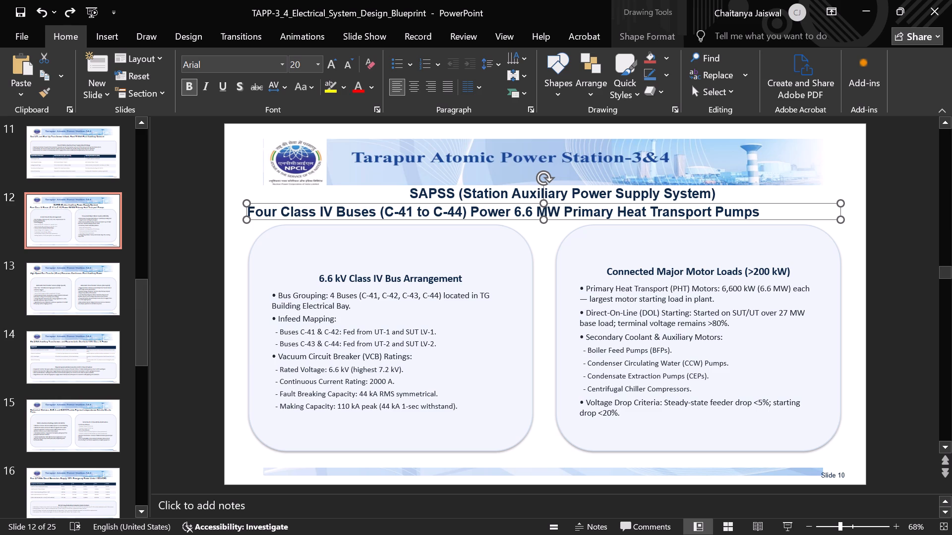
# Nudge the "Four Class IV Buses" title box slightly down, away from the SAPSS heading.
pyautogui.press('Down')
pyautogui.press('Down')
pyautogui.press('Down')
pyautogui.press('Down')
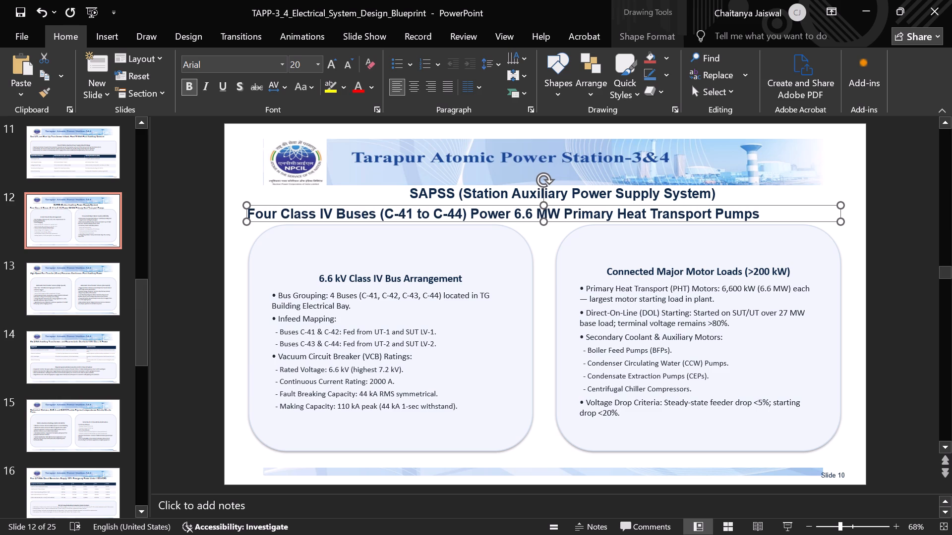
# On the Index slide, change the 220 kV entry to read "220 kV GIS".
pyautogui.scroll(7, 72, 197)
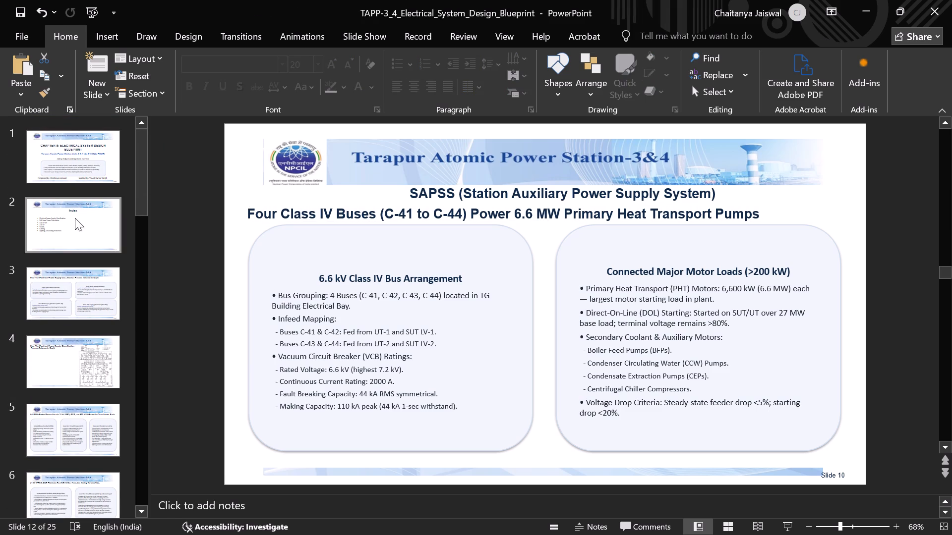
pyautogui.click(78, 231)
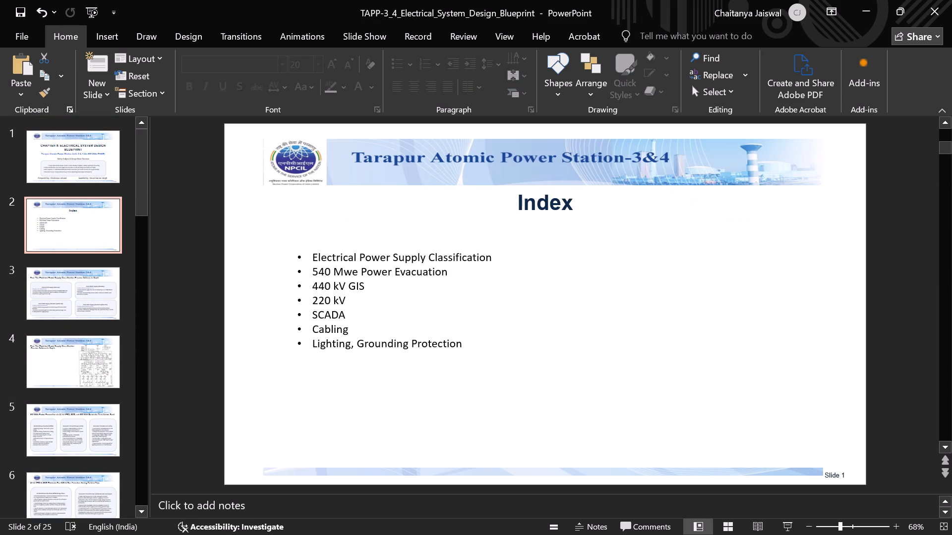
pyautogui.click(351, 303)
pyautogui.press('space')
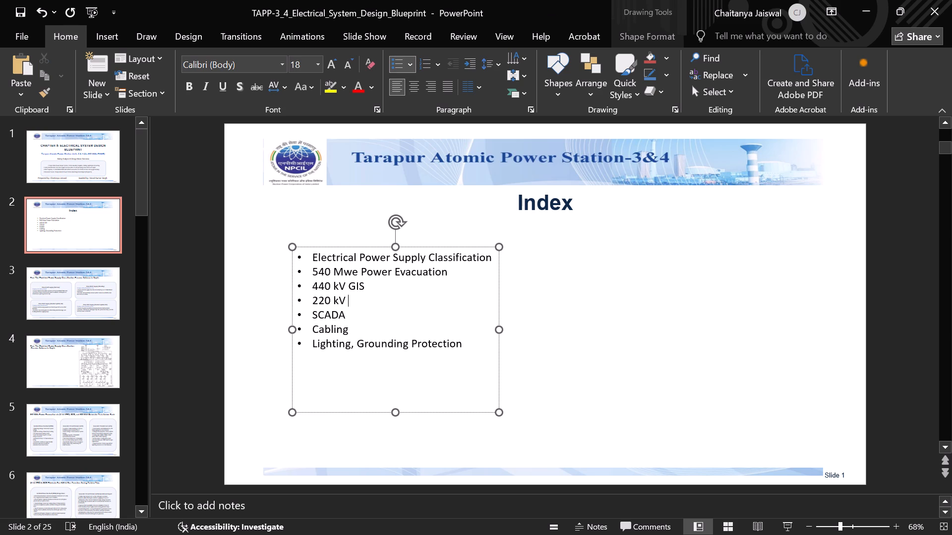
pyautogui.write('GIS')
# Add a new index entry "SAPSS" between 220 kV GIS and SCADA.
pyautogui.press('Return')
pyautogui.write('SA')
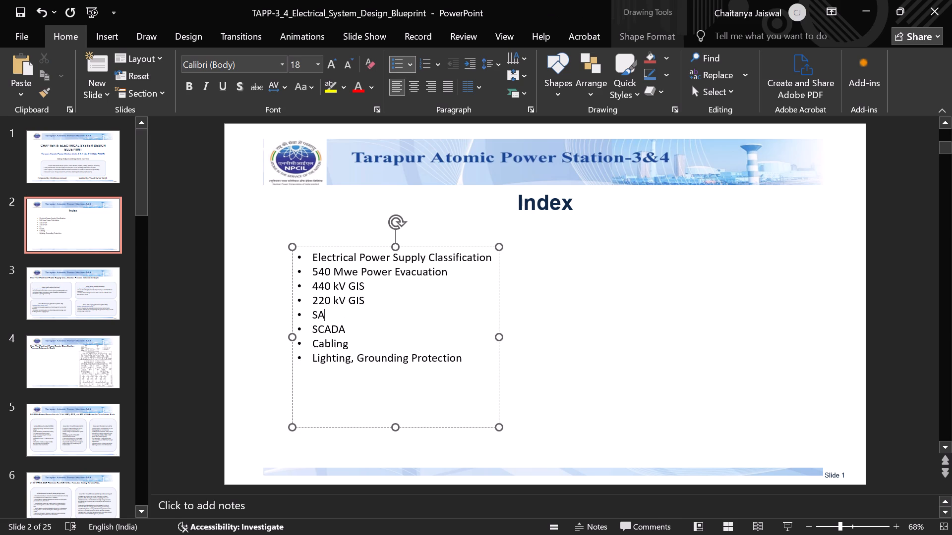
pyautogui.write('PSS')
# Widen the index list's text box by extending its right edge.
pyautogui.moveTo(502, 339); pyautogui.dragTo(681, 334)
# Set the font size of all entries in the Index list to 28.
pyautogui.tripleClick(449, 277)
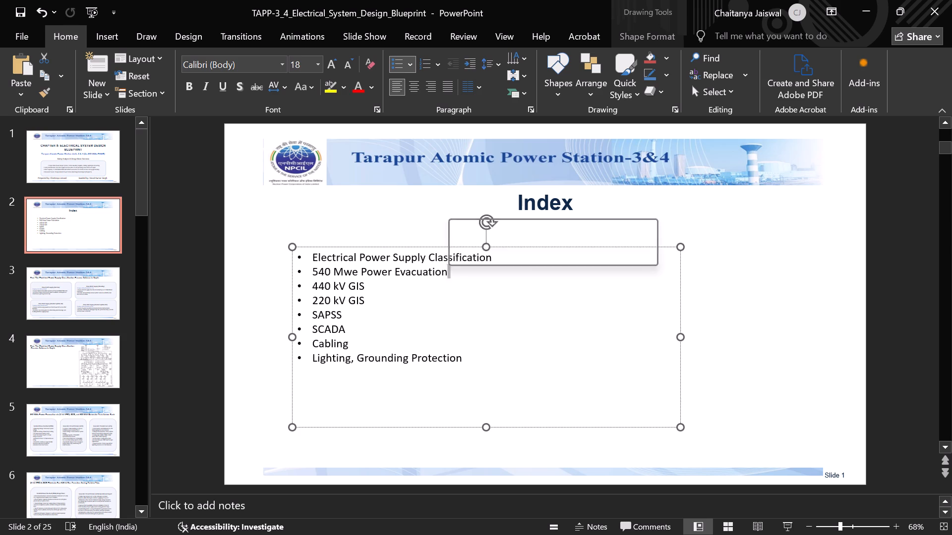
pyautogui.click(449, 277)
pyautogui.moveTo(487, 369); pyautogui.dragTo(306, 229)
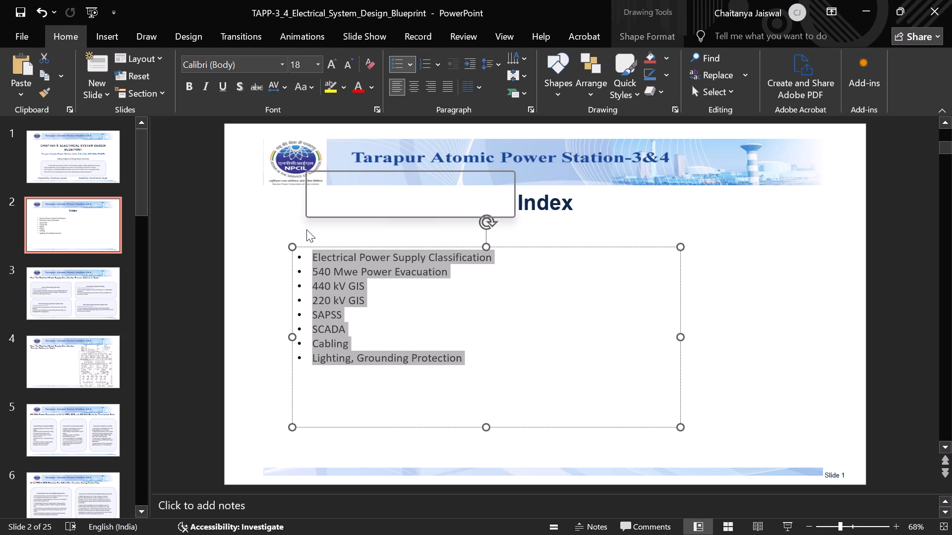
pyautogui.tripleClick(416, 183)
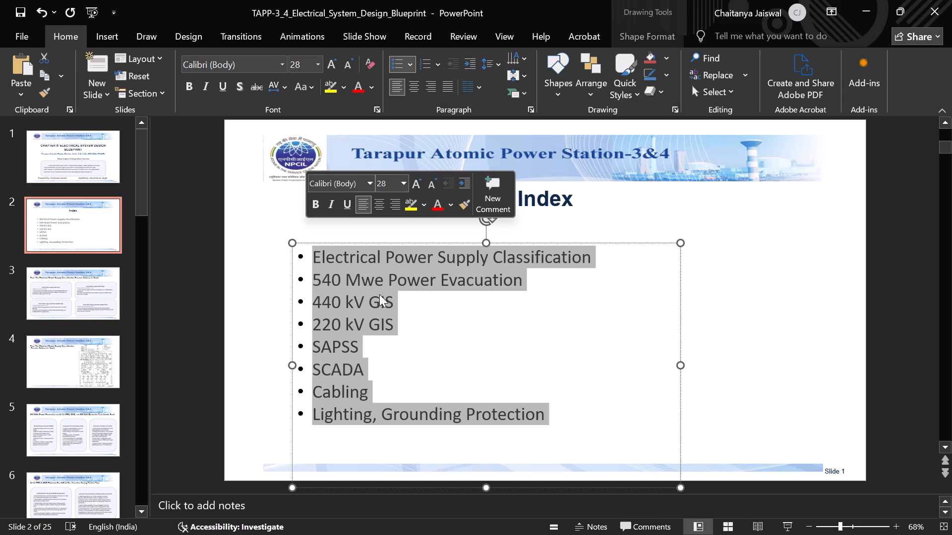
# Correct the unit in the 540 Mwe index entry so it reads "540 MWe Power Evacuation".
pyautogui.click(368, 276)
pyautogui.press('BackSpace')
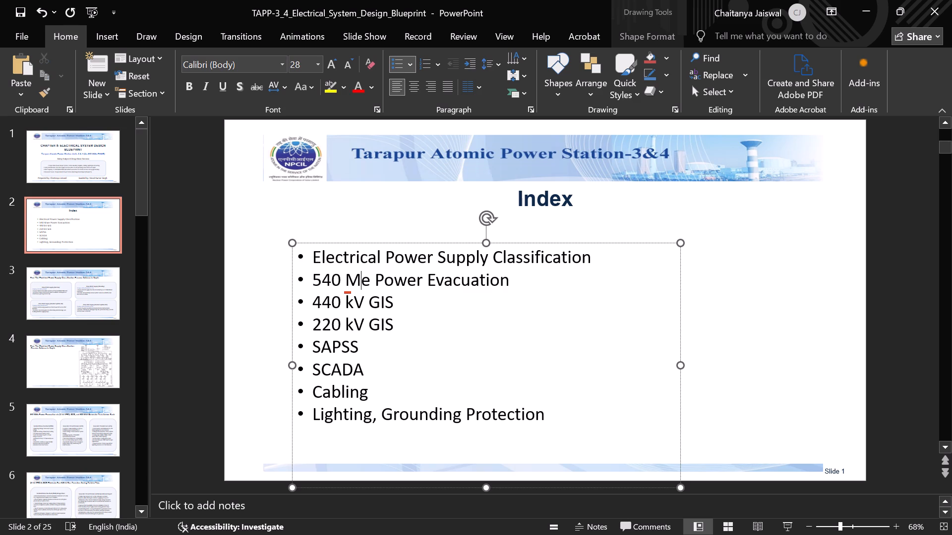
pyautogui.hotkey('shift', 'w')
pyautogui.click(399, 329)
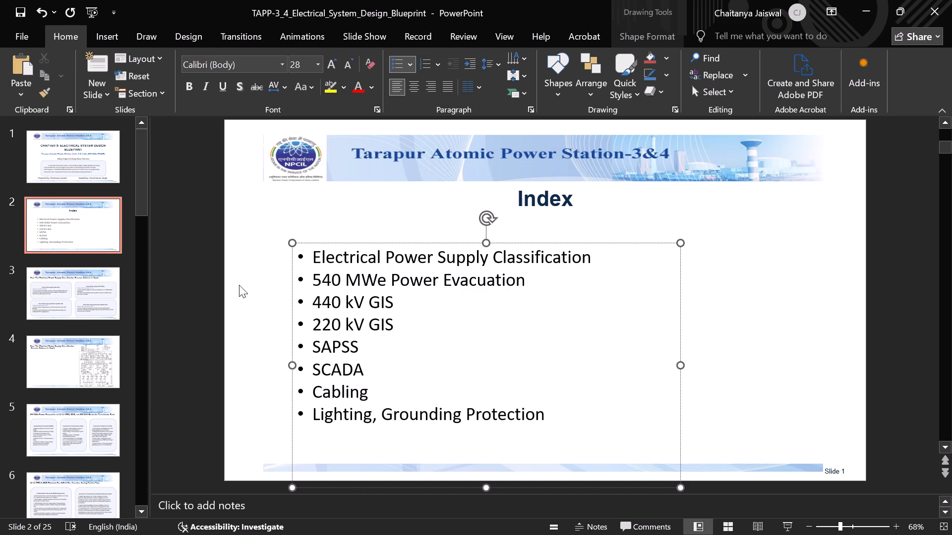
# Change the SCADA entry in the Index list to read "RTU SCADA".
pyautogui.click(49, 150)
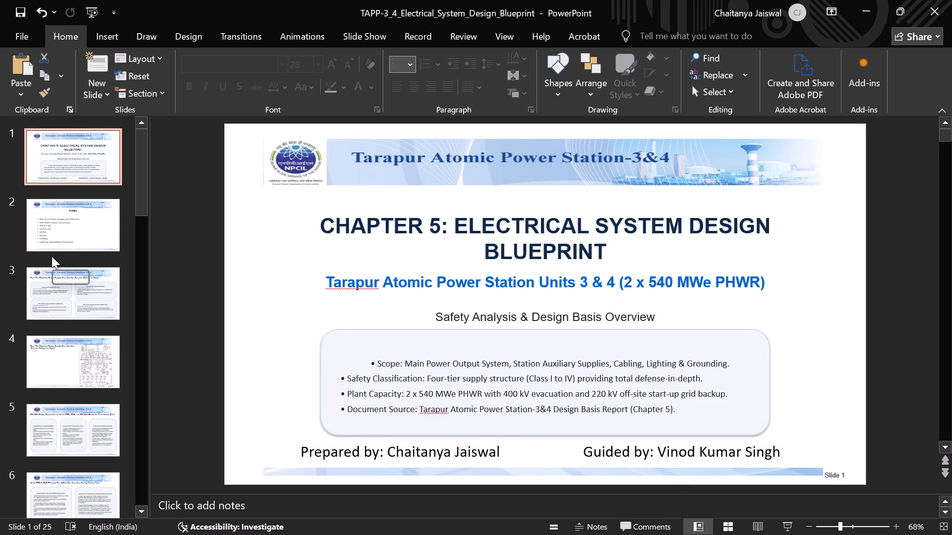
pyautogui.click(52, 256)
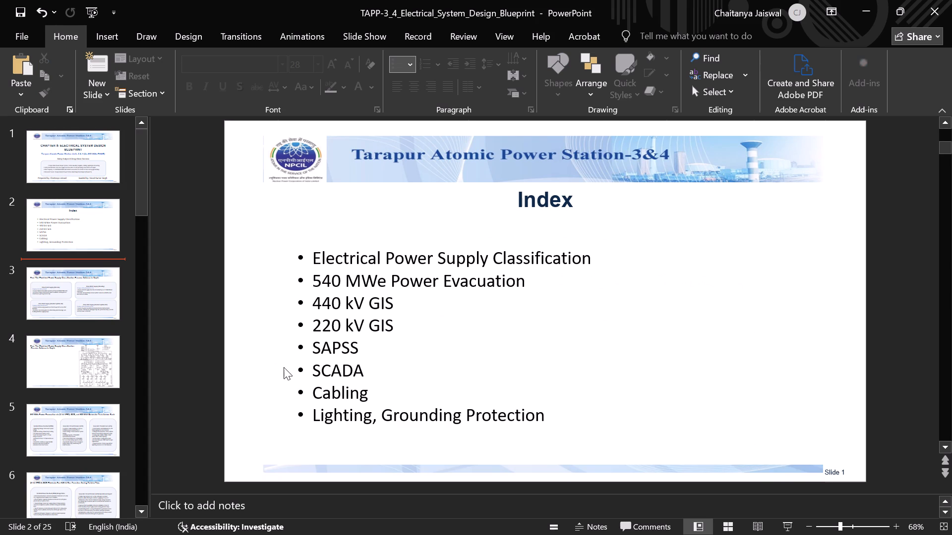
pyautogui.click(313, 368)
pyautogui.write('RTU')
pyautogui.press('space')
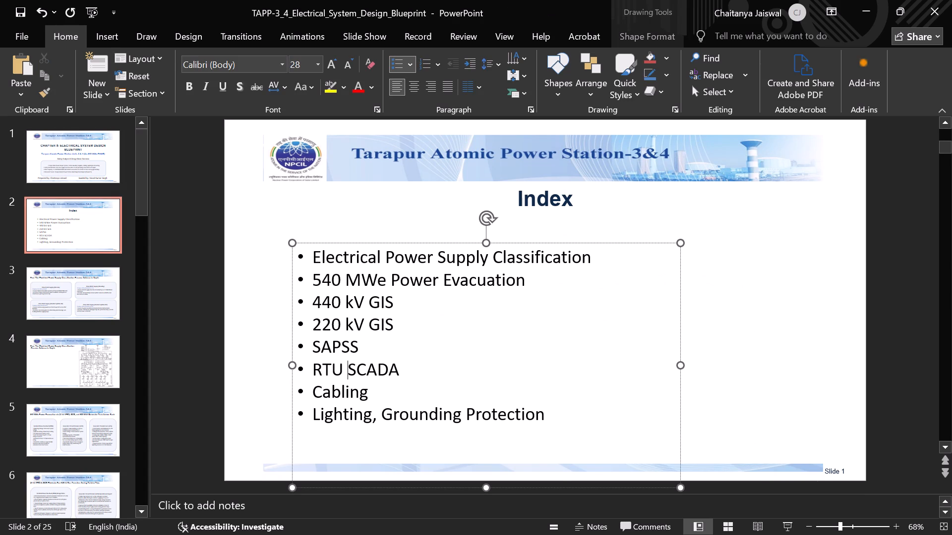
# Expand the SAPSS index entry to read "SAPSS (Station Auxiliary Power Supply System)".
pyautogui.click(377, 340)
pyautogui.hotkey('shift', '(')
pyautogui.write('Station Auxiliary')
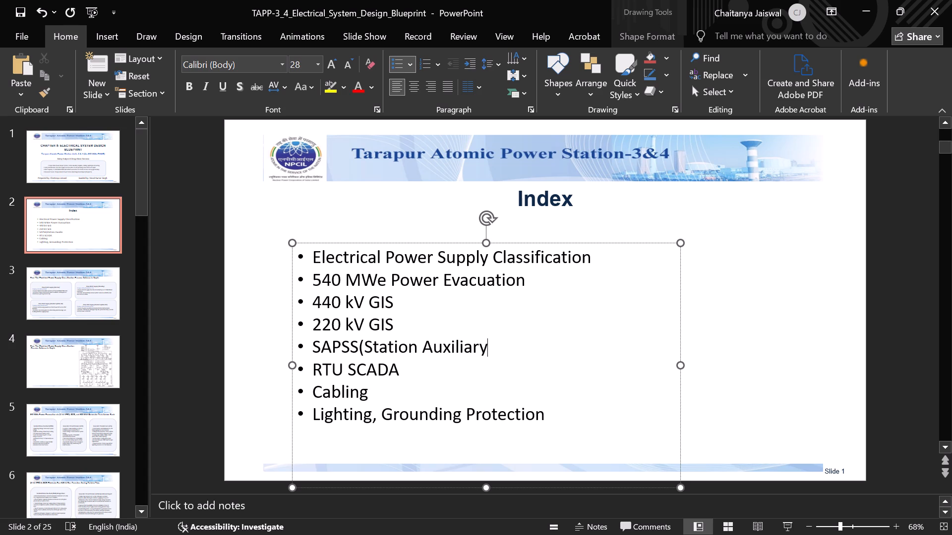
pyautogui.press('space')
pyautogui.write('Power Supply System')
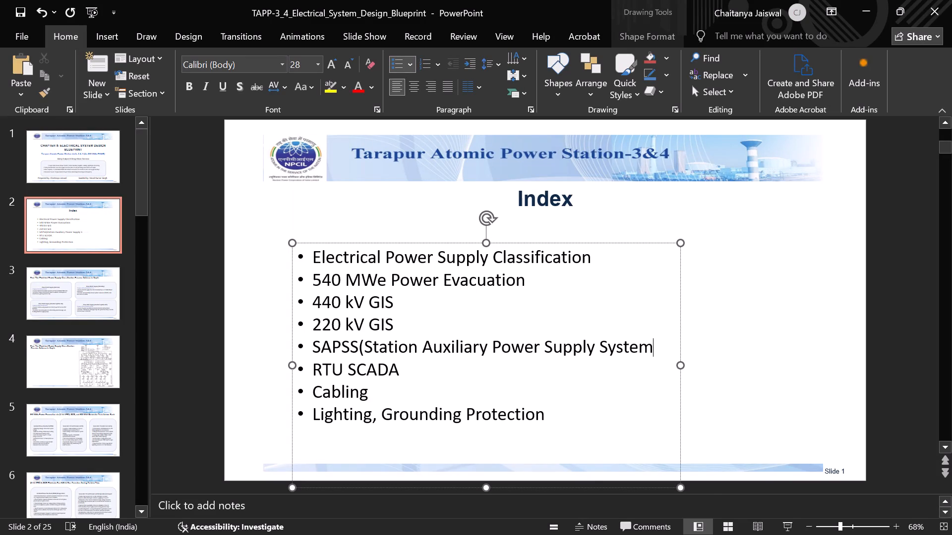
pyautogui.hotkey('shift', ')')
pyautogui.click(363, 339)
pyautogui.press('Left')
pyautogui.press('space')
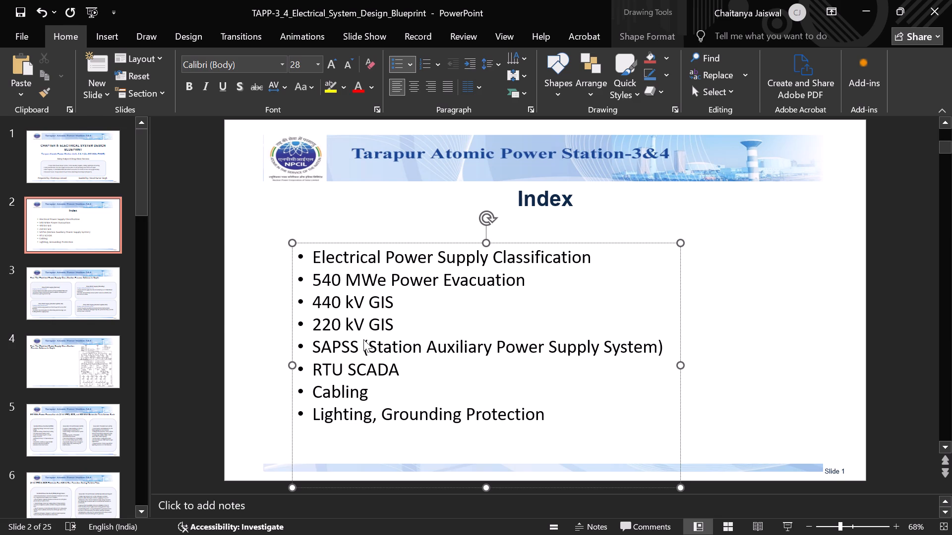
# Switch to the Chapter_5 Word document and look through the switchyard sections and figures for a diagram for the presentation.
pyautogui.scroll(5, 363, 339)
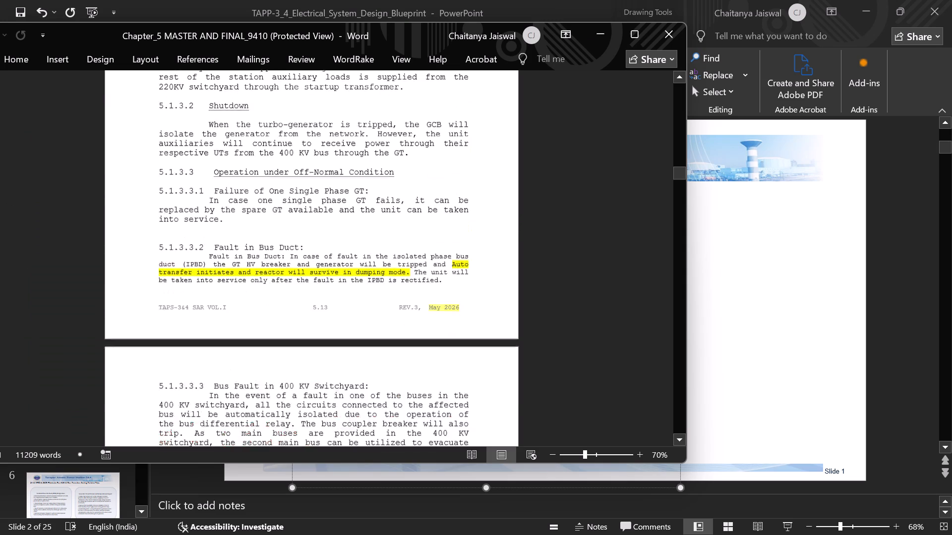
pyautogui.scroll(1, 363, 339)
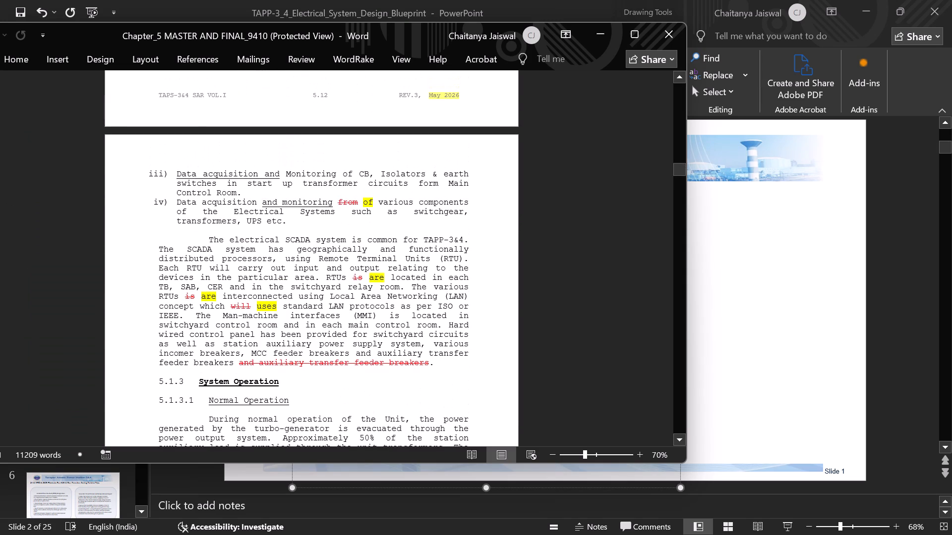
pyautogui.scroll(9, 363, 339)
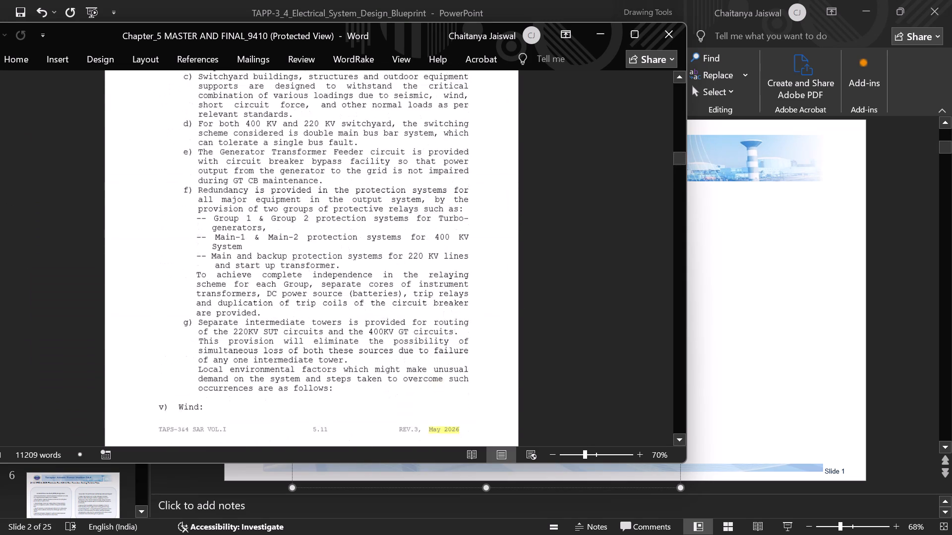
pyautogui.scroll(10, 363, 339)
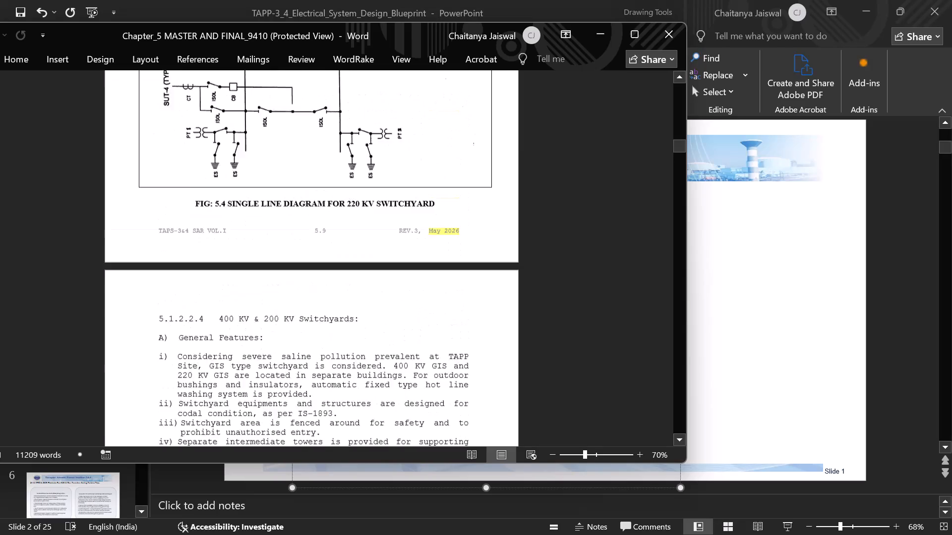
pyautogui.scroll(6, 363, 339)
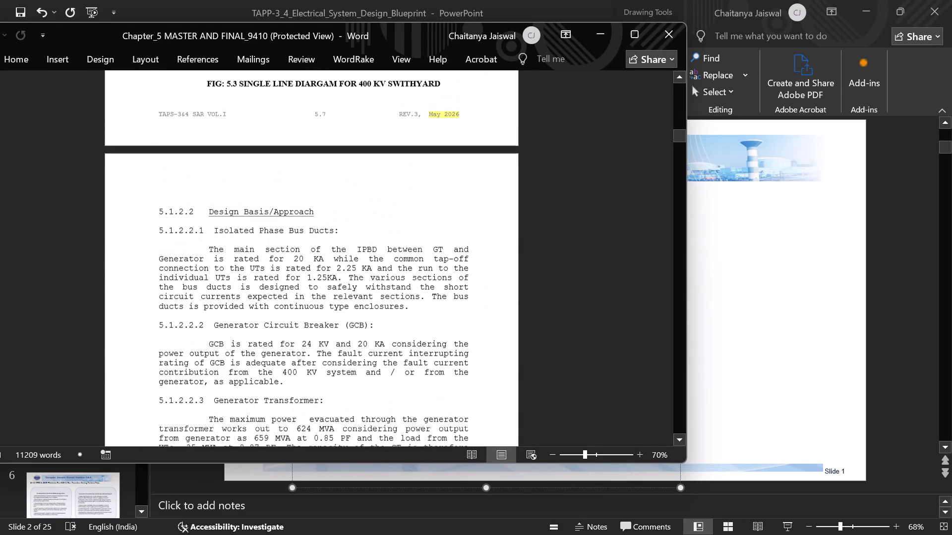
pyautogui.scroll(5, 363, 339)
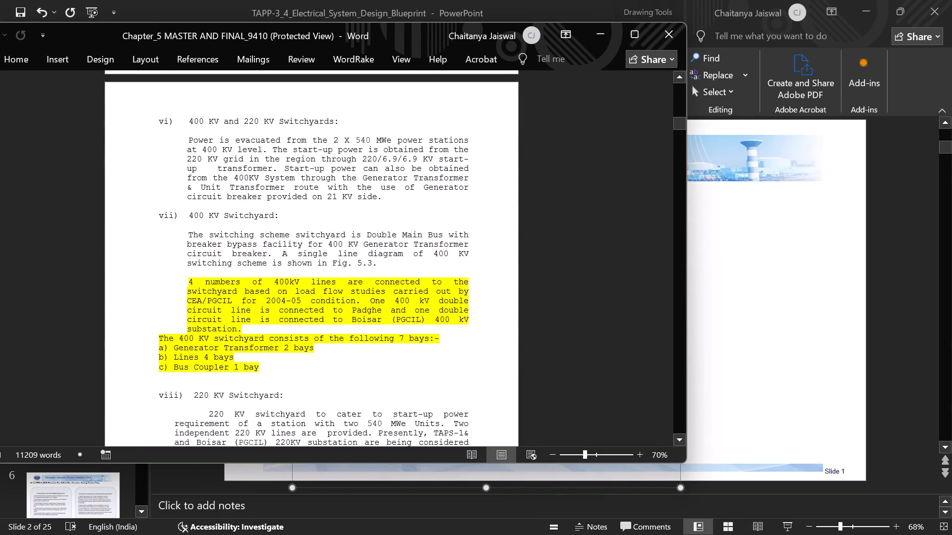
pyautogui.scroll(-2, 363, 339)
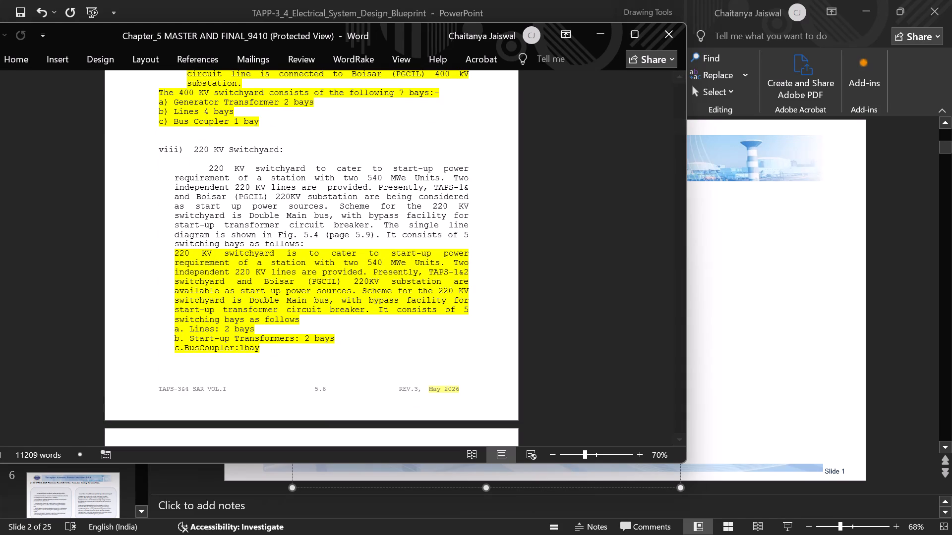
pyautogui.scroll(5, 363, 339)
pyautogui.scroll(-2, 363, 339)
pyautogui.scroll(6, 363, 339)
pyautogui.scroll(-7, 363, 339)
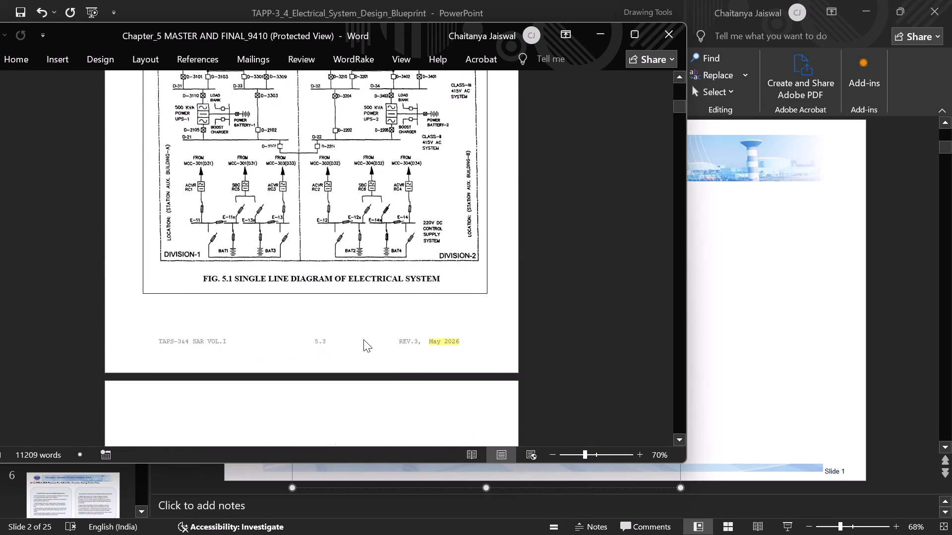
pyautogui.scroll(-6, 363, 339)
pyautogui.scroll(1, 363, 339)
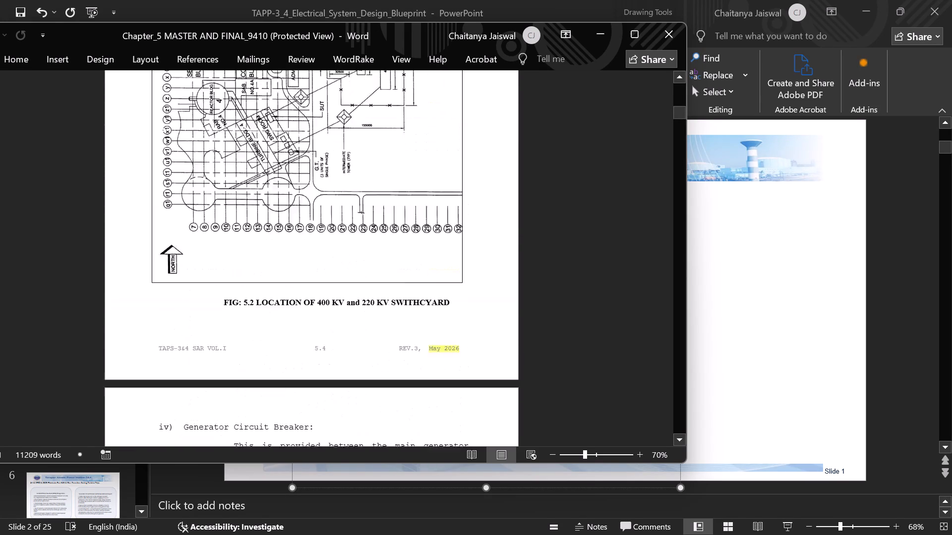
pyautogui.scroll(1, 363, 339)
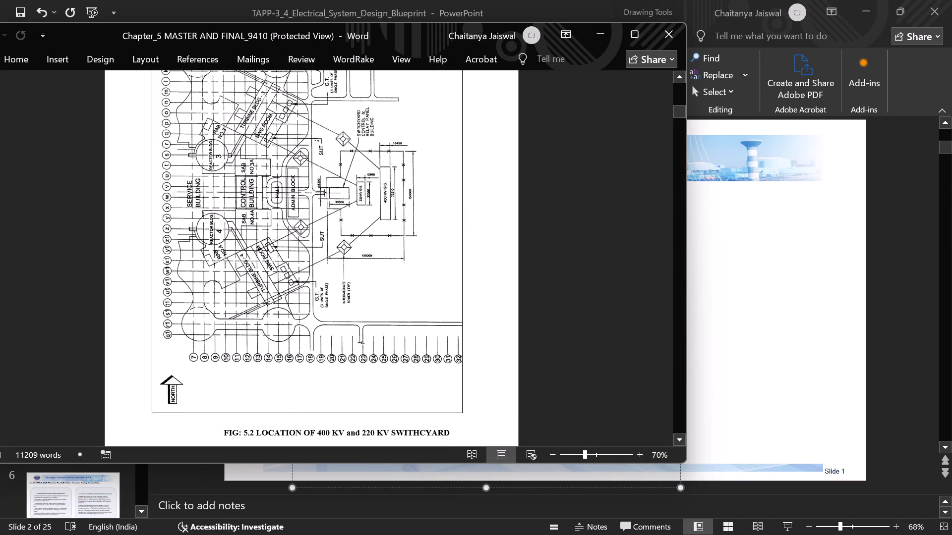
pyautogui.scroll(-10, 363, 339)
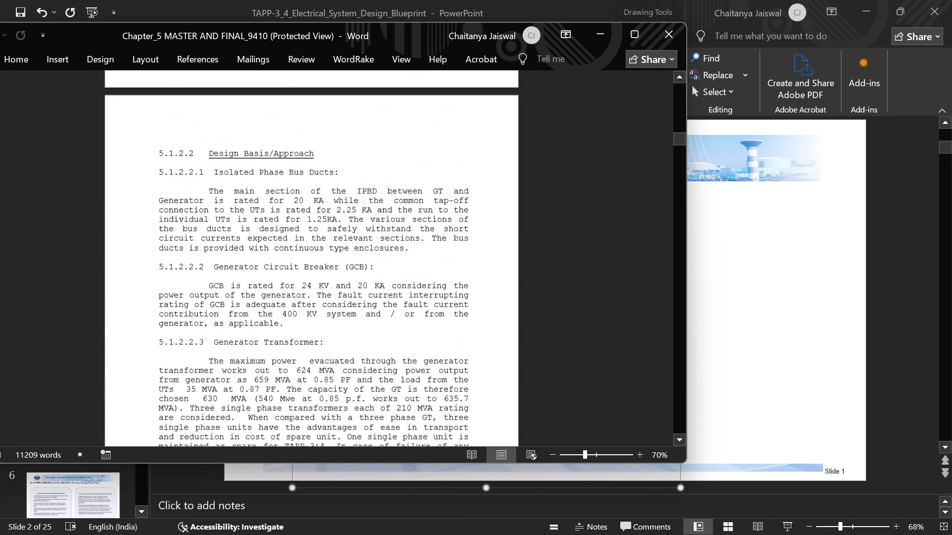
# Copy the Fig. 5.3 single line diagram of the 400 kV switchyard from the Word document.
pyautogui.scroll(5, 363, 339)
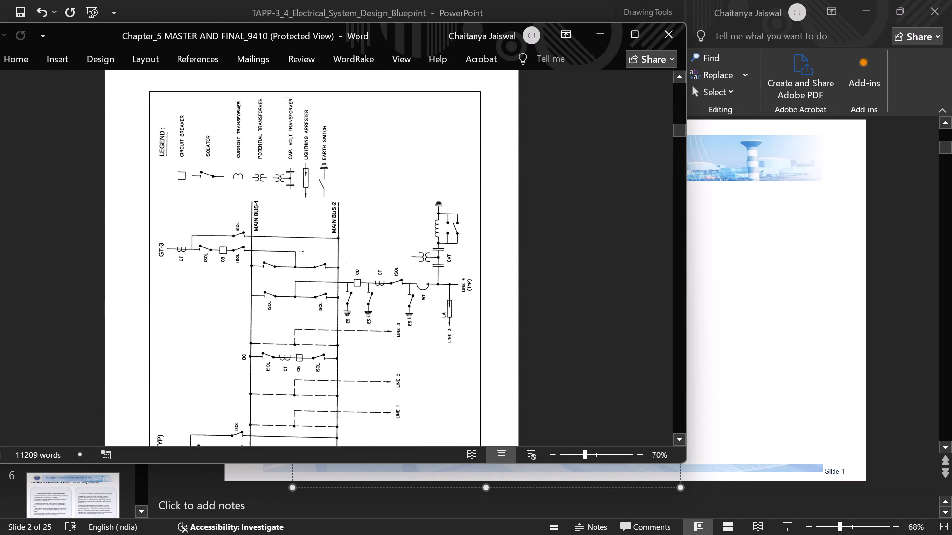
pyautogui.scroll(-1, 409, 313)
pyautogui.click(293, 230)
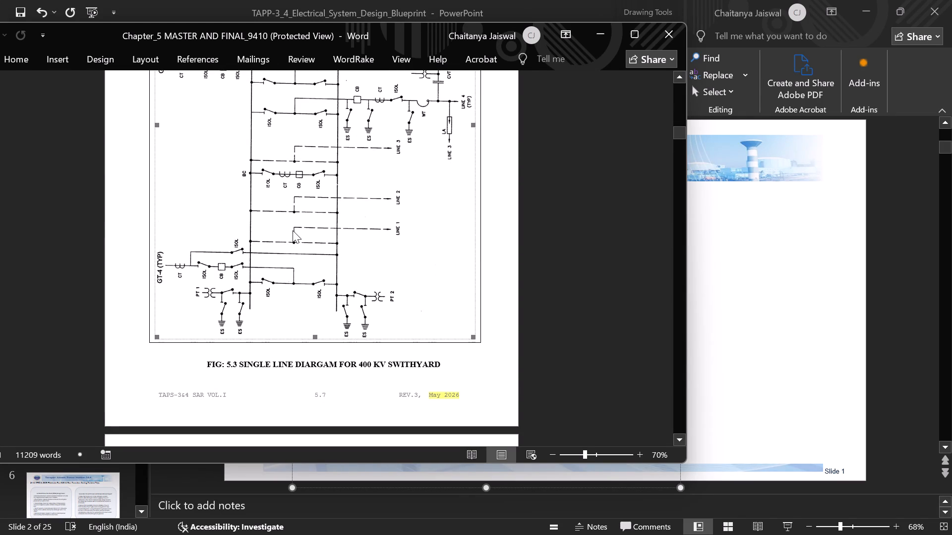
pyautogui.scroll(1, 293, 230)
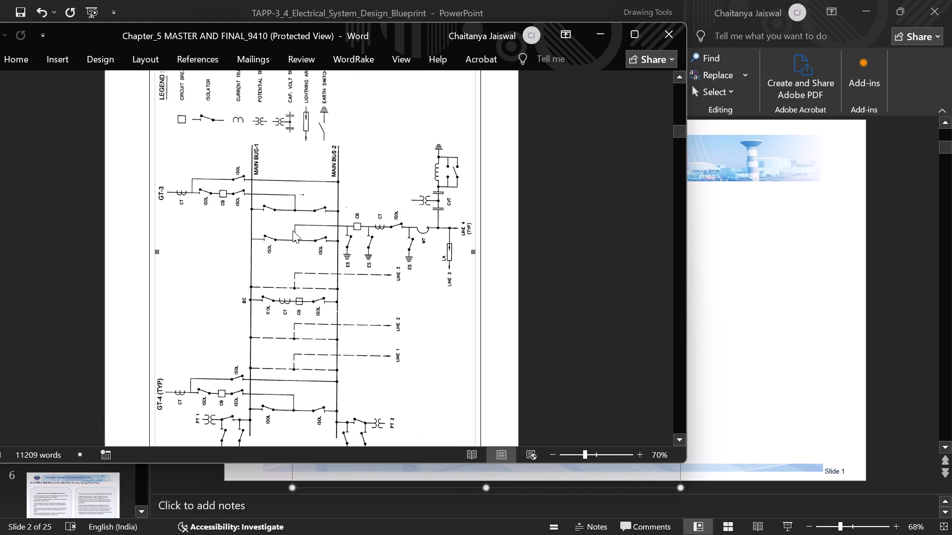
pyautogui.hotkey('ctrl', 'c')
pyautogui.scroll(-3, 293, 230)
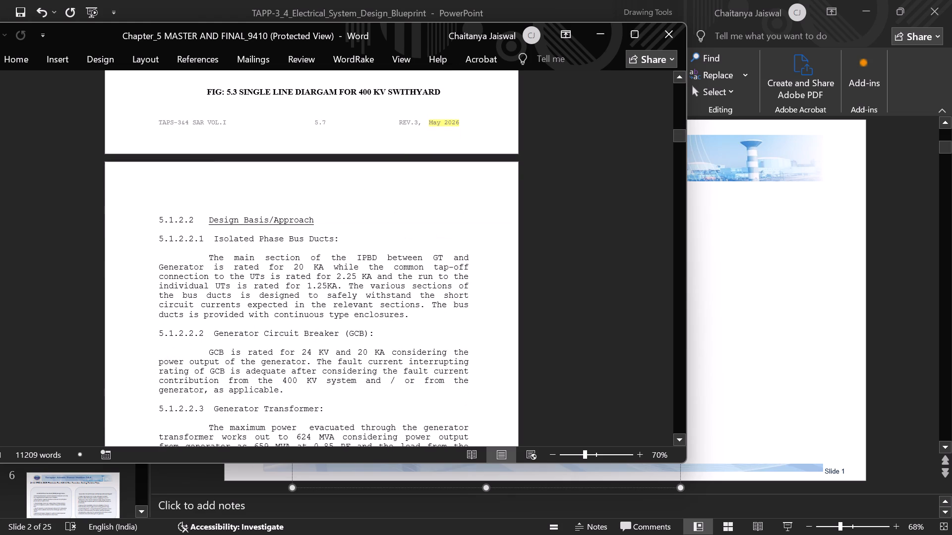
# Switch to the PowerPoint presentation and duplicate the "Double Main Bus 400 kV GIS Scheme Evacuates Power Across 4 Transmission Circuits" slide.
pyautogui.click(773, 258)
pyautogui.click(88, 314)
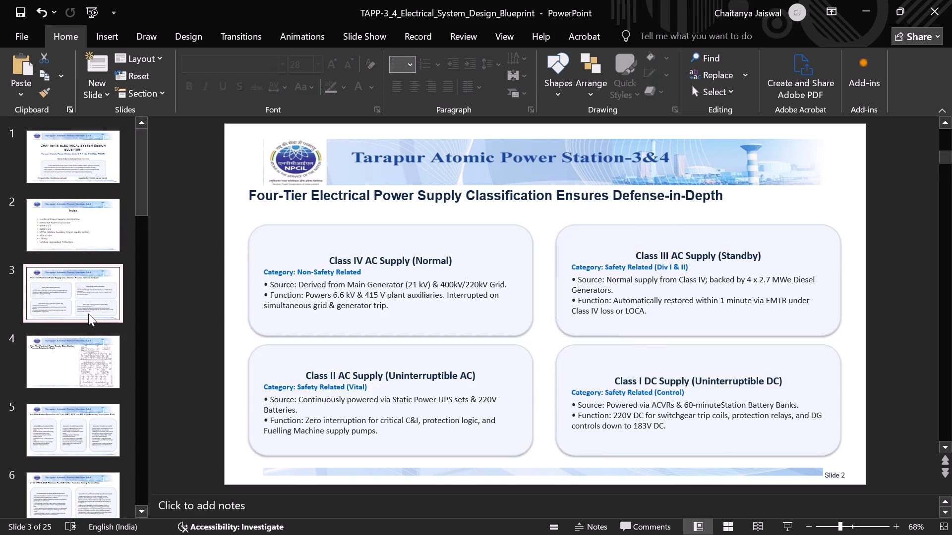
pyautogui.press('Down')
pyautogui.press('Down')
pyautogui.press('Up')
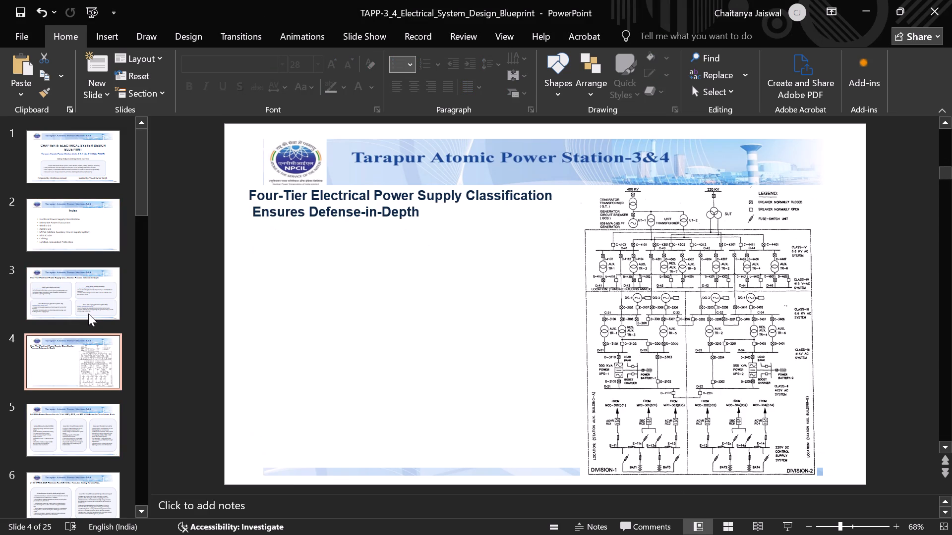
pyautogui.press('Down')
pyautogui.press('Down')
pyautogui.press('Down')
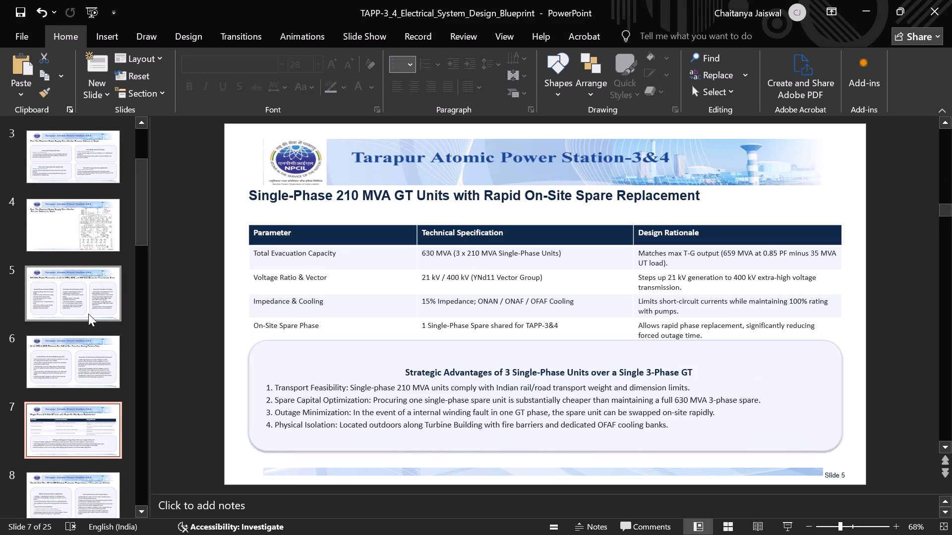
pyautogui.press('Down')
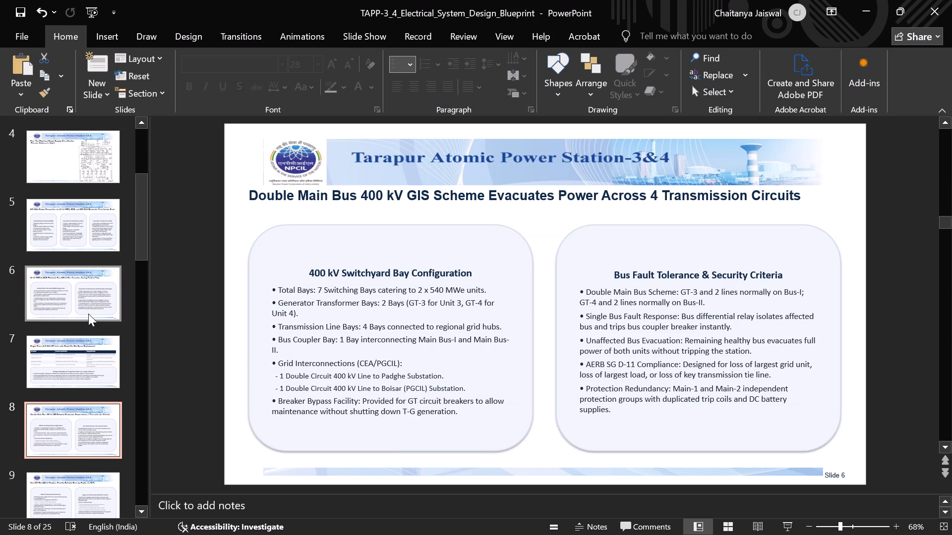
pyautogui.rightClick(51, 300)
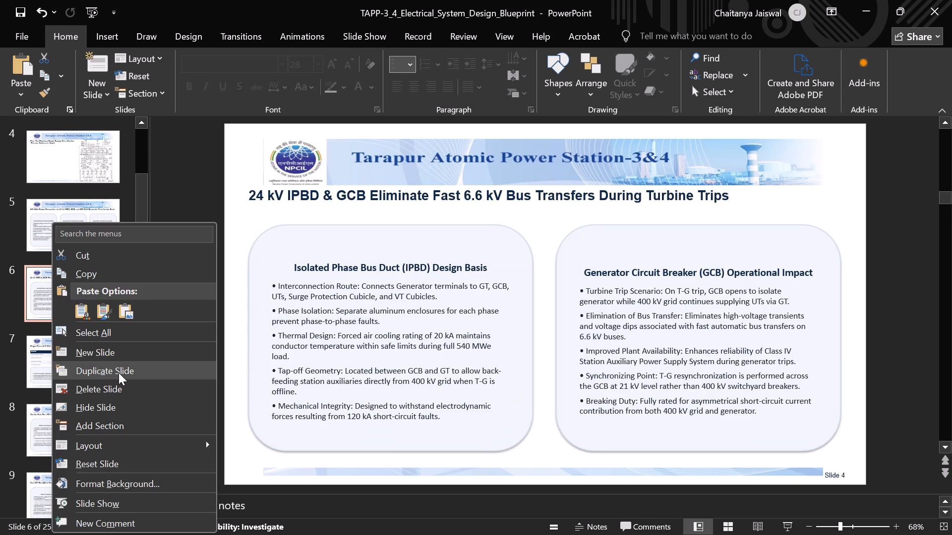
pyautogui.click(28, 385)
pyautogui.click(75, 359)
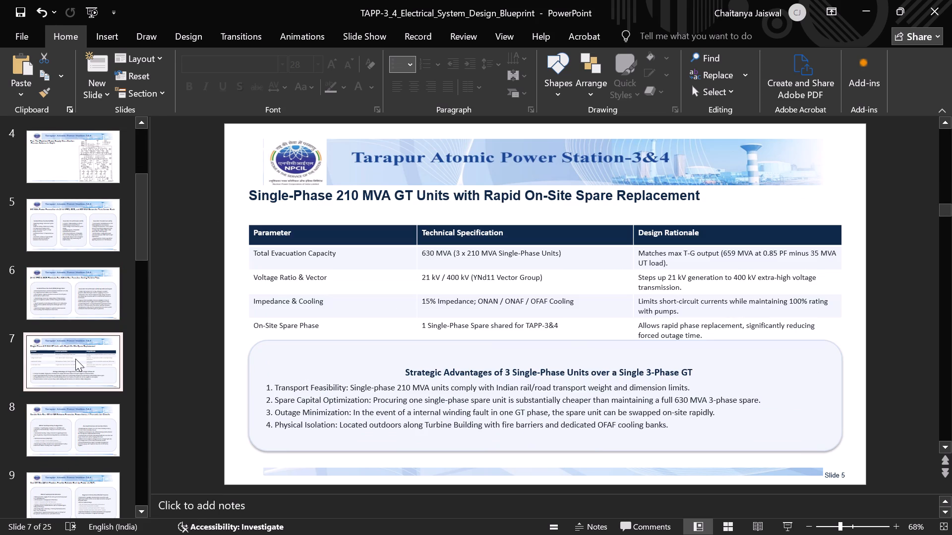
pyautogui.press('Down')
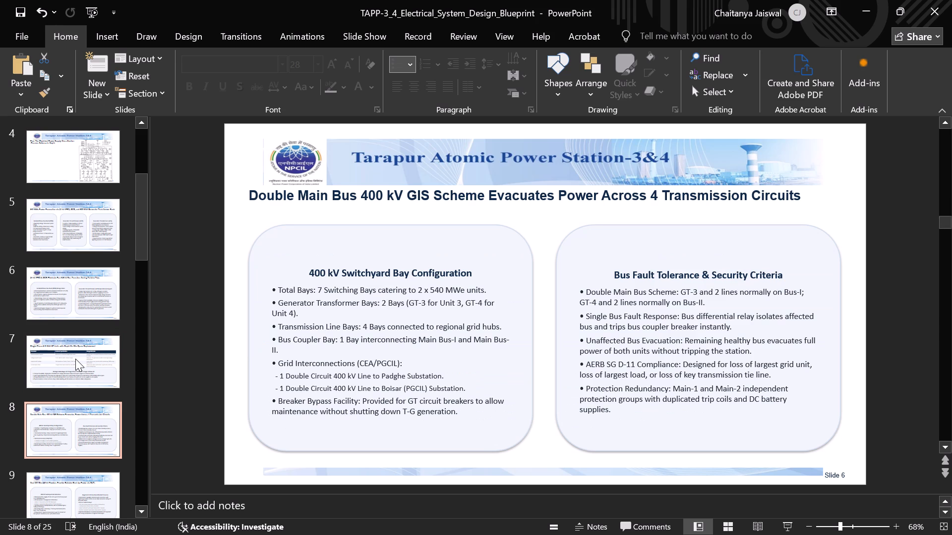
pyautogui.rightClick(86, 420)
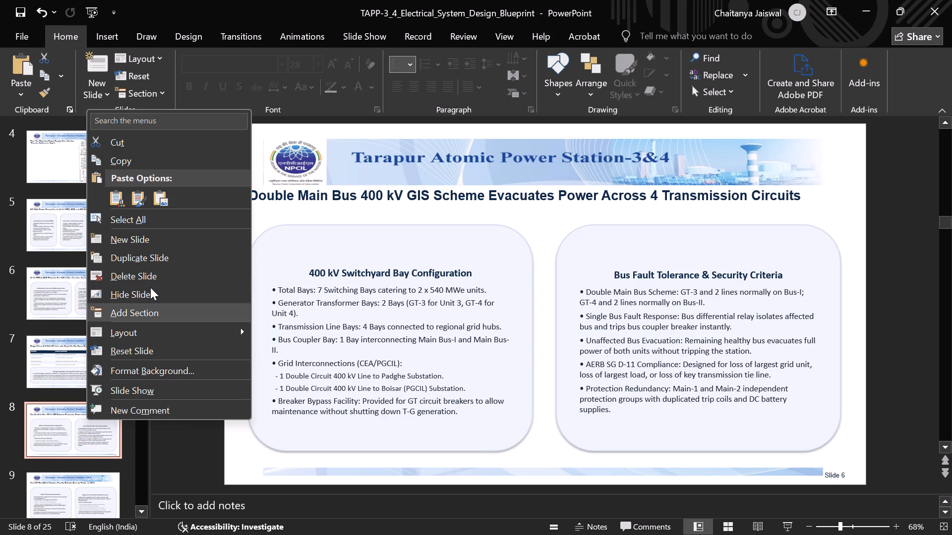
pyautogui.click(151, 259)
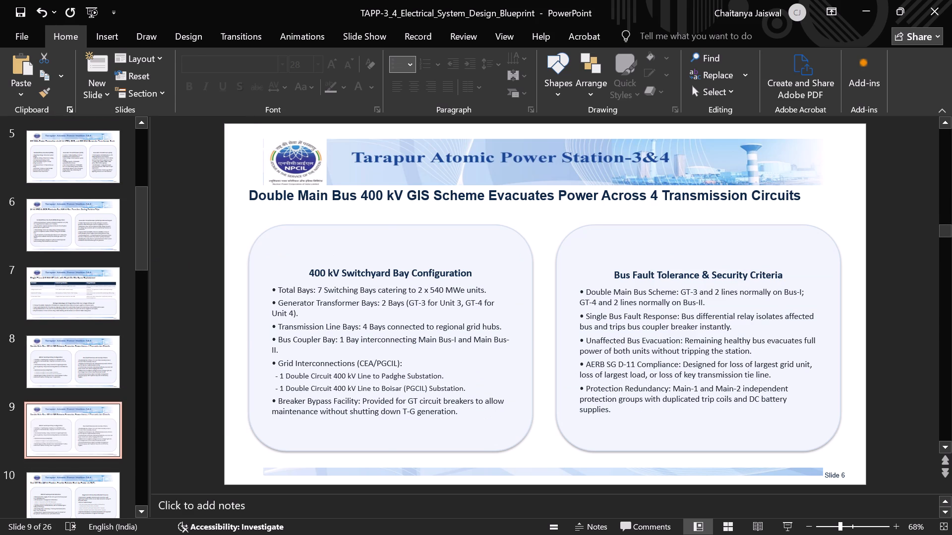
# Delete the 400 kV Switchyard Bay Configuration and Bus Fault Tolerance & Security Criteria boxes from the duplicated slide.
pyautogui.click(305, 274)
pyautogui.click(529, 252)
pyautogui.press('Delete')
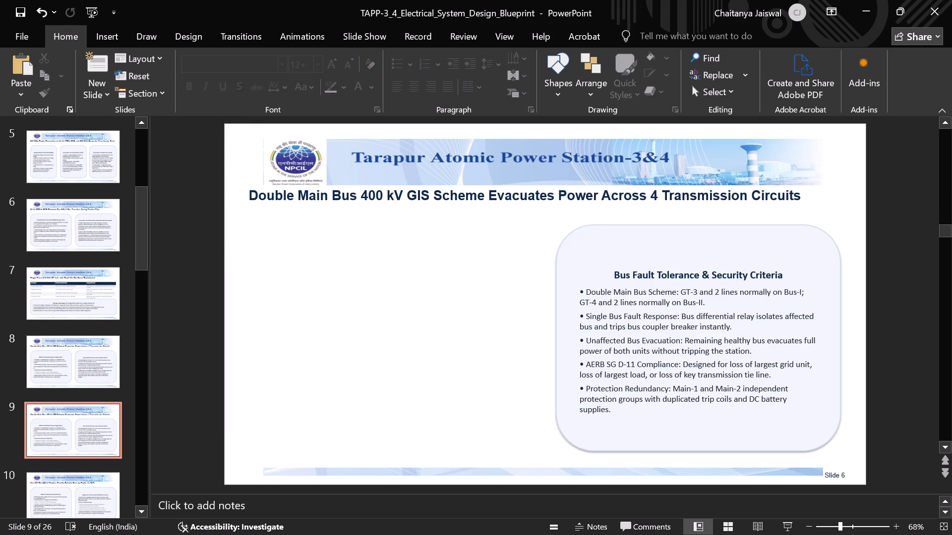
pyautogui.click(559, 254)
pyautogui.press('Delete')
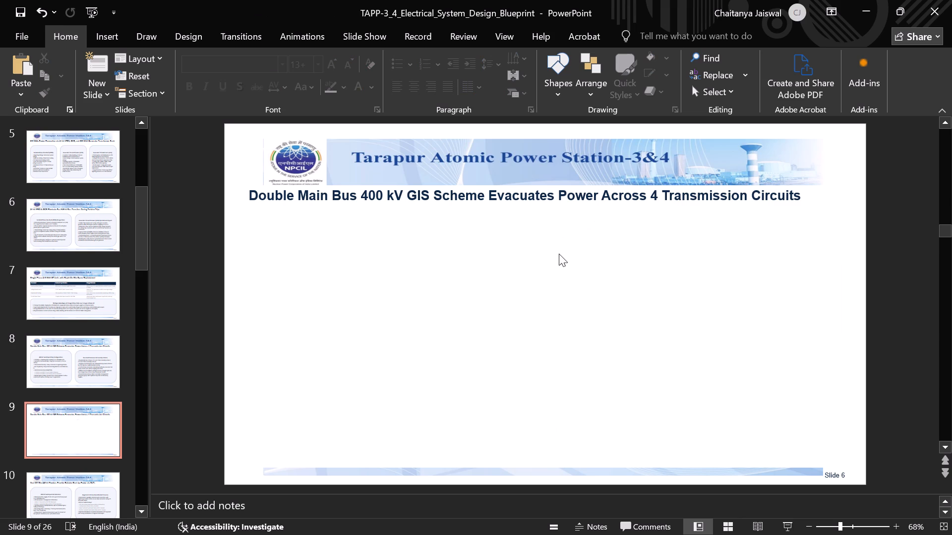
# Paste the copied 400 kV single line diagram onto the emptied slide and rotate it 90° clockwise so it reads horizontally.
pyautogui.hotkey('ctrl', 'v')
pyautogui.click(407, 182)
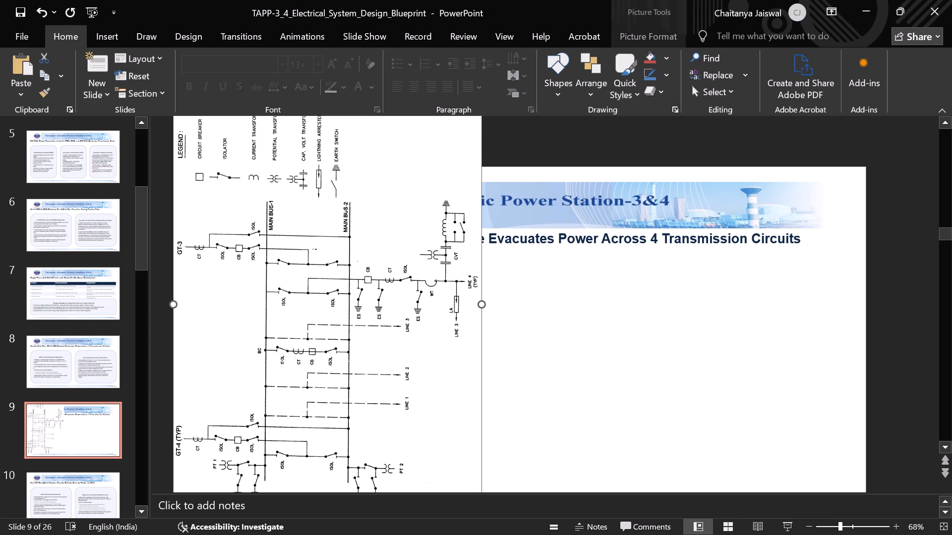
pyautogui.moveTo(407, 182); pyautogui.dragTo(555, 271)
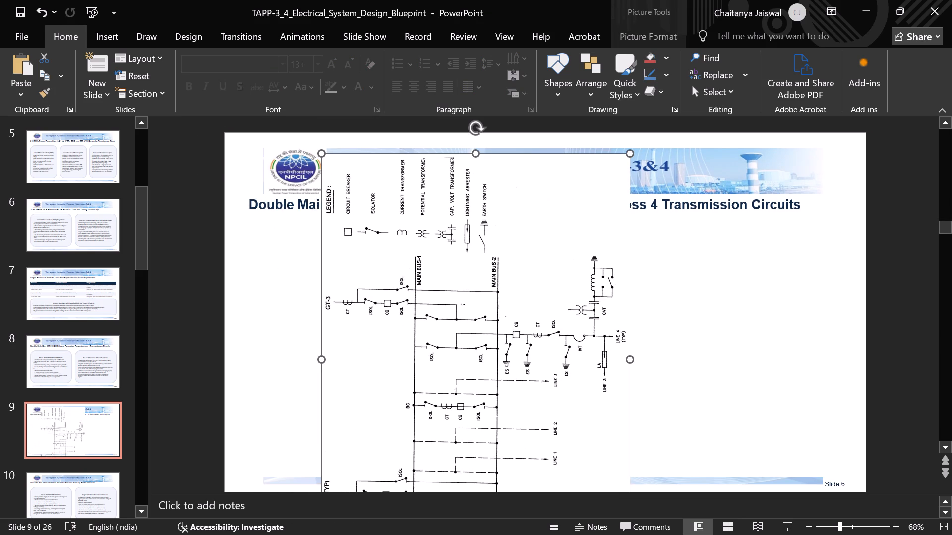
pyautogui.moveTo(477, 129); pyautogui.dragTo(698, 342)
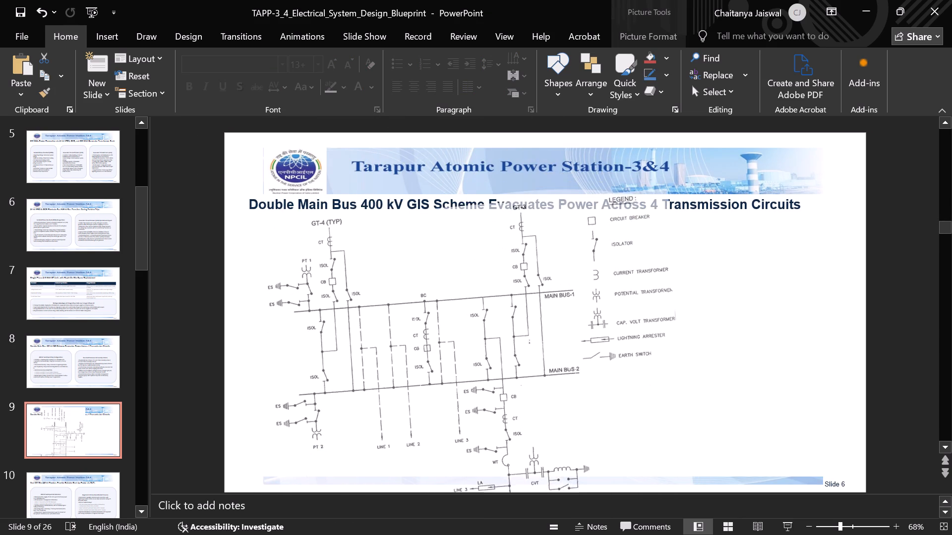
pyautogui.moveTo(698, 342); pyautogui.dragTo(756, 350)
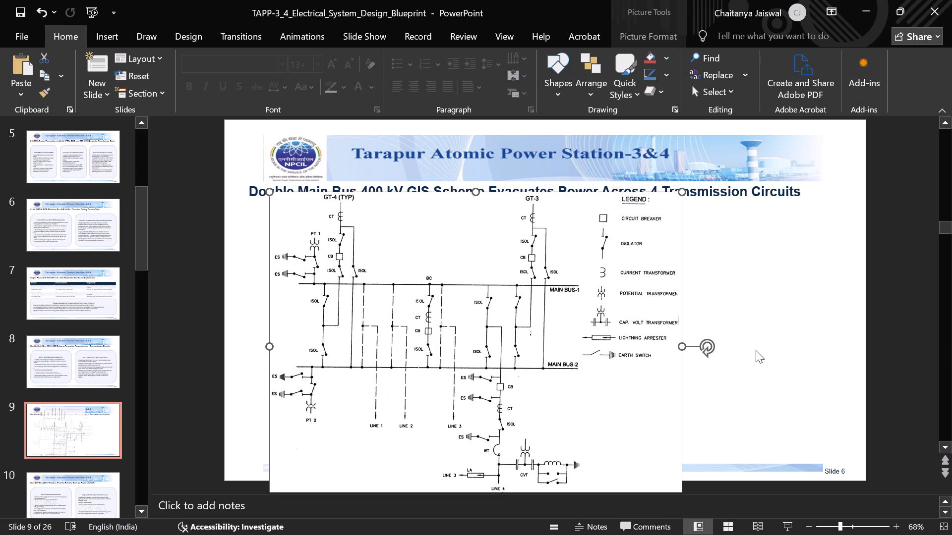
# Shrink the 400 kV diagram proportionally and centre it on the slide between the title and the footer strip.
pyautogui.moveTo(576, 249); pyautogui.dragTo(618, 226)
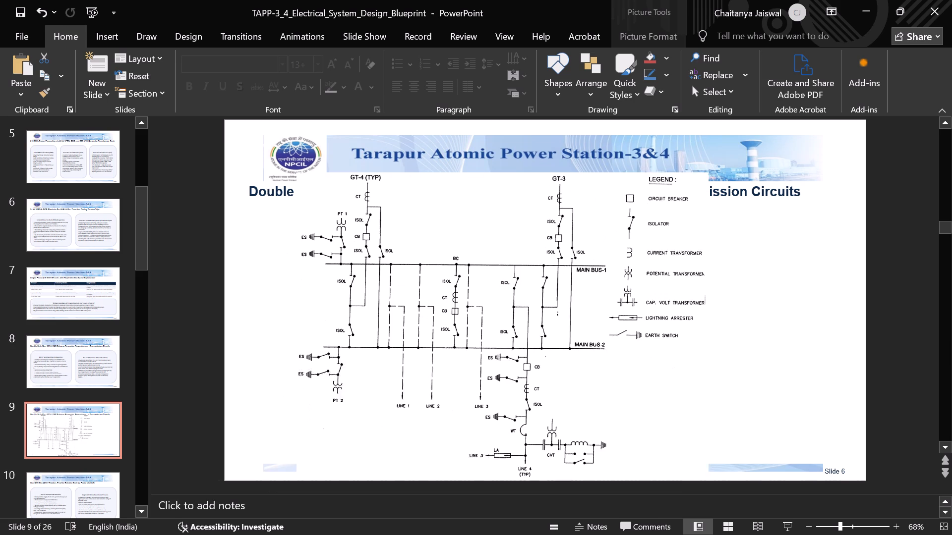
pyautogui.moveTo(618, 226); pyautogui.dragTo(634, 221)
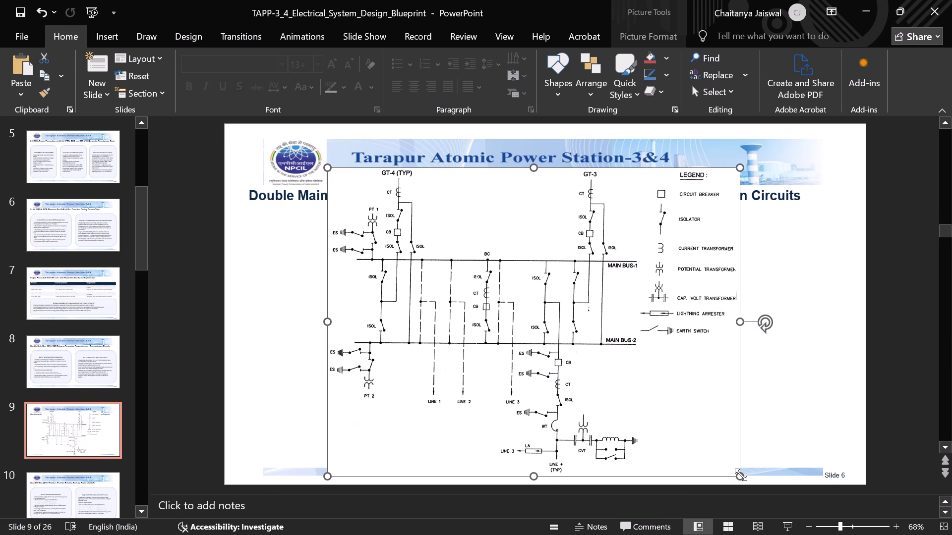
pyautogui.keyDown('ctrl'); pyautogui.keyDown('shift'); pyautogui.moveTo(741, 475); pyautogui.dragTo(728, 471); pyautogui.keyUp('shift'); pyautogui.keyUp('ctrl')
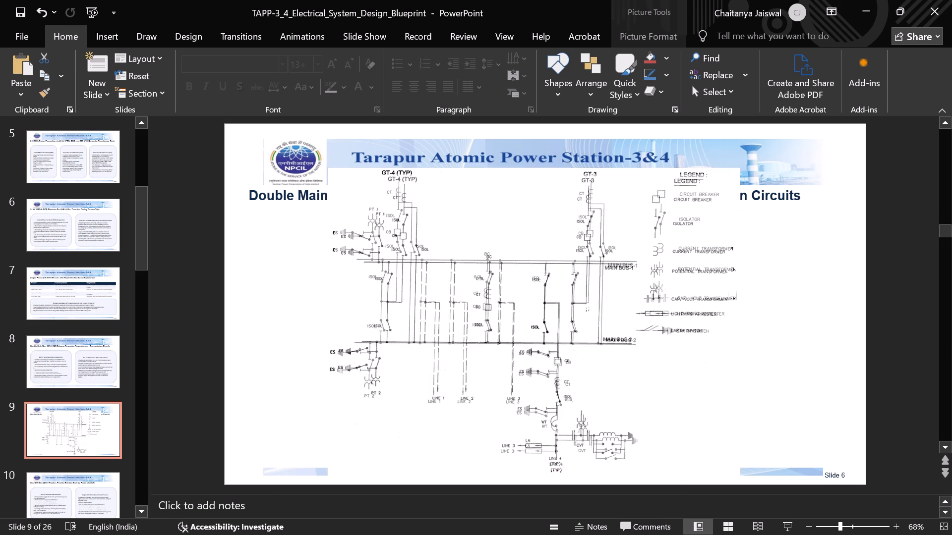
pyautogui.keyDown('ctrl'); pyautogui.keyDown('shift'); pyautogui.moveTo(728, 471); pyautogui.dragTo(684, 434); pyautogui.keyUp('shift'); pyautogui.keyUp('ctrl')
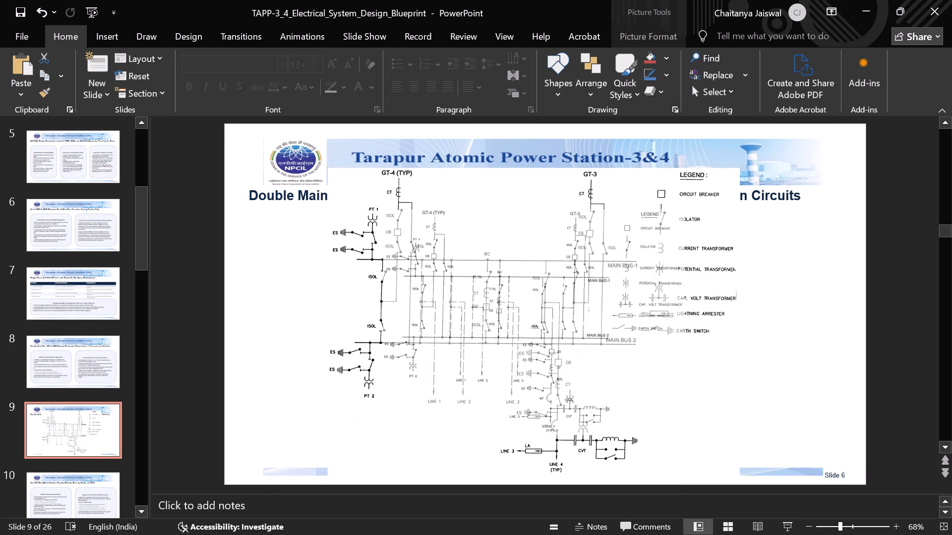
pyautogui.keyDown('ctrl'); pyautogui.keyDown('shift'); pyautogui.moveTo(684, 434); pyautogui.dragTo(685, 436); pyautogui.keyUp('shift'); pyautogui.keyUp('ctrl')
pyautogui.moveTo(631, 361); pyautogui.dragTo(624, 369)
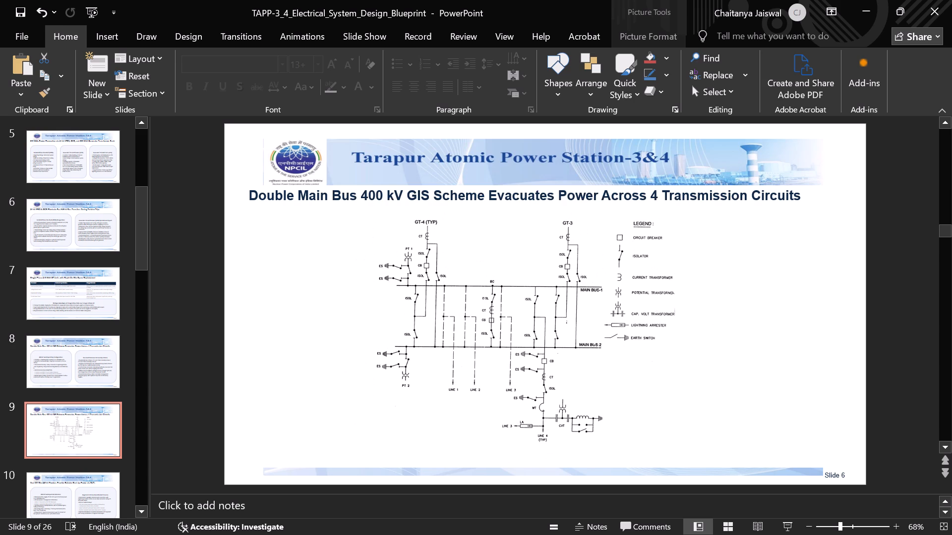
pyautogui.moveTo(624, 369); pyautogui.dragTo(638, 370)
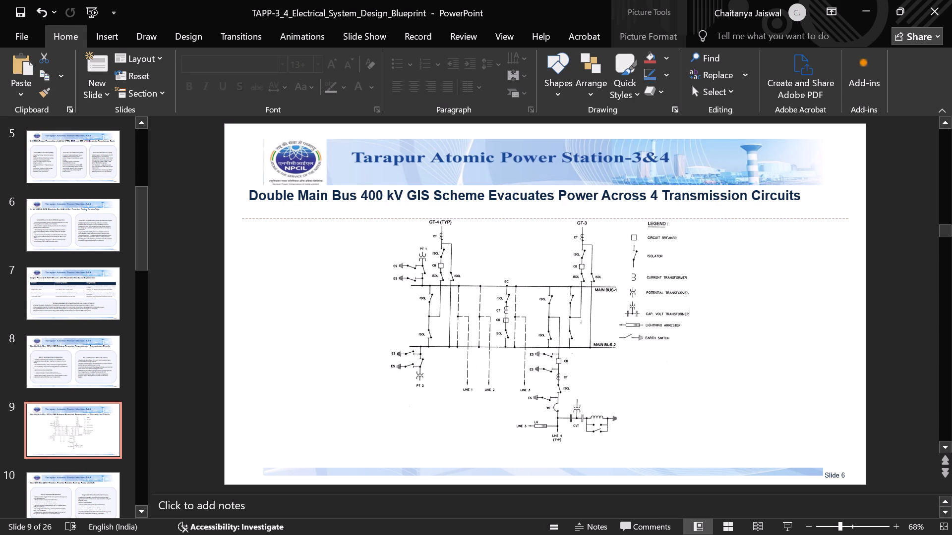
pyautogui.moveTo(638, 370); pyautogui.dragTo(639, 370)
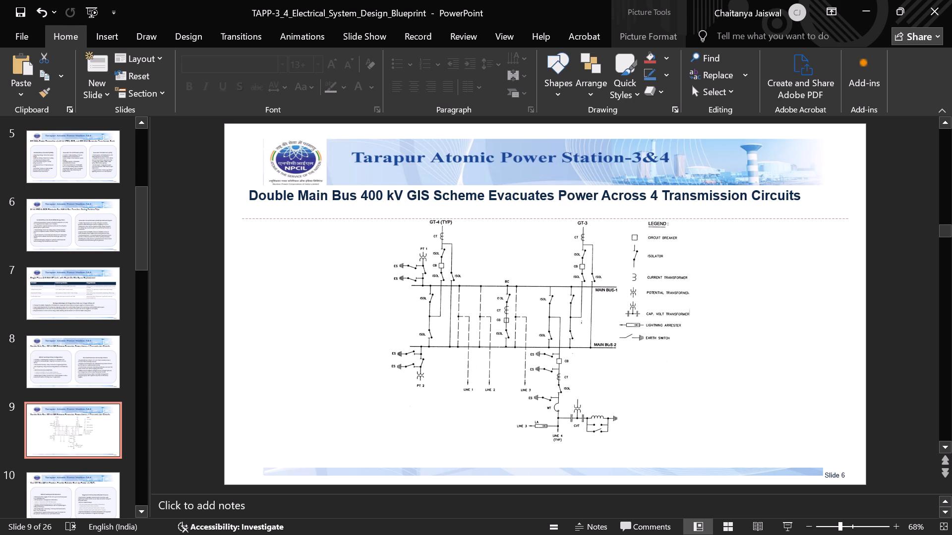
pyautogui.moveTo(639, 370); pyautogui.dragTo(641, 368)
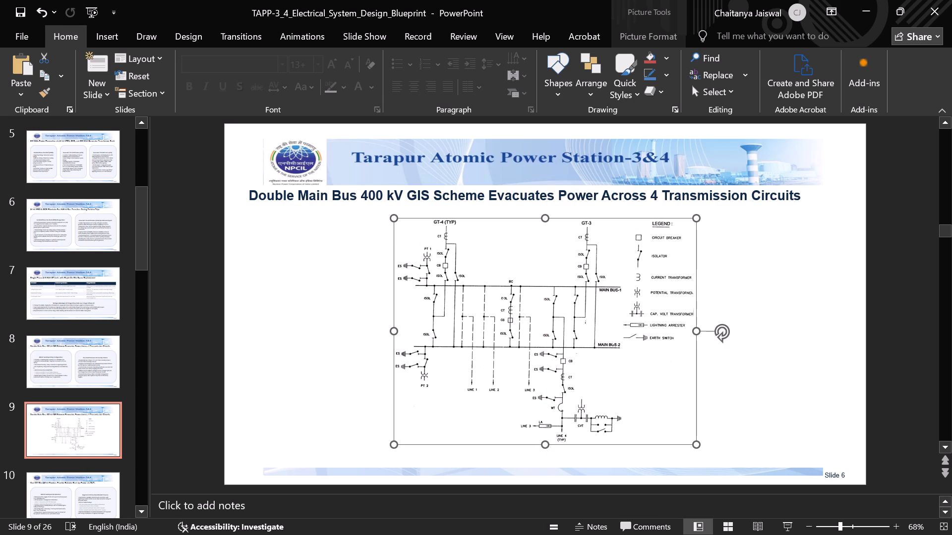
# Stretch the 400 kV diagram horizontally on both sides so it spans most of the slide width below the title.
pyautogui.moveTo(694, 328); pyautogui.dragTo(735, 328)
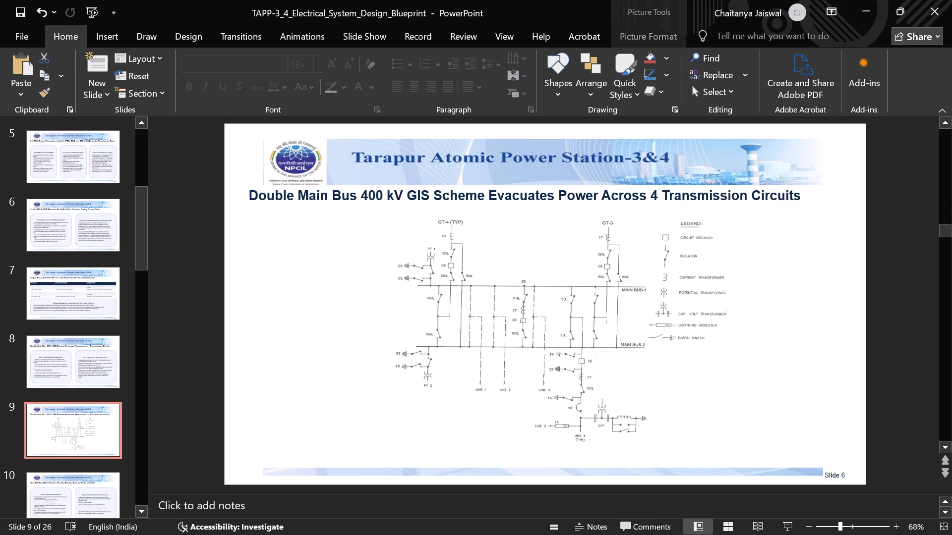
pyautogui.moveTo(735, 328); pyautogui.dragTo(751, 328)
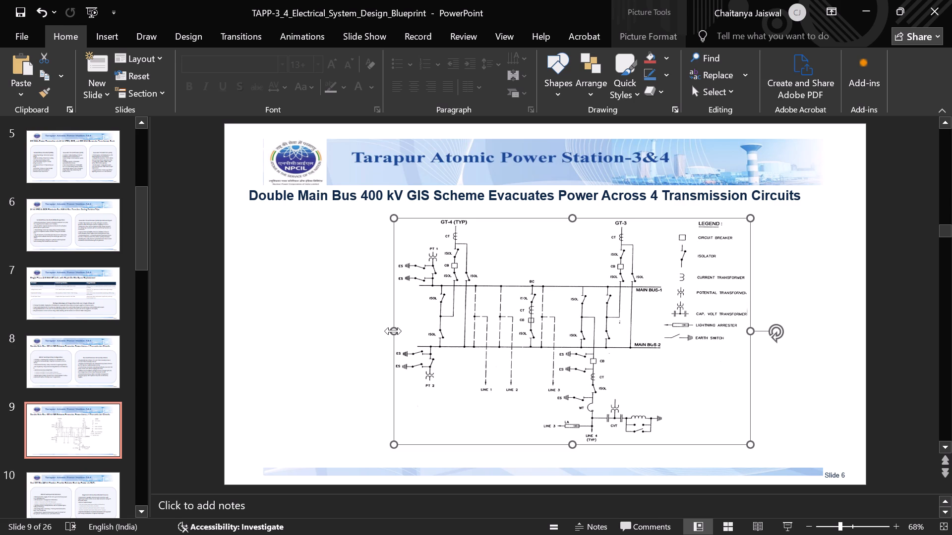
pyautogui.moveTo(393, 331); pyautogui.dragTo(313, 332)
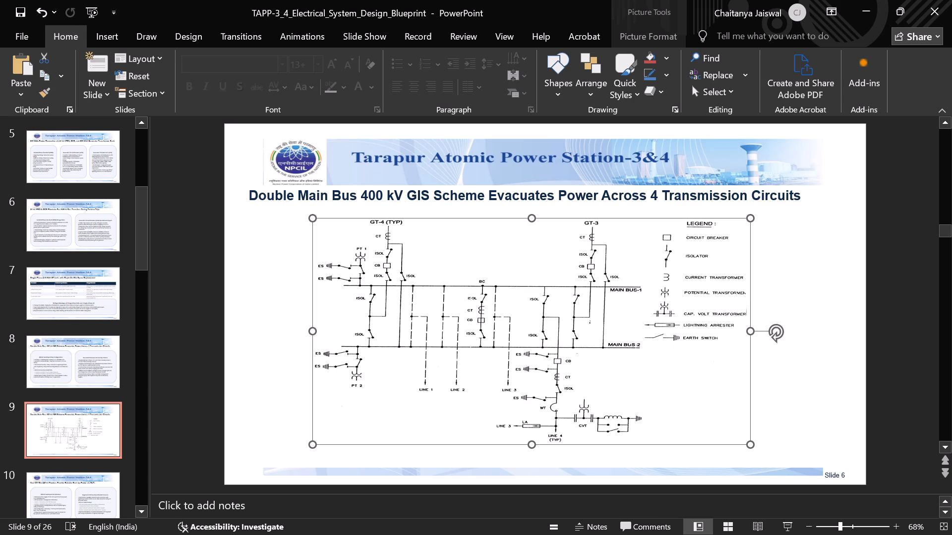
pyautogui.moveTo(753, 330); pyautogui.dragTo(801, 331)
pyautogui.moveTo(314, 331); pyautogui.dragTo(303, 332)
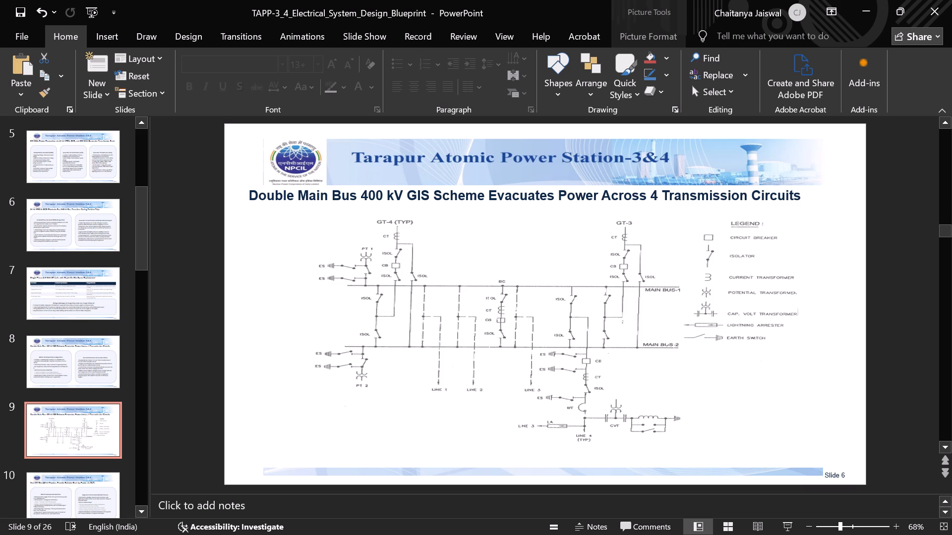
pyautogui.moveTo(303, 332); pyautogui.dragTo(290, 332)
pyautogui.click(412, 350)
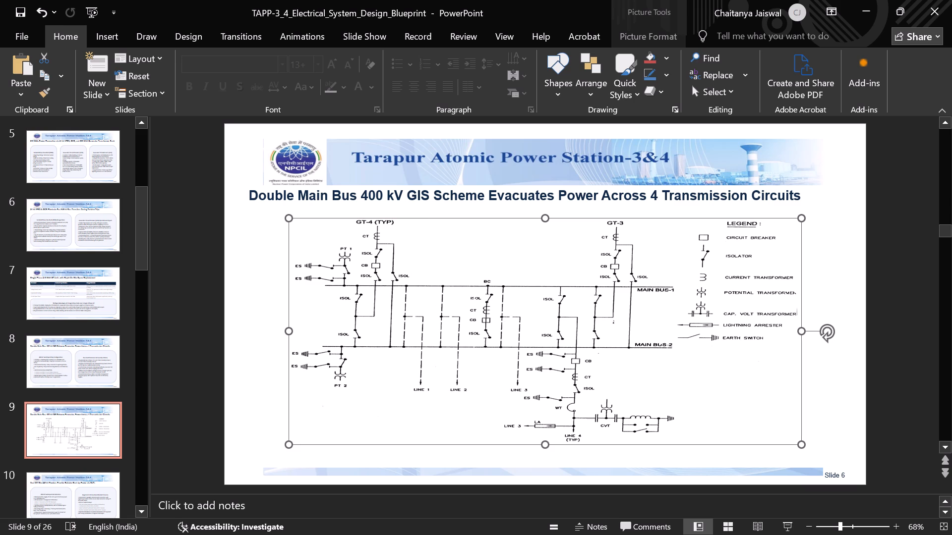
pyautogui.click(855, 397)
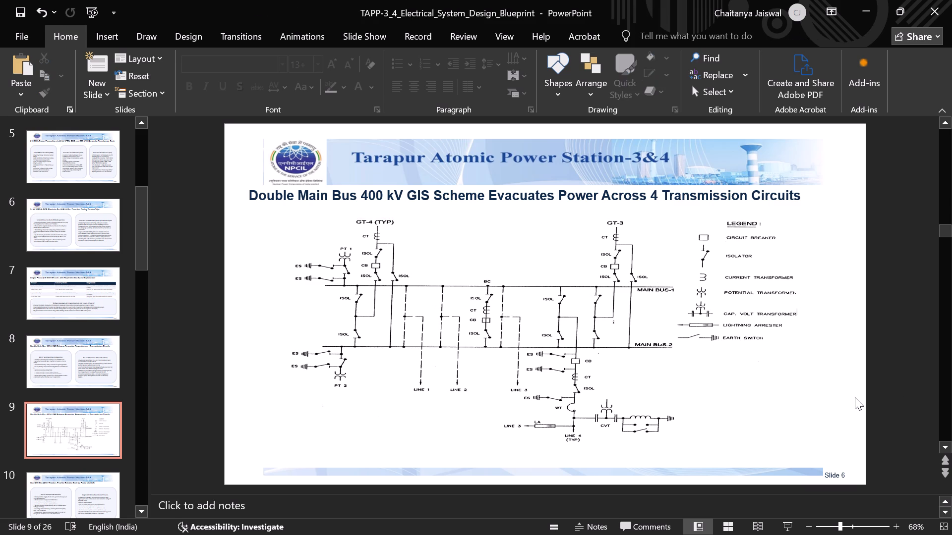
# Duplicate the "Dual Off-Site 220 kV Feeders Provide Reliable Start-Up Power via SUTs" slide.
pyautogui.press('Up')
pyautogui.press('Down')
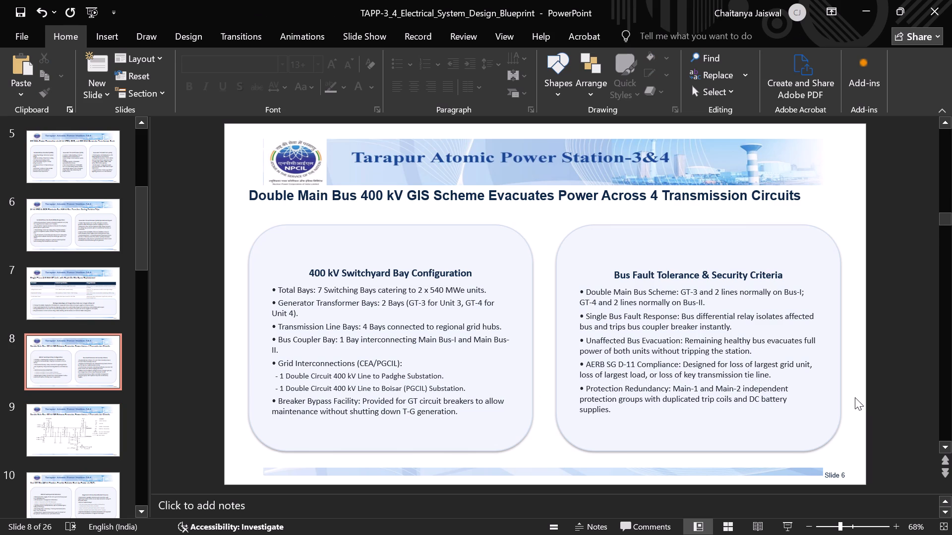
pyautogui.press('Down')
pyautogui.press('Down')
pyautogui.press('Up')
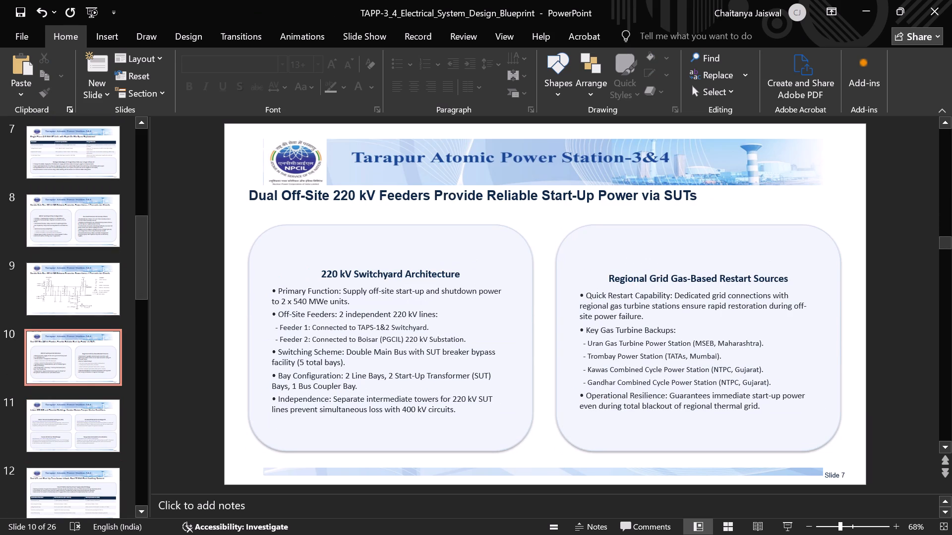
pyautogui.click(92, 359)
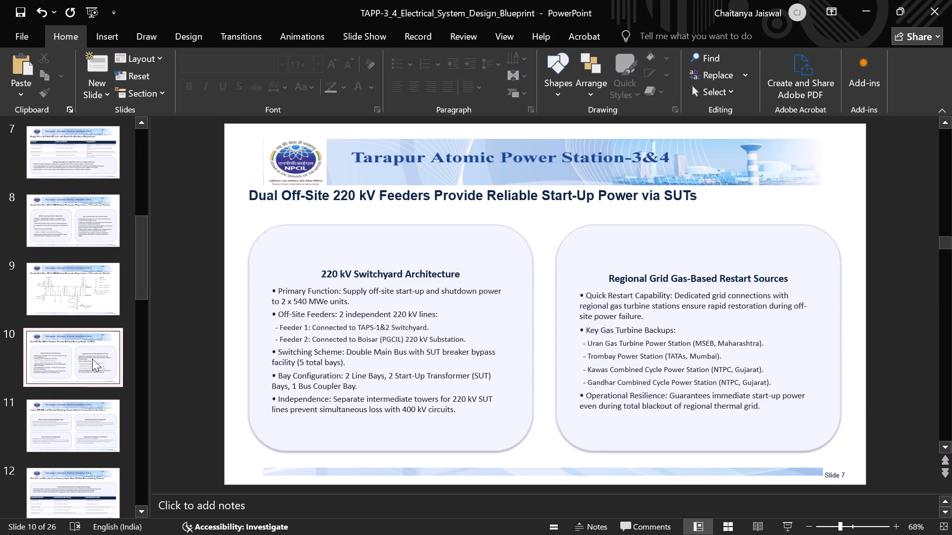
pyautogui.rightClick(92, 359)
pyautogui.click(157, 189)
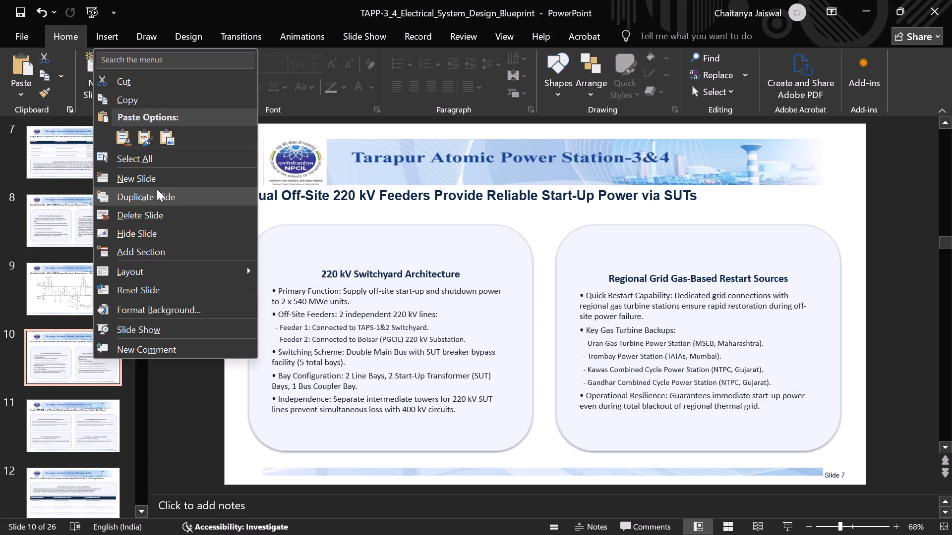
# Delete both text boxes, 220 kV Switchyard Architecture and Regional Grid Gas-Based Restart Sources, from the duplicated slide.
pyautogui.click(261, 234)
pyautogui.press('Home')
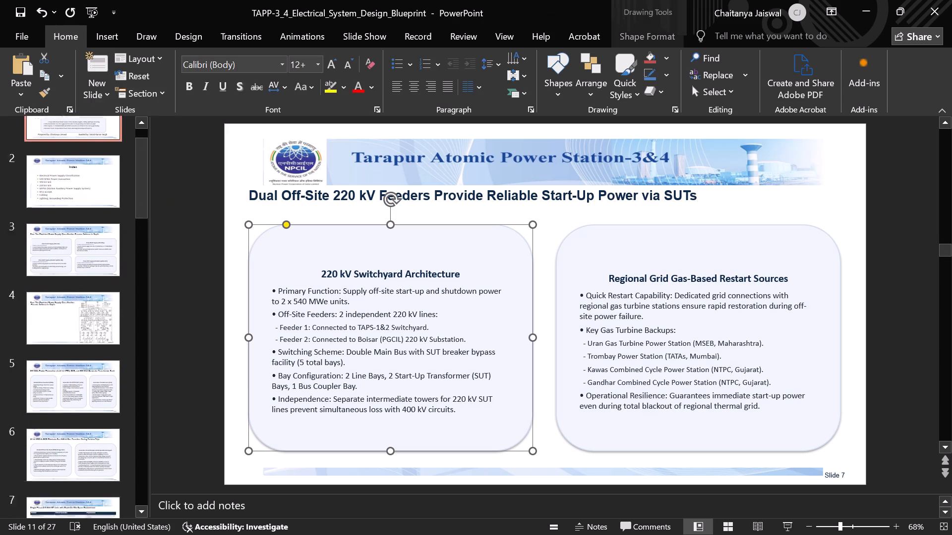
pyautogui.press('Delete')
pyautogui.click(581, 238)
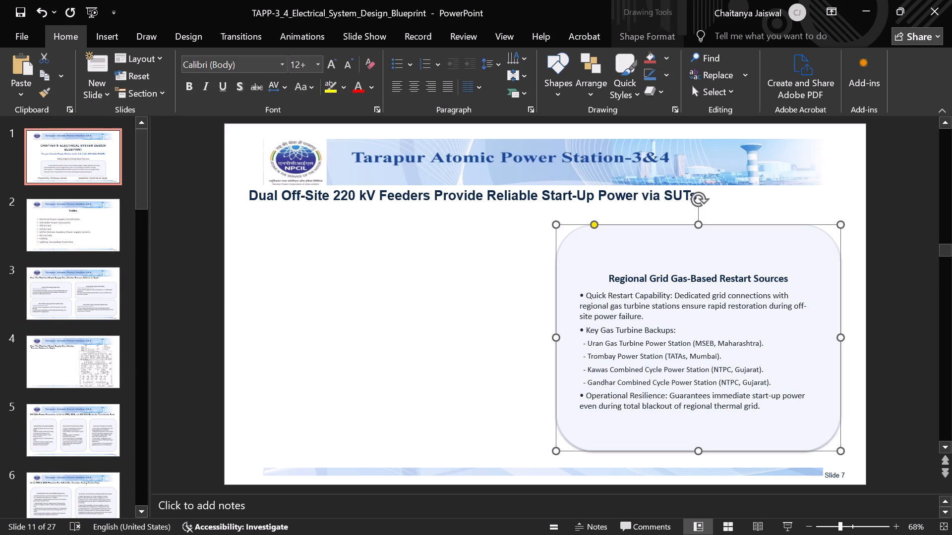
pyautogui.press('Delete')
# Copy the 220 kV switchyard single line diagram with the SUT-3 and SUT-4 bays from the Chapter 5 Word document.
pyautogui.scroll(-2, 581, 238)
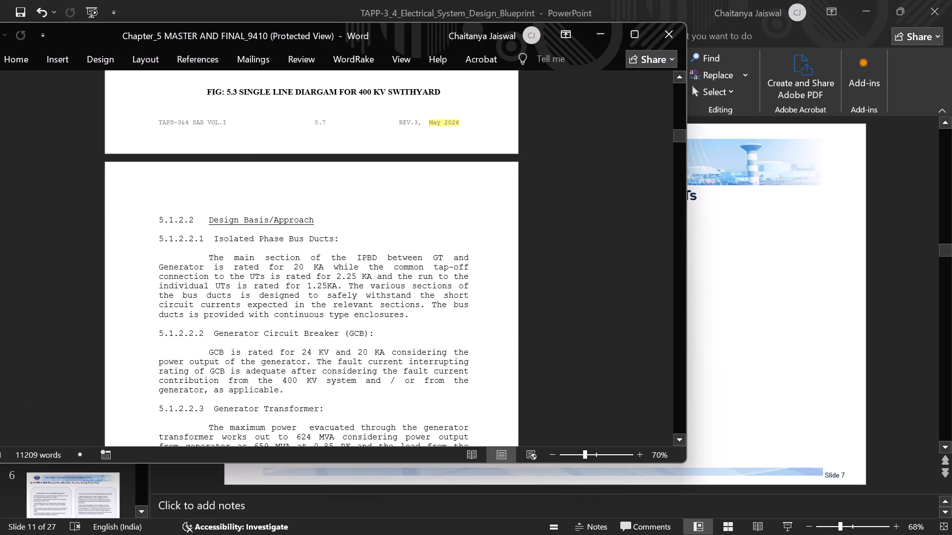
pyautogui.scroll(-3, 581, 238)
pyautogui.click(426, 250)
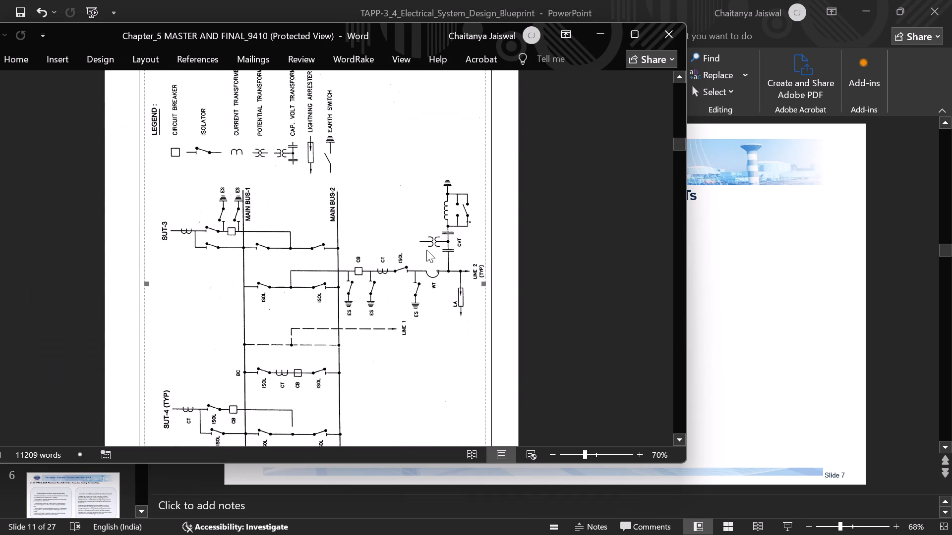
pyautogui.hotkey('ctrl', 'c')
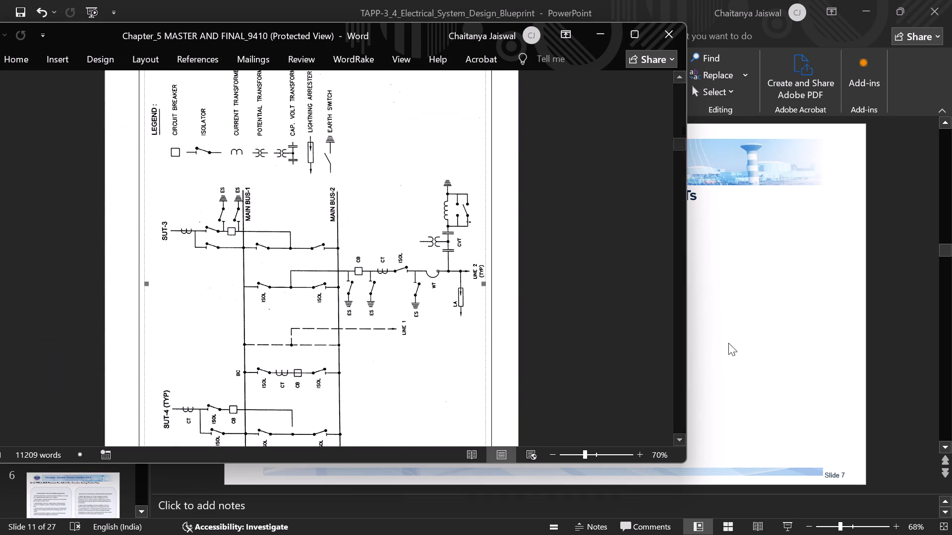
# Paste the 220 kV diagram onto the emptied PowerPoint slide, rotate it 90° clockwise and move it over the slide area.
pyautogui.click(728, 343)
pyautogui.hotkey('ctrl', 'v')
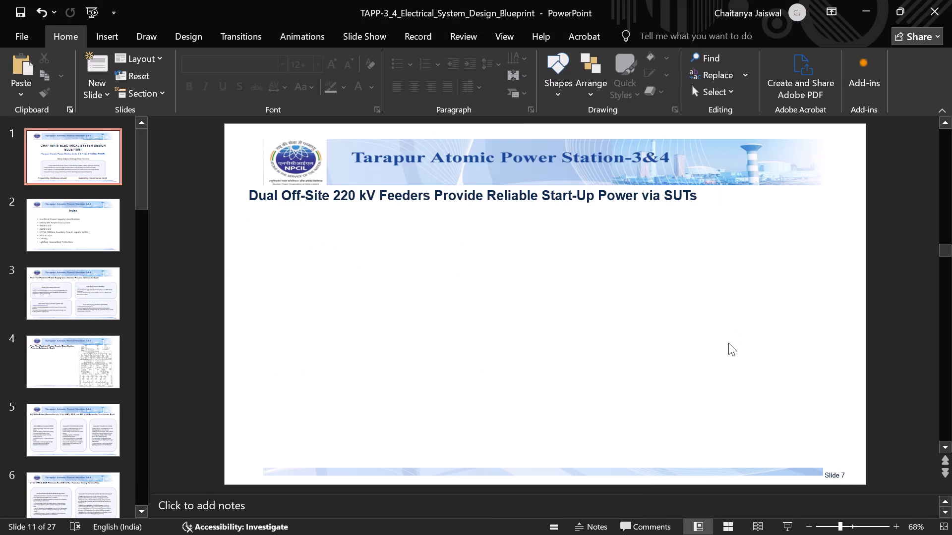
pyautogui.scroll(1, 422, 219)
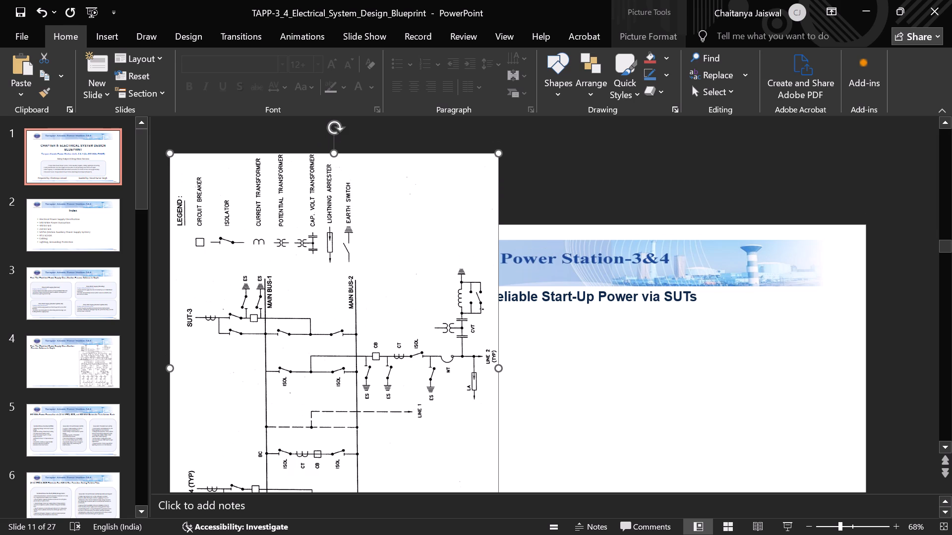
pyautogui.moveTo(334, 126); pyautogui.dragTo(556, 375)
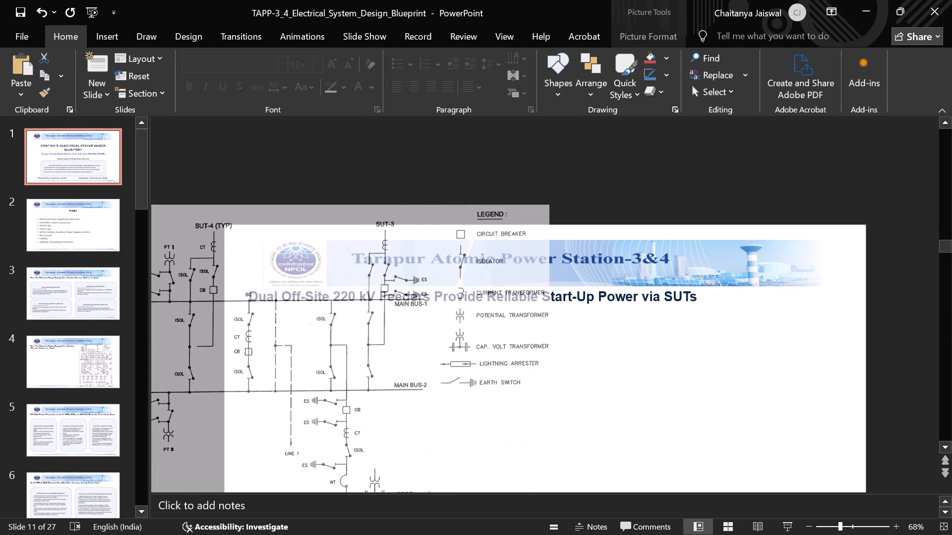
pyautogui.moveTo(556, 375); pyautogui.dragTo(557, 341)
pyautogui.moveTo(458, 319); pyautogui.dragTo(606, 331)
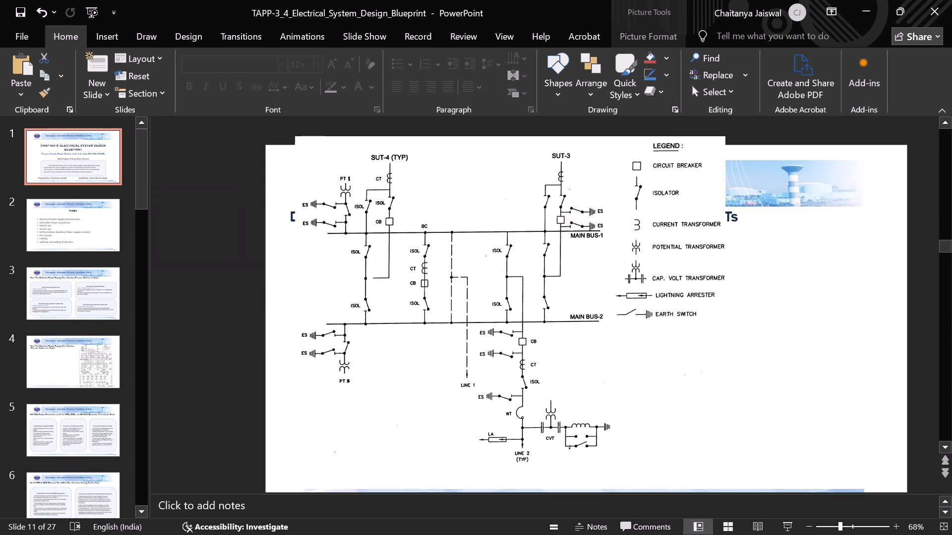
pyautogui.moveTo(606, 331); pyautogui.dragTo(668, 343)
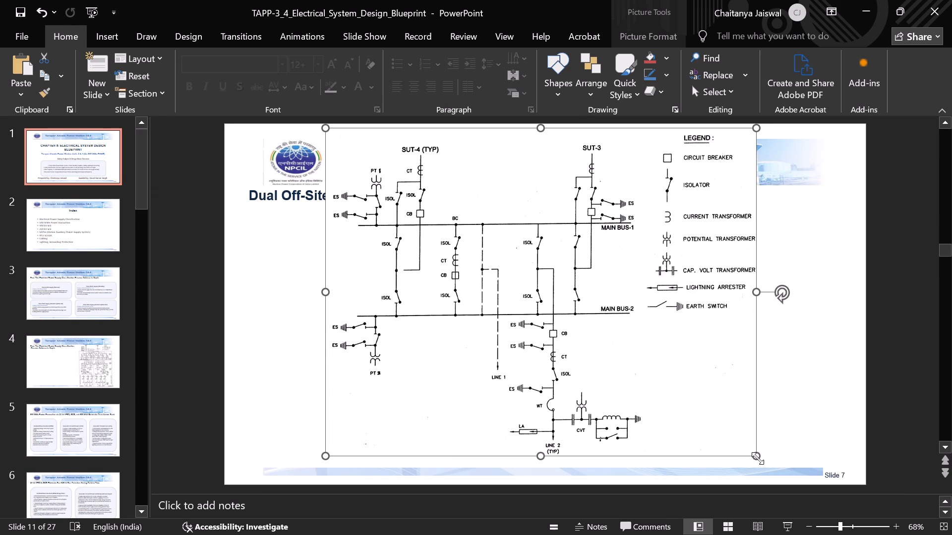
# Shrink the 220 kV diagram proportionally and place it between the slide title and the footer strip.
pyautogui.keyDown('alt'); pyautogui.keyDown('shift'); pyautogui.moveTo(758, 456); pyautogui.dragTo(655, 410); pyautogui.keyUp('shift'); pyautogui.keyUp('alt')
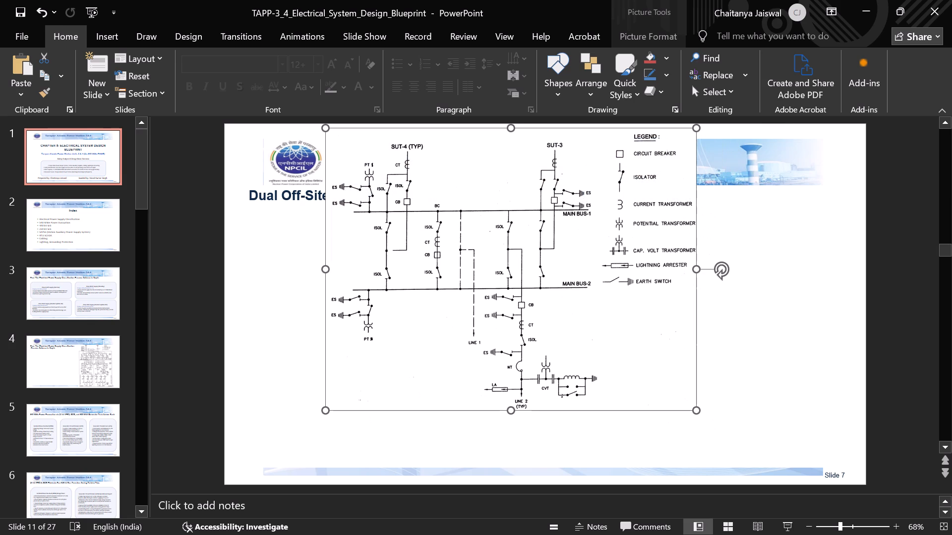
pyautogui.moveTo(578, 313); pyautogui.dragTo(595, 363)
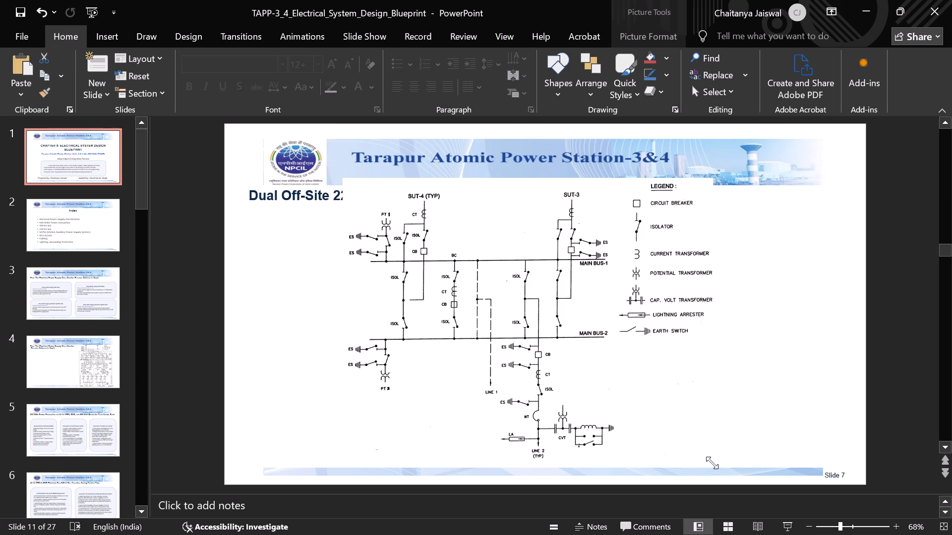
pyautogui.keyDown('alt'); pyautogui.keyDown('shift'); pyautogui.moveTo(713, 462); pyautogui.dragTo(681, 444); pyautogui.keyUp('shift'); pyautogui.keyUp('alt')
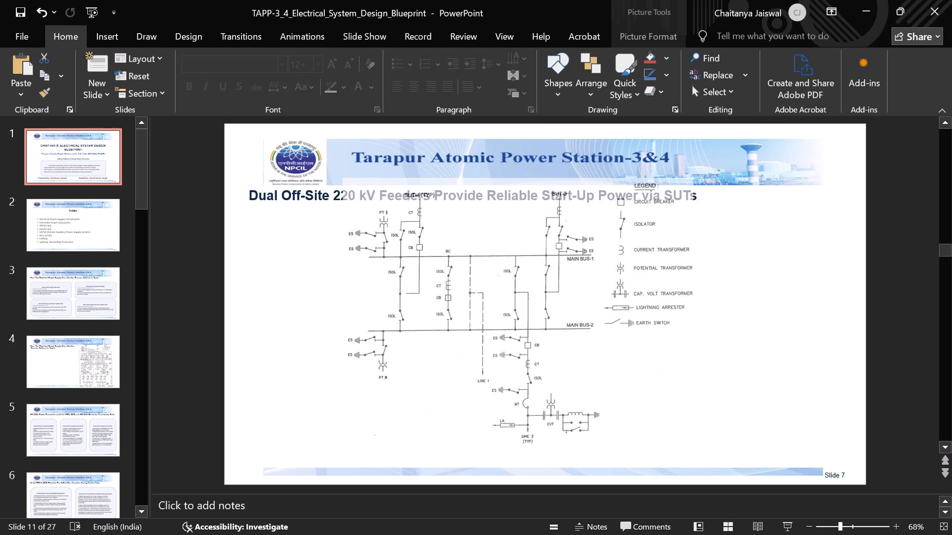
pyautogui.keyDown('alt'); pyautogui.keyDown('shift'); pyautogui.moveTo(681, 444); pyautogui.dragTo(663, 434); pyautogui.keyUp('shift'); pyautogui.keyUp('alt')
pyautogui.moveTo(578, 366); pyautogui.dragTo(594, 389)
# Stretch the 220 kV diagram horizontally on both sides to span most of the slide width, and align it just below the title.
pyautogui.moveTo(695, 330); pyautogui.dragTo(820, 336)
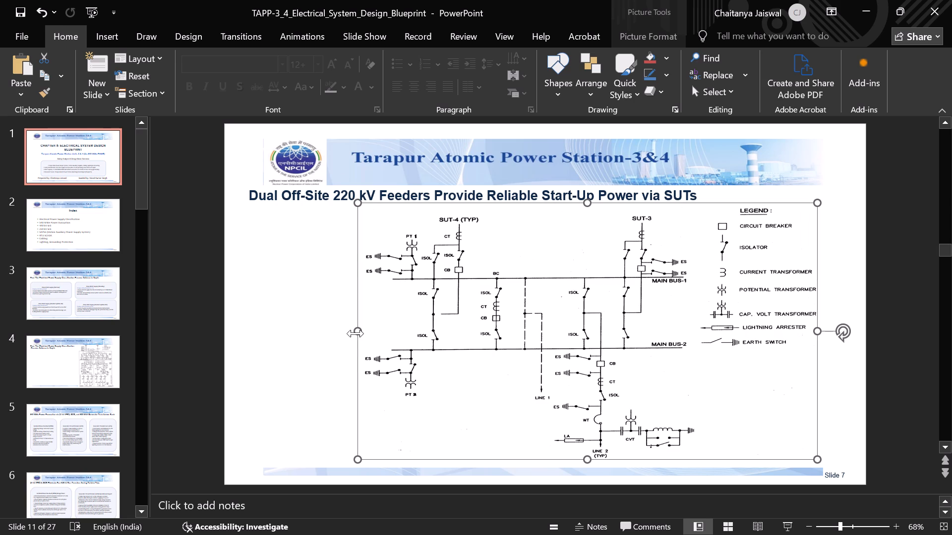
pyautogui.moveTo(356, 333); pyautogui.dragTo(263, 333)
pyautogui.moveTo(496, 339); pyautogui.dragTo(494, 345)
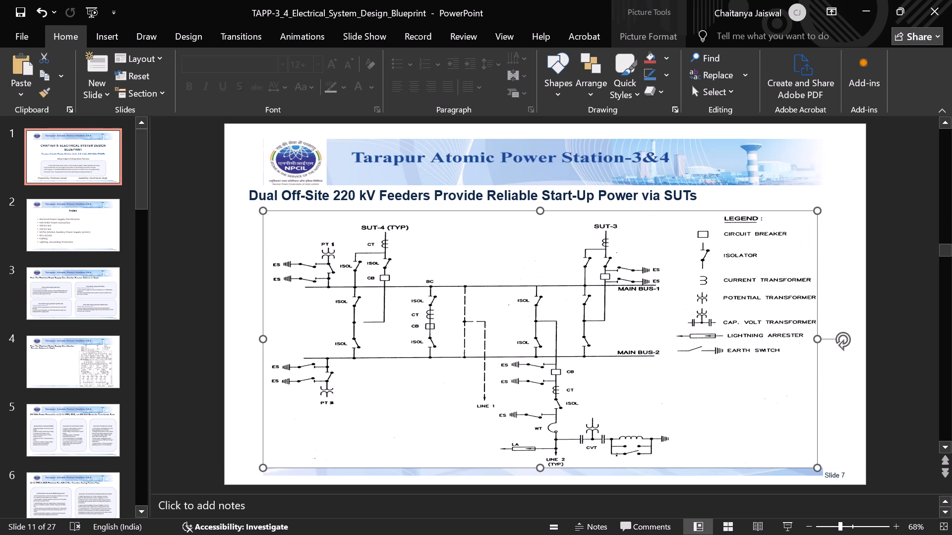
pyautogui.moveTo(642, 375); pyautogui.dragTo(634, 369)
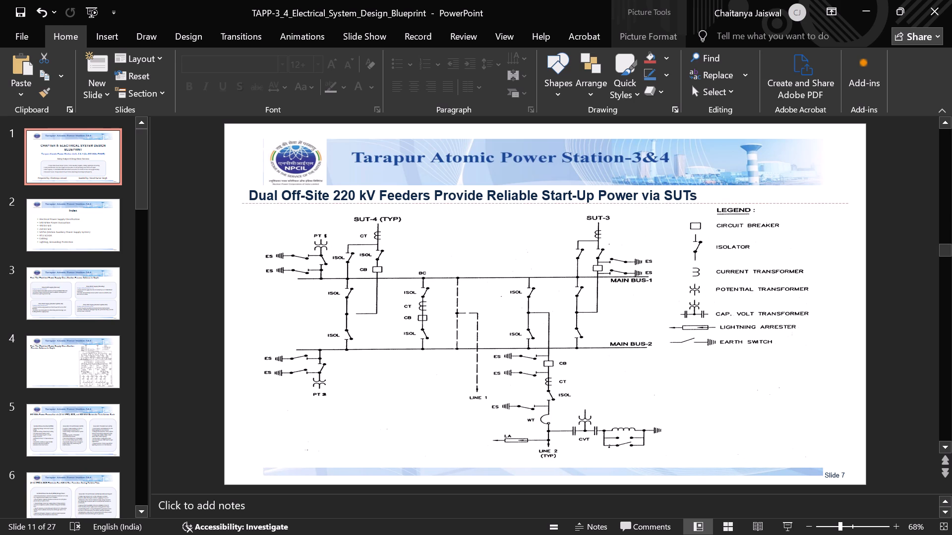
pyautogui.moveTo(634, 369); pyautogui.dragTo(637, 368)
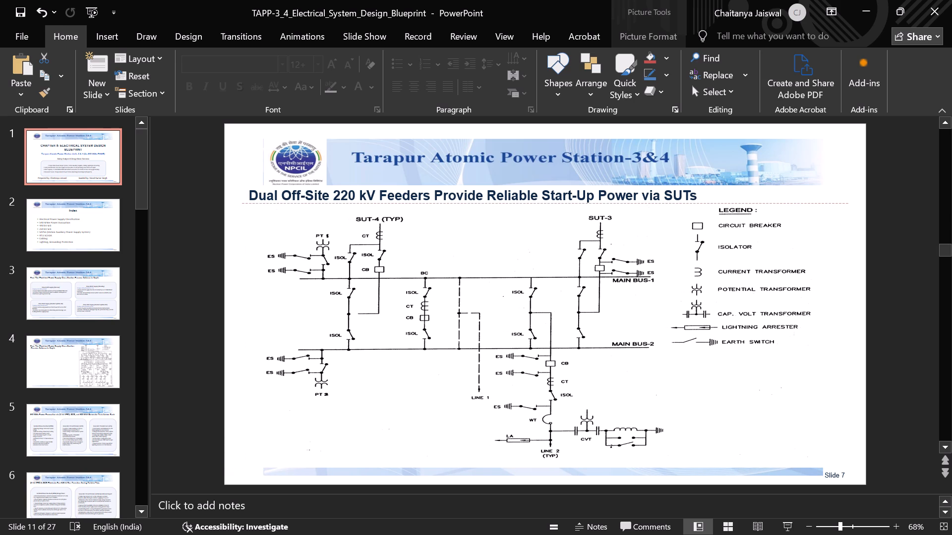
pyautogui.moveTo(637, 368); pyautogui.dragTo(629, 368)
pyautogui.click(850, 354)
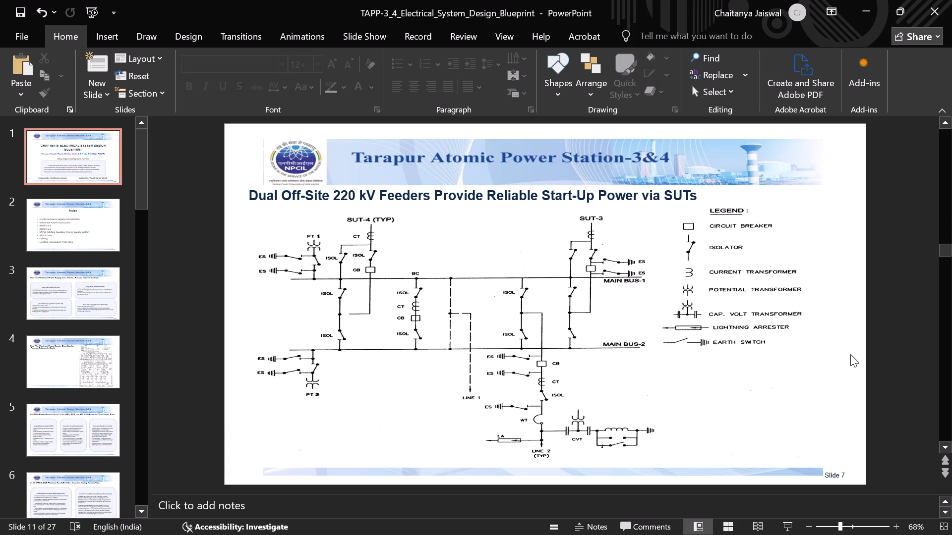
# Review the slides through to the closing Thank You slide and back to the 220 kV feeders slide.
pyautogui.press('Down')
pyautogui.press('Up')
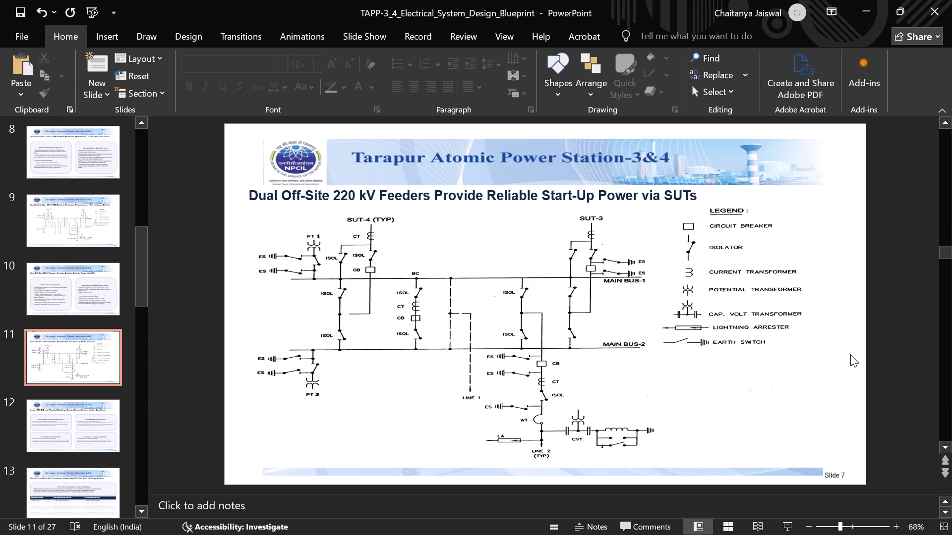
pyautogui.press('Up')
pyautogui.press('Up')
pyautogui.press('Up')
pyautogui.press('Up')
pyautogui.press('Up')
pyautogui.press('Up')
pyautogui.press('Up')
pyautogui.press('Down')
pyautogui.press('Down')
pyautogui.press('Down')
pyautogui.press('Down')
pyautogui.press('Down')
pyautogui.press('Down')
pyautogui.press('Down')
pyautogui.press('Down')
pyautogui.press('Down')
pyautogui.press('Down')
pyautogui.press('Down')
pyautogui.press('Down')
pyautogui.press('Down')
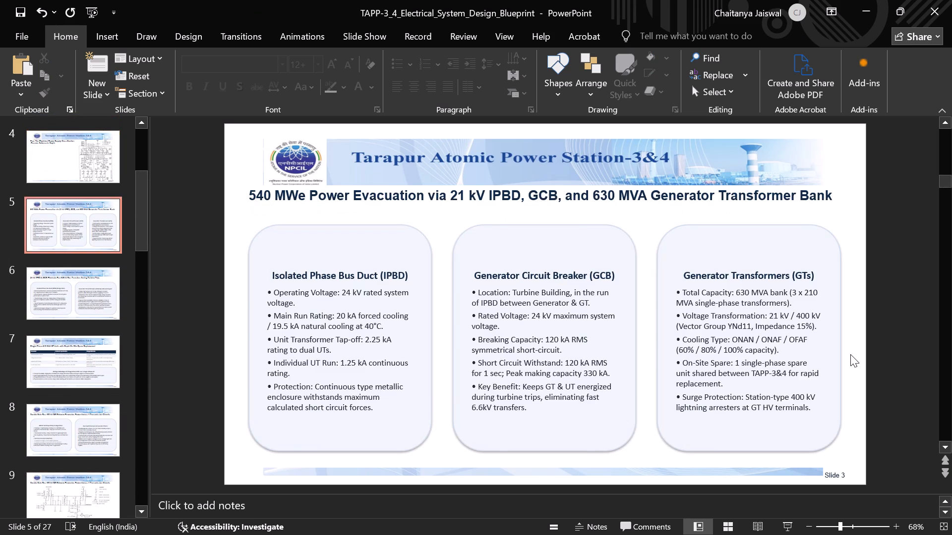
pyautogui.press('Down')
pyautogui.press('Down')
pyautogui.press('Down')
pyautogui.press('Down')
pyautogui.press('Down')
pyautogui.press('Down')
pyautogui.press('Down')
pyautogui.press('Down')
pyautogui.press('Down')
pyautogui.press('Down')
pyautogui.press('Down')
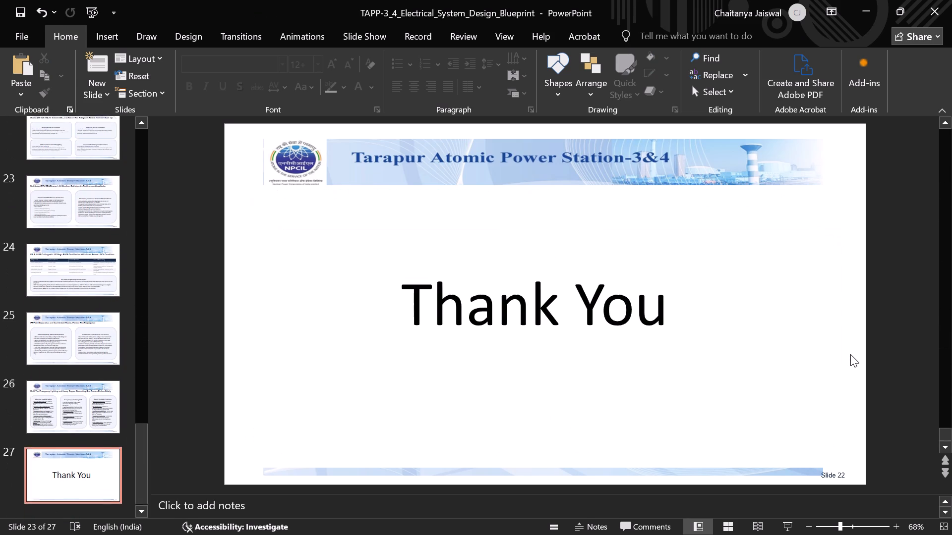
pyautogui.press('Up')
pyautogui.press('Up')
pyautogui.press('Down')
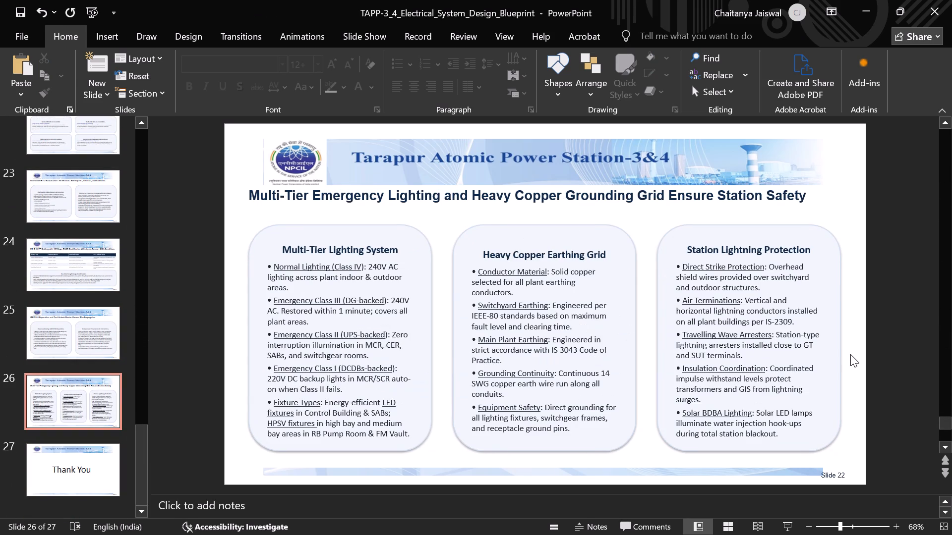
pyautogui.press('Up')
pyautogui.press('Up')
pyautogui.press('Up')
pyautogui.press('Up')
pyautogui.press('Up')
pyautogui.press('Up')
pyautogui.press('Up')
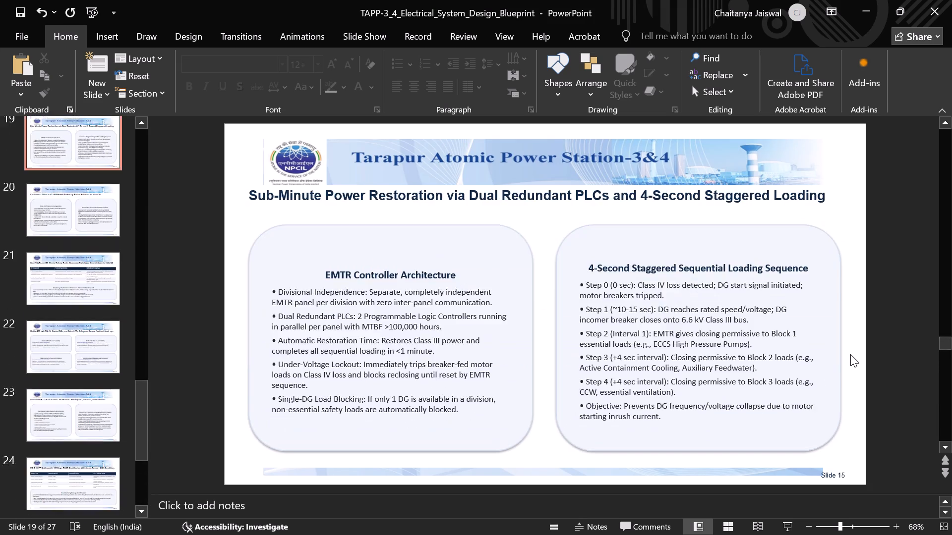
pyautogui.press('Up')
pyautogui.press('Up')
pyautogui.press('Up')
pyautogui.press('Up')
pyautogui.press('Up')
pyautogui.press('Up')
pyautogui.press('Up')
pyautogui.press('Up')
pyautogui.press('Up')
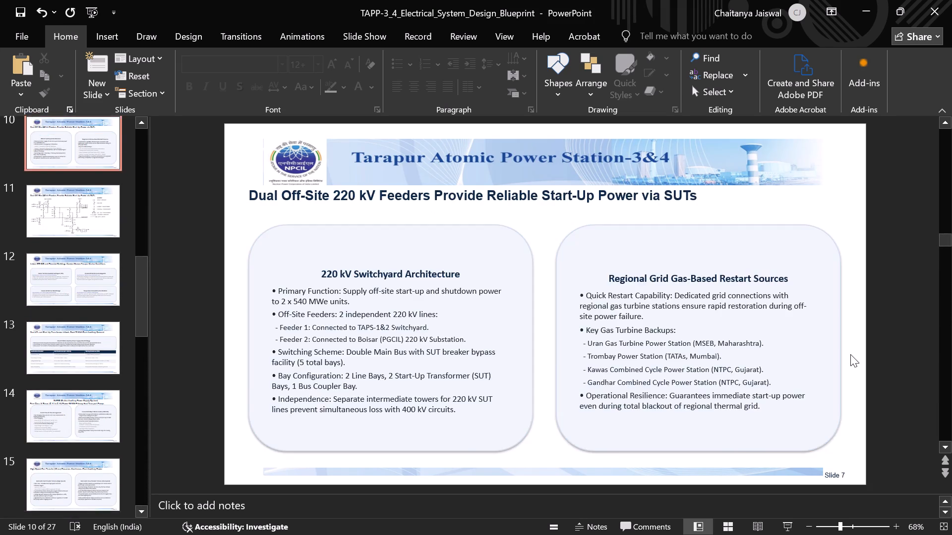
# Compare the 400 kV and 220 kV text slides with their switchyard diagram slides.
pyautogui.press('Up')
pyautogui.press('Up')
pyautogui.press('Up')
pyautogui.press('Down')
pyautogui.press('Down')
pyautogui.press('Down')
pyautogui.press('Up')
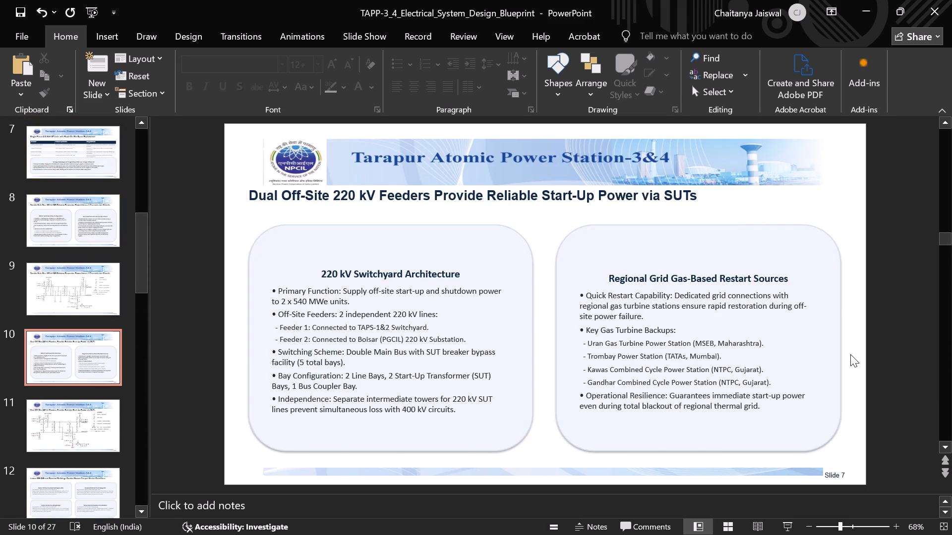
pyautogui.press('Up')
pyautogui.press('Down')
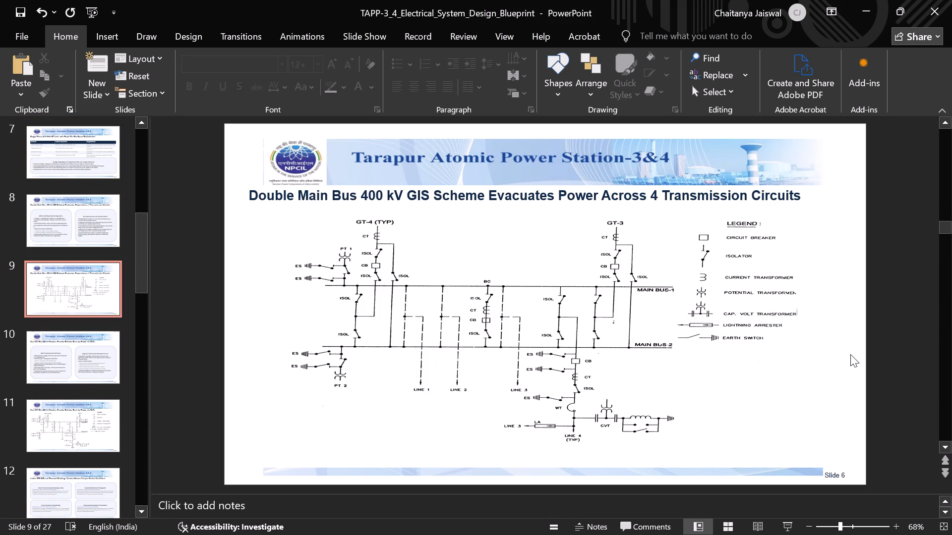
pyautogui.press('Up')
pyautogui.press('Up')
pyautogui.press('Down')
pyautogui.press('Down')
pyautogui.press('Down')
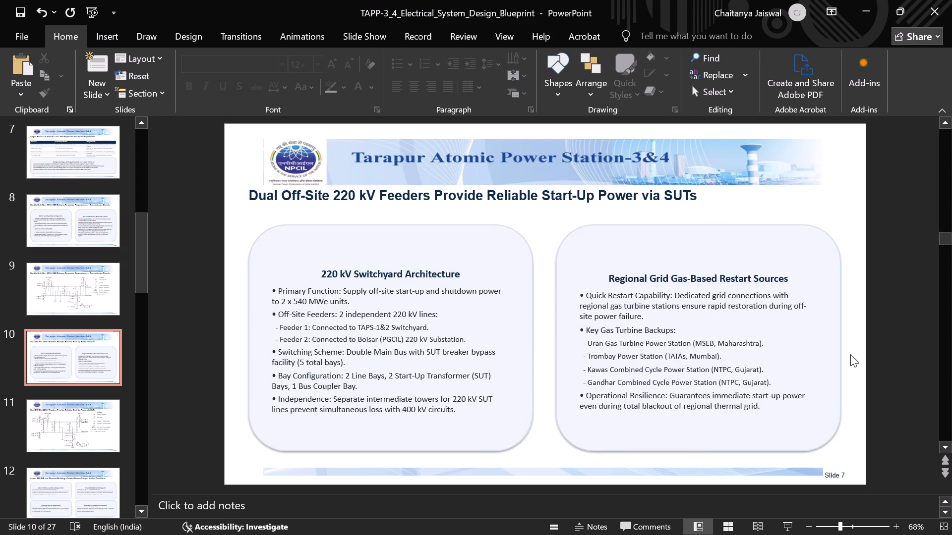
pyautogui.press('Down')
pyautogui.press('Up')
pyautogui.press('Up')
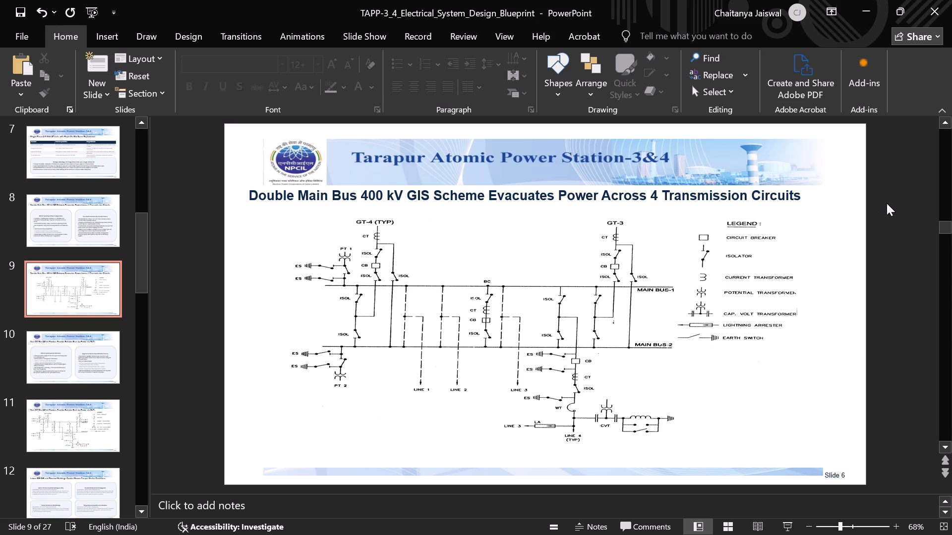
# Save the presentation.
pyautogui.hotkey('ctrl', 's')
# On the title slide, make the name after "Prepared by:" bold and widen its text box so the credit fits on one line.
pyautogui.press('Up')
pyautogui.press('Up')
pyautogui.press('Up')
pyautogui.press('Up')
pyautogui.press('Up')
pyautogui.press('Up')
pyautogui.press('Up')
pyautogui.press('Up')
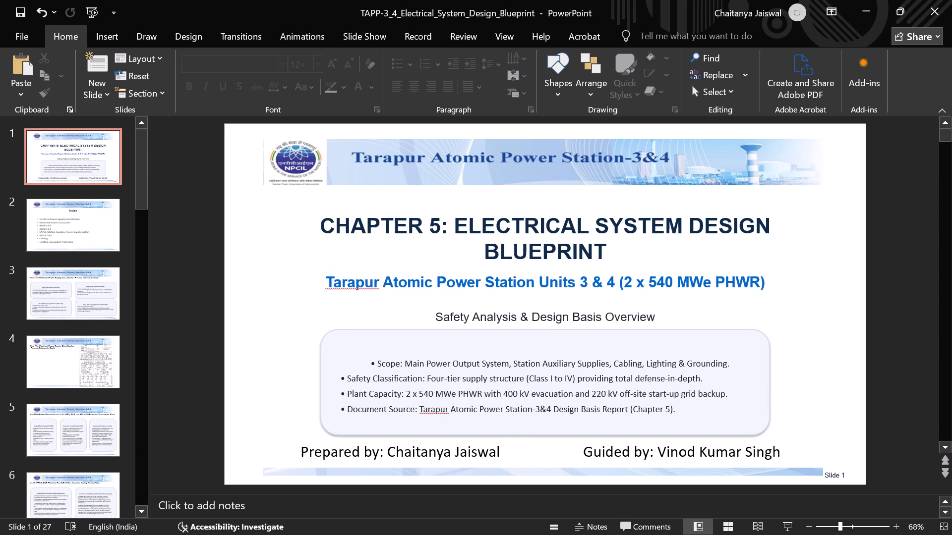
pyautogui.moveTo(387, 451); pyautogui.dragTo(510, 452)
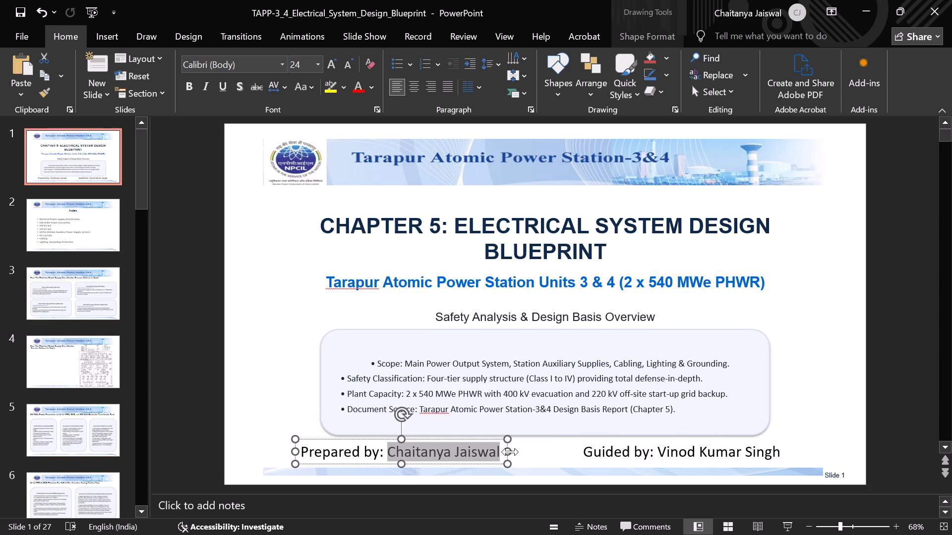
pyautogui.hotkey('ctrl', 'b')
pyautogui.moveTo(510, 458); pyautogui.dragTo(540, 456)
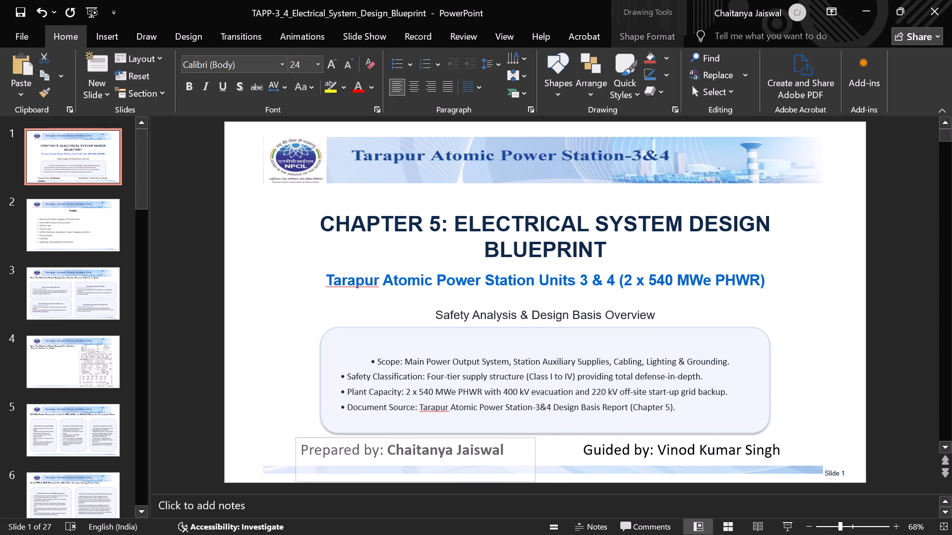
pyautogui.moveTo(540, 456); pyautogui.dragTo(554, 456)
# Make the name after "Guided by:" on the title slide bold and widen its text box to fit the credit on one line.
pyautogui.click(603, 458)
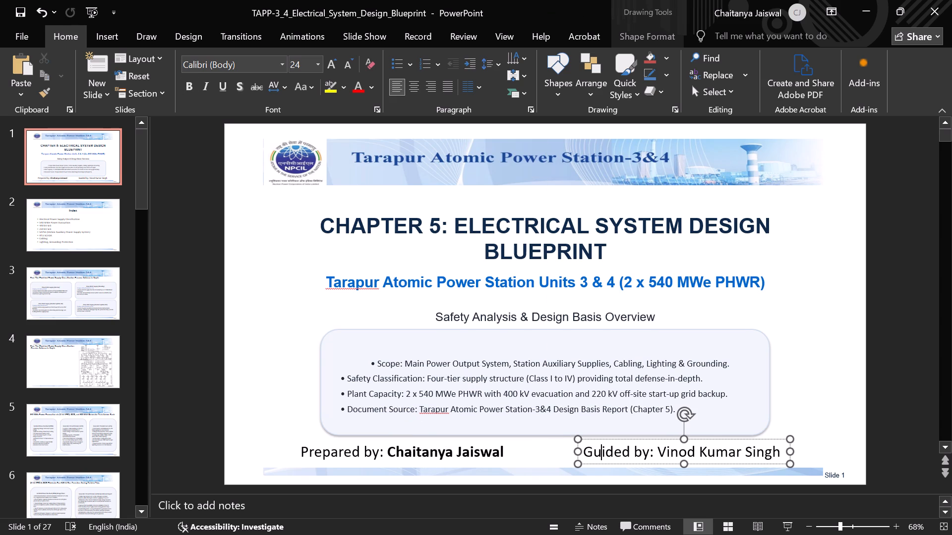
pyautogui.moveTo(658, 451); pyautogui.dragTo(802, 455)
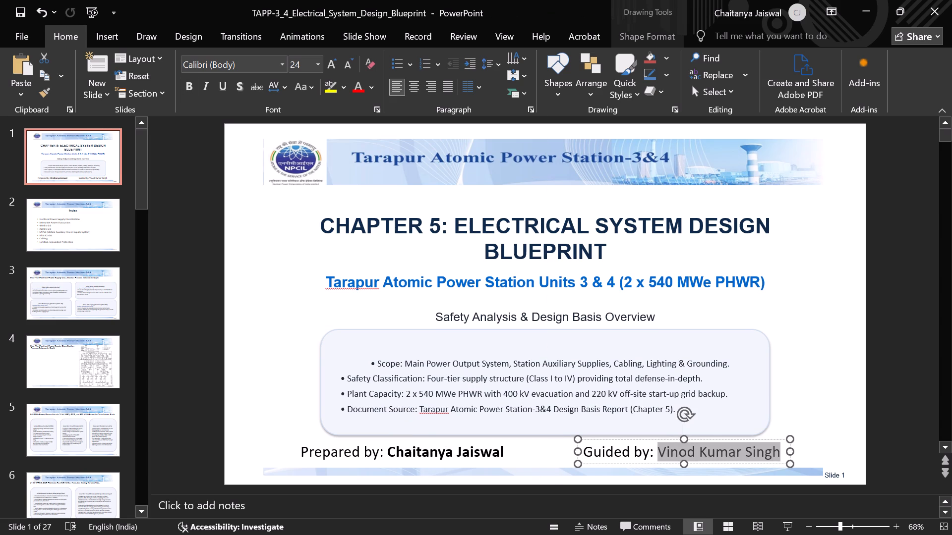
pyautogui.moveTo(802, 455); pyautogui.dragTo(805, 455)
pyautogui.hotkey('ctrl', 'b')
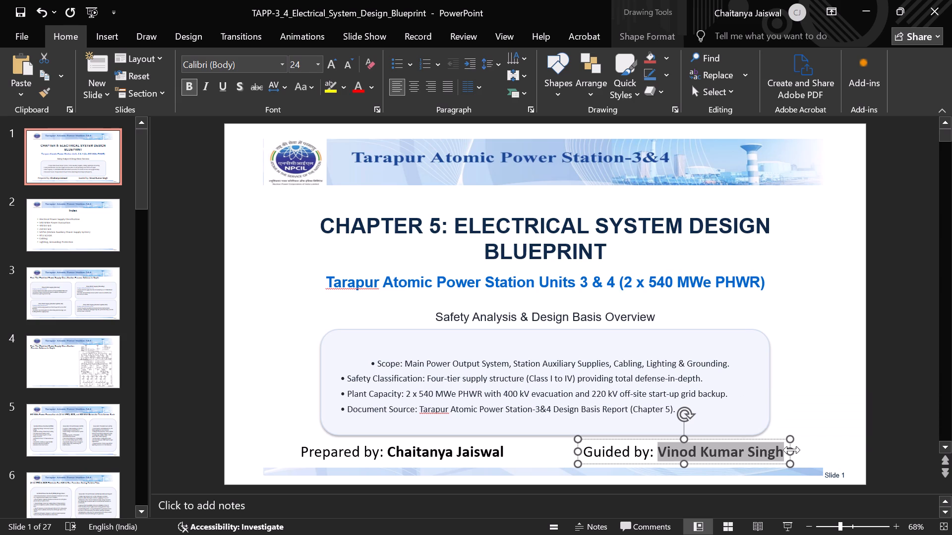
pyautogui.moveTo(790, 450); pyautogui.dragTo(816, 454)
pyautogui.click(840, 330)
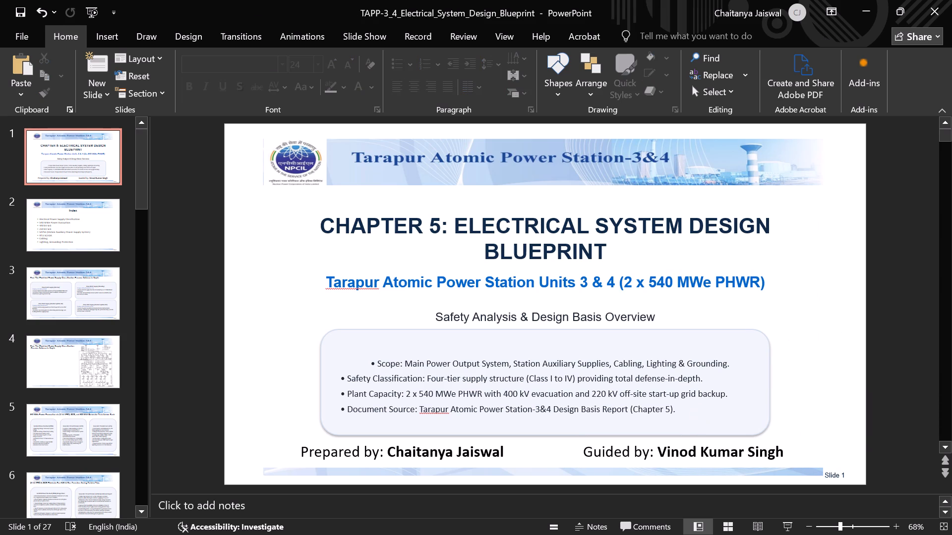
# Nudge the rounded Scope and Safety Classification box slightly upward on the title slide.
pyautogui.click(557, 348)
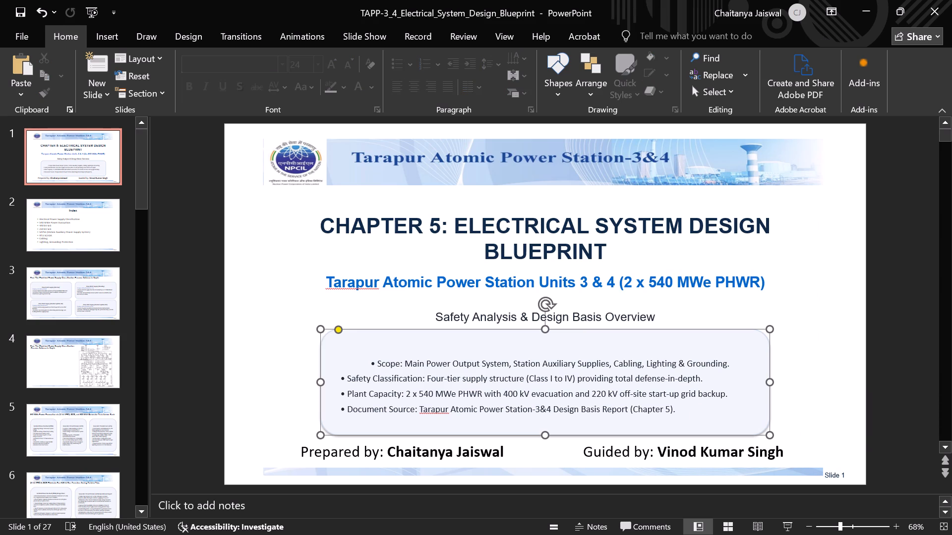
pyautogui.press('Up')
pyautogui.press('Up')
pyautogui.press('Up')
pyautogui.press('Up')
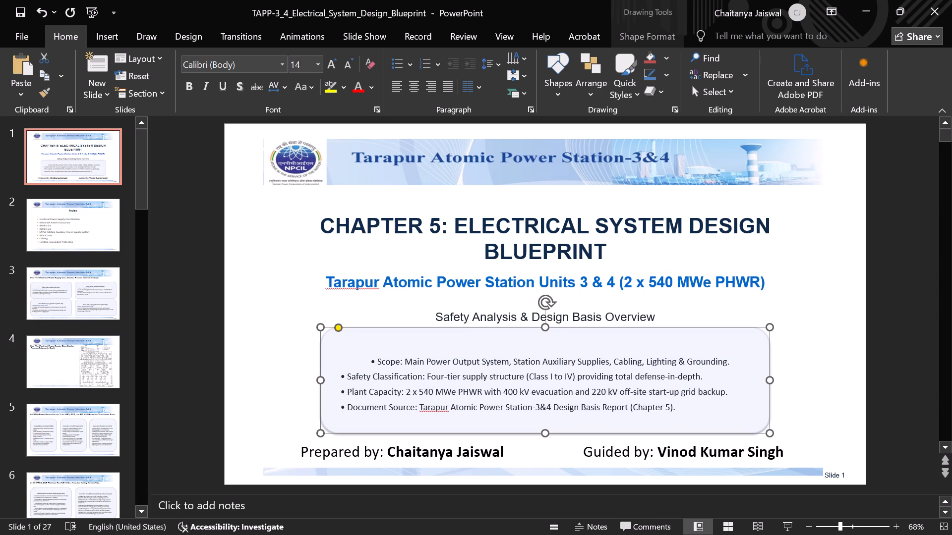
# Nudge the title slide's heading text box upward to separate it from the rounded box below.
pyautogui.click(514, 315)
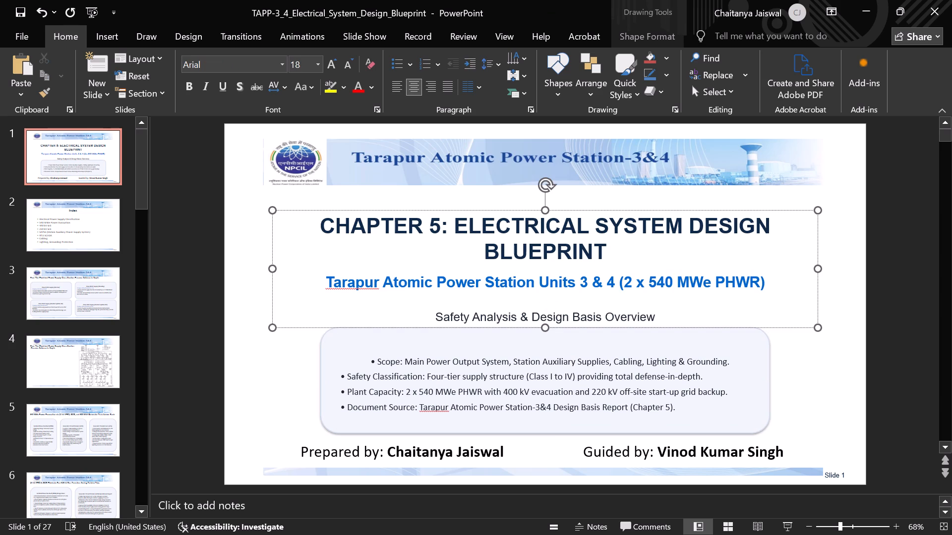
pyautogui.click(521, 210)
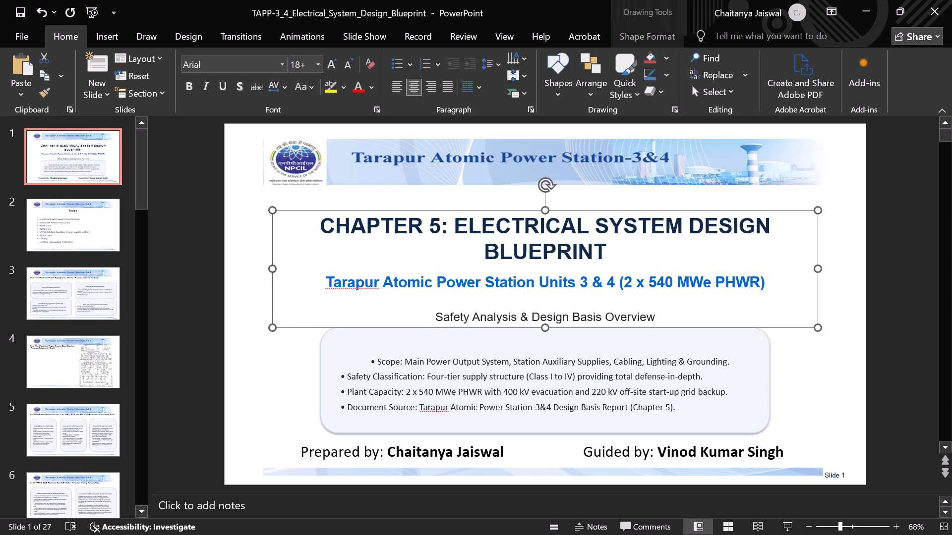
pyautogui.press('Up')
pyautogui.press('Up')
pyautogui.press('Up')
pyautogui.press('Up')
pyautogui.press('Up')
pyautogui.press('Up')
pyautogui.press('Up')
pyautogui.press('Up')
pyautogui.press('Up')
pyautogui.press('Up')
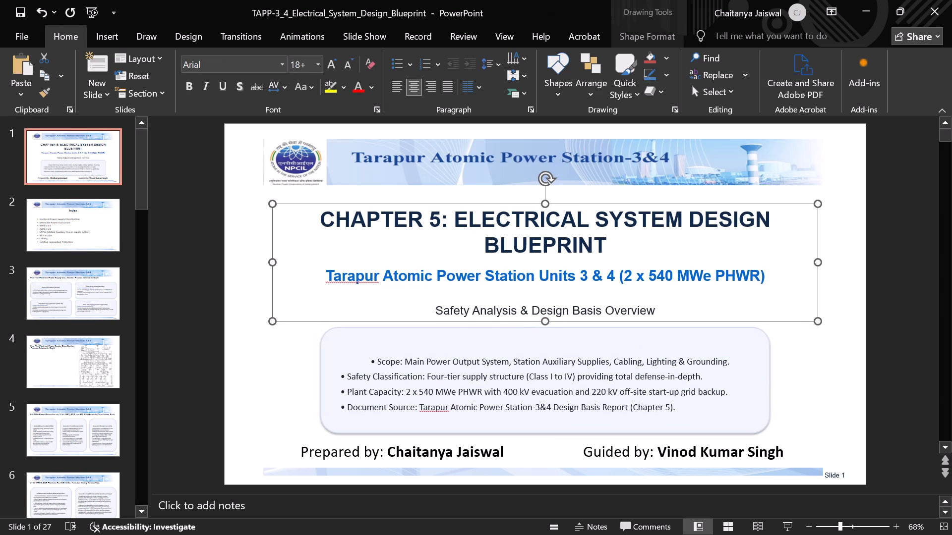
# Delete the word BLUEPRINT from the title slide's heading so it reads CHAPTER 5: ELECTRICAL SYSTEM DESIGN on one line.
pyautogui.click(605, 247)
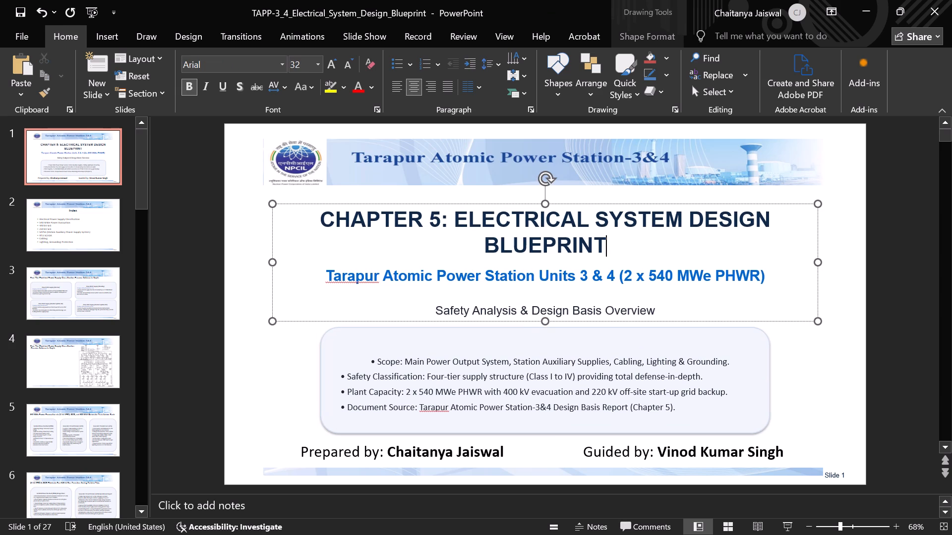
pyautogui.press('BackSpace')
pyautogui.press('BackSpace')
pyautogui.press('BackSpace')
pyautogui.press('BackSpace')
pyautogui.press('BackSpace')
pyautogui.press('BackSpace')
pyautogui.press('BackSpace')
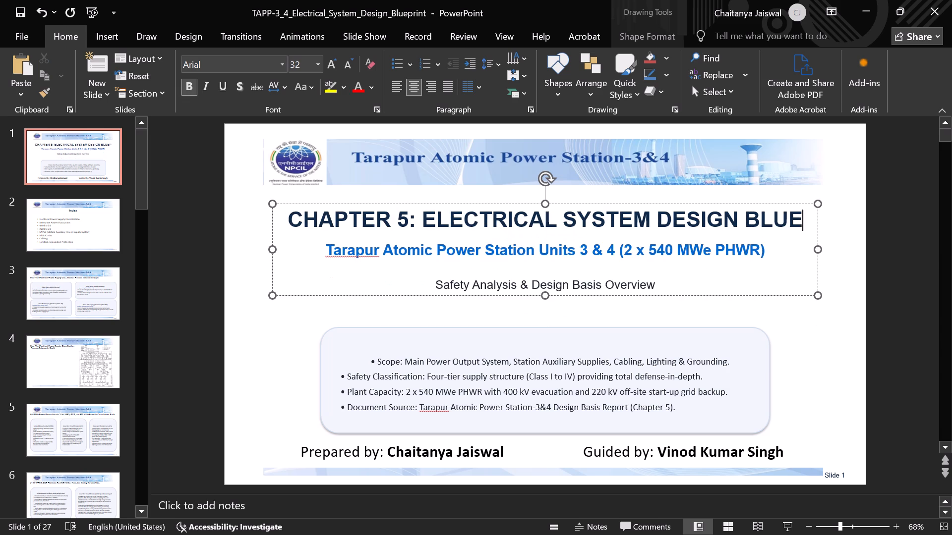
pyautogui.press('BackSpace')
pyautogui.press('BackSpace')
pyautogui.press('BackSpace')
pyautogui.press('Return')
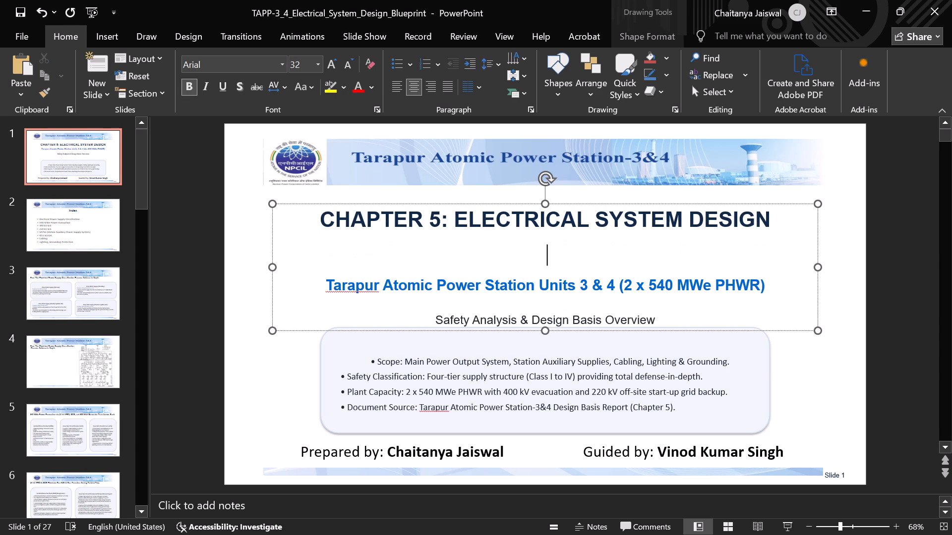
pyautogui.press('BackSpace')
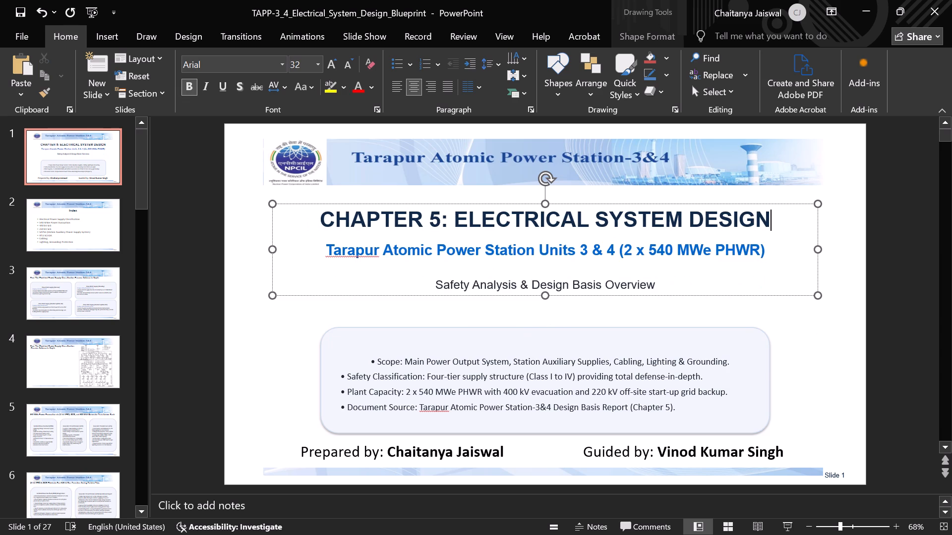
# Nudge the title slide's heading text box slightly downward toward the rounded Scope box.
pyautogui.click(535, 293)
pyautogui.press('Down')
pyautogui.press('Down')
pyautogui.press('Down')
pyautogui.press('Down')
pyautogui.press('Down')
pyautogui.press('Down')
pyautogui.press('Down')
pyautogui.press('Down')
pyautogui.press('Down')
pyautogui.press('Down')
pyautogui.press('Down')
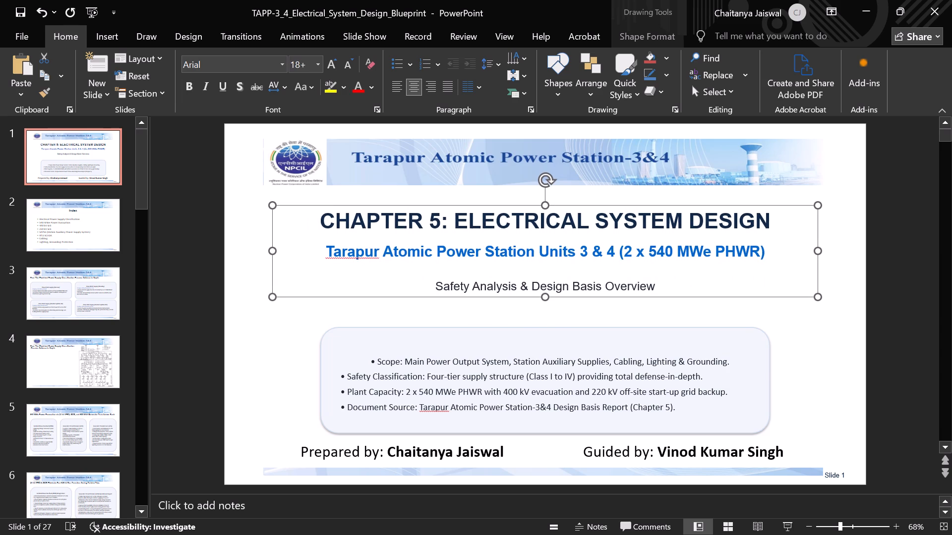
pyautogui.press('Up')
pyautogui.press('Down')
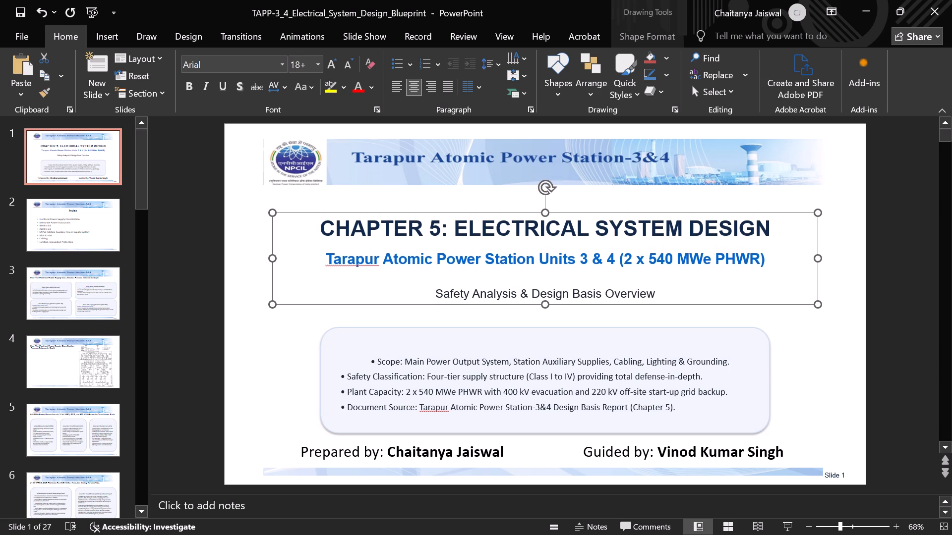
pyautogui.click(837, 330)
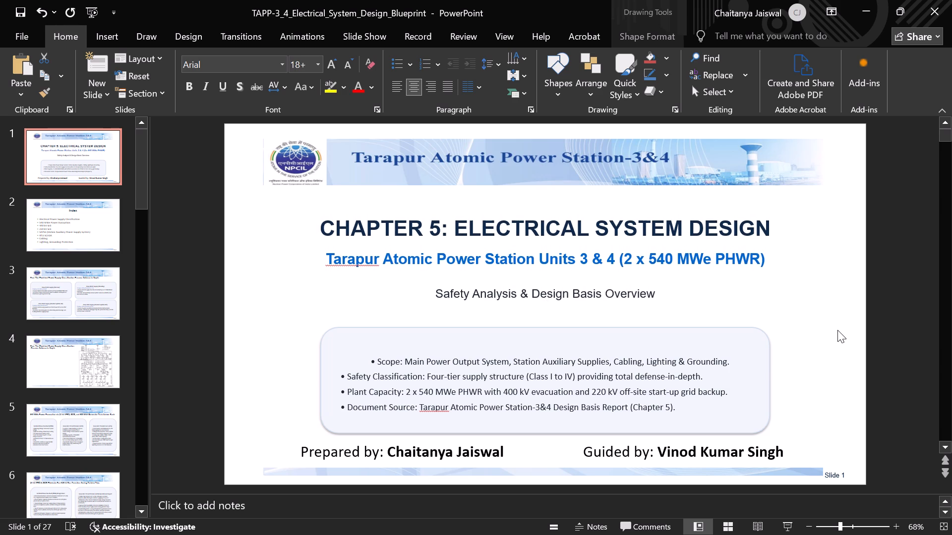
# Save the presentation.
pyautogui.hotkey('ctrl', 's')
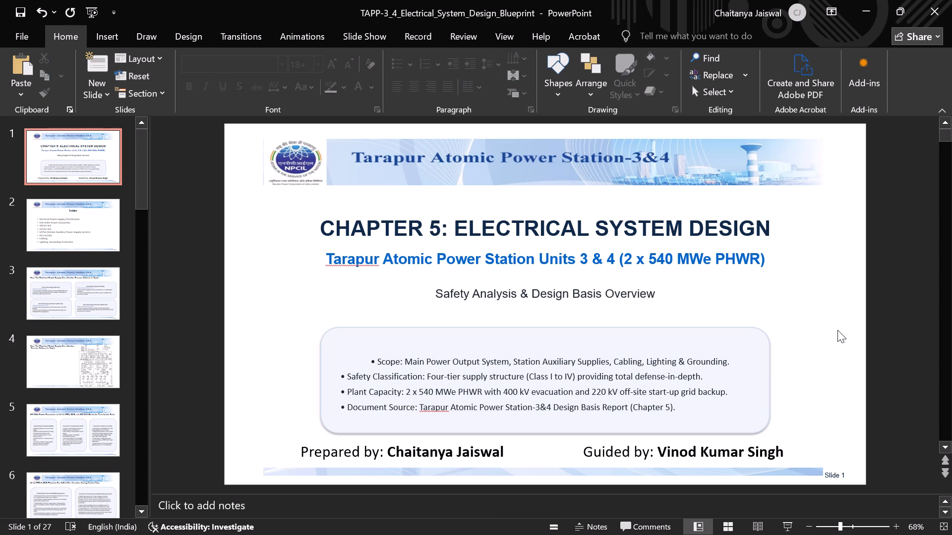
# Check the Index slide and the slide after it, and return to the title slide.
pyautogui.press('Down')
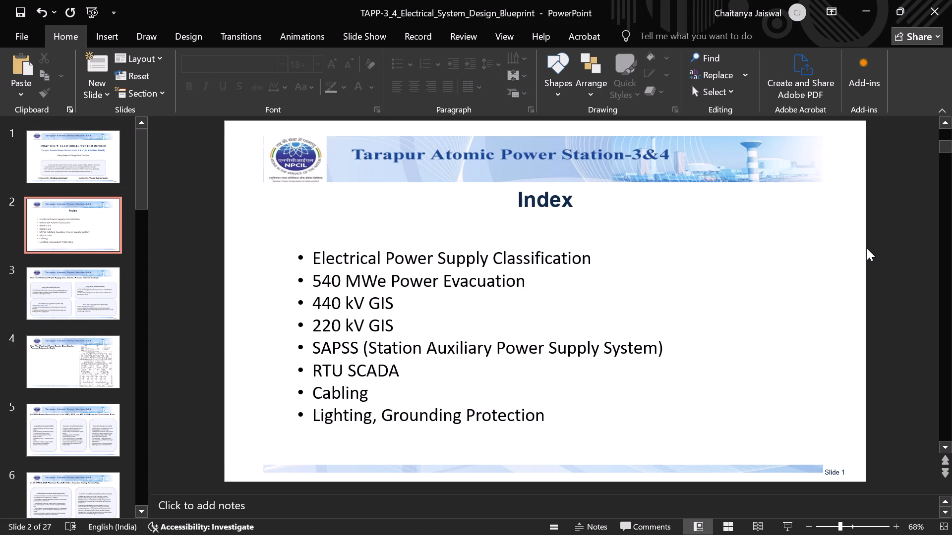
pyautogui.press('Down')
pyautogui.press('Up')
pyautogui.press('Up')
pyautogui.press('Up')
pyautogui.press('Up')
pyautogui.press('Down')
pyautogui.press('Up')
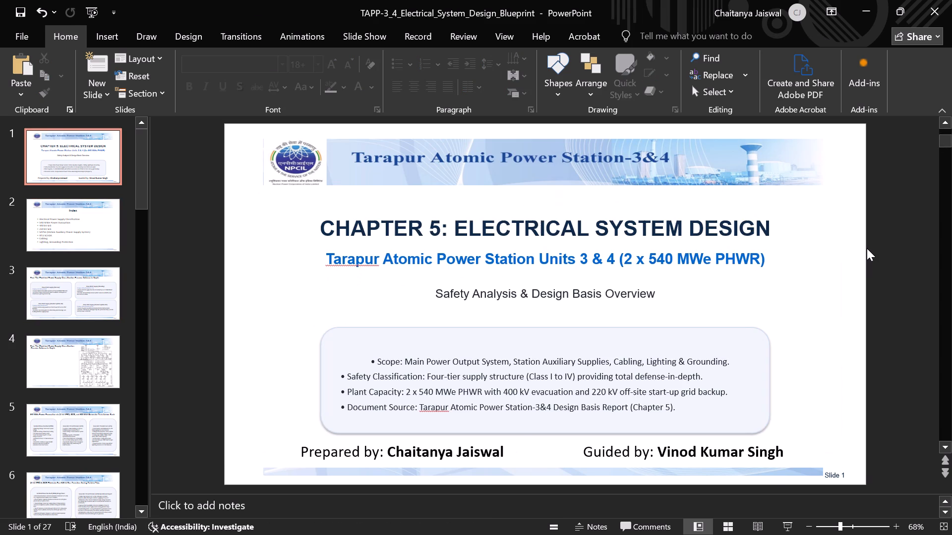
# Nudge the title slide's heading text box upward, closer to the Tarapur Atomic Power Station banner.
pyautogui.click(737, 221)
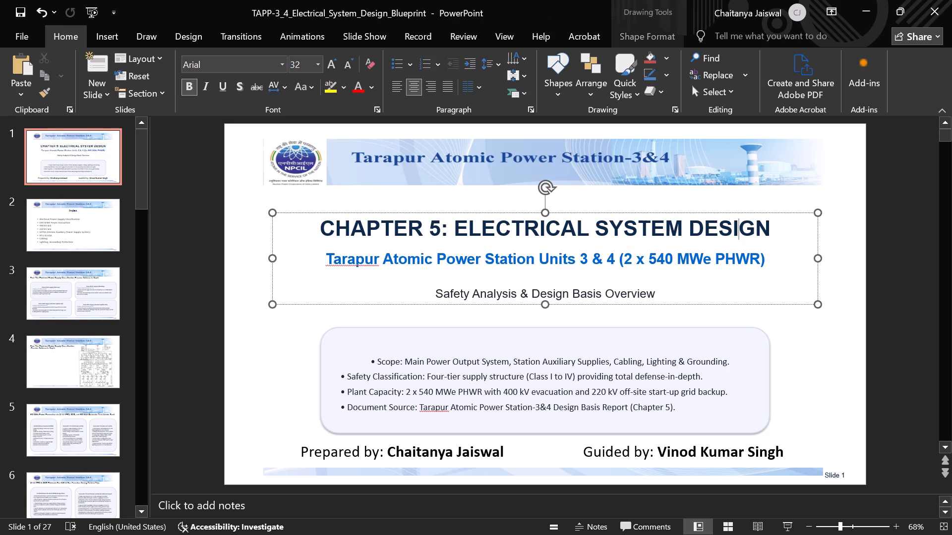
pyautogui.click(735, 214)
pyautogui.press('Up')
pyautogui.press('Up')
pyautogui.press('Up')
pyautogui.press('Up')
pyautogui.press('Up')
pyautogui.press('Up')
pyautogui.press('Up')
pyautogui.press('Up')
pyautogui.press('Up')
pyautogui.press('Up')
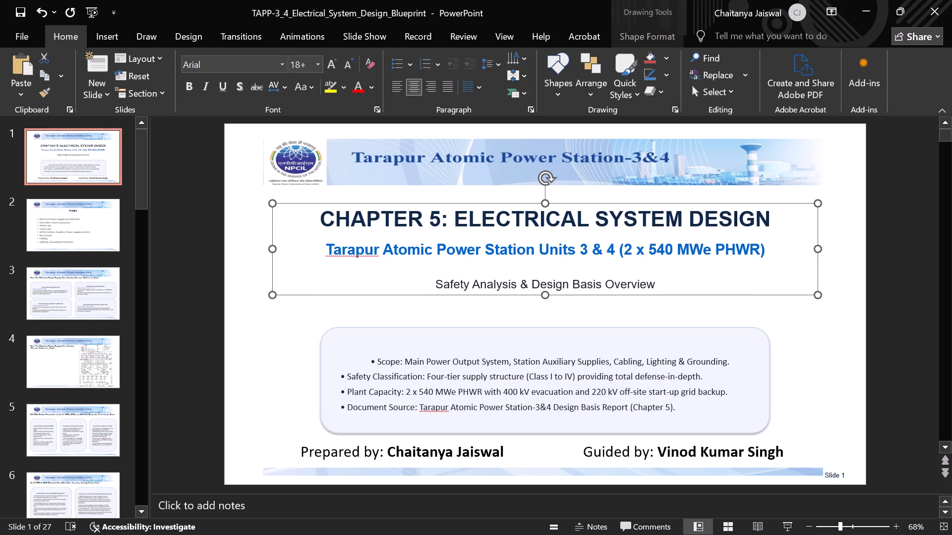
# Nudge the rounded Scope and Safety Classification box upward to leave more space above the Prepared by and Guided by lines.
pyautogui.click(673, 331)
pyautogui.press('Up')
pyautogui.press('Up')
pyautogui.press('Up')
pyautogui.press('Up')
pyautogui.press('Up')
pyautogui.press('Up')
pyautogui.press('Up')
pyautogui.press('Up')
pyautogui.press('Up')
pyautogui.press('Up')
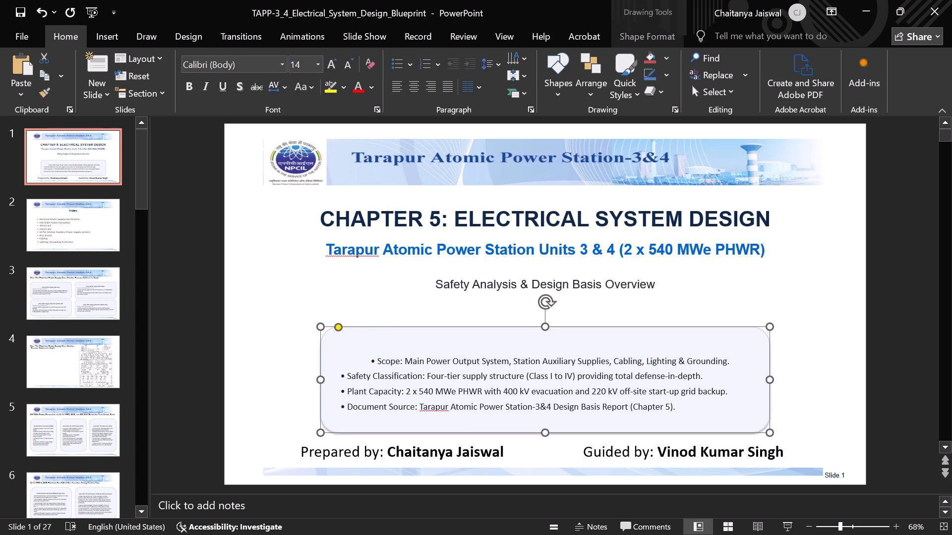
pyautogui.press('Up')
pyautogui.press('Up')
pyautogui.press('Up')
pyautogui.press('Up')
pyautogui.press('Up')
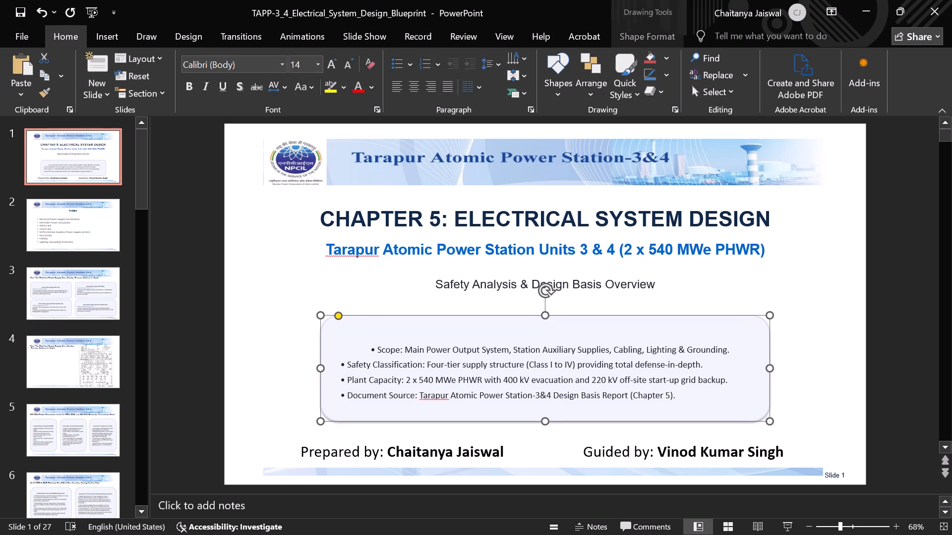
pyautogui.press('Up')
pyautogui.press('Up')
pyautogui.press('Up')
pyautogui.press('Up')
pyautogui.press('Up')
pyautogui.press('Up')
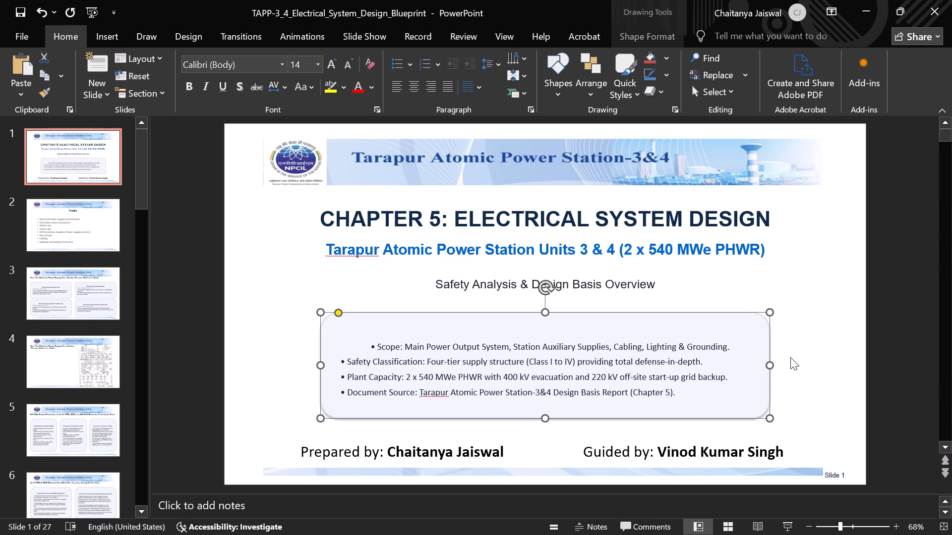
pyautogui.click(790, 357)
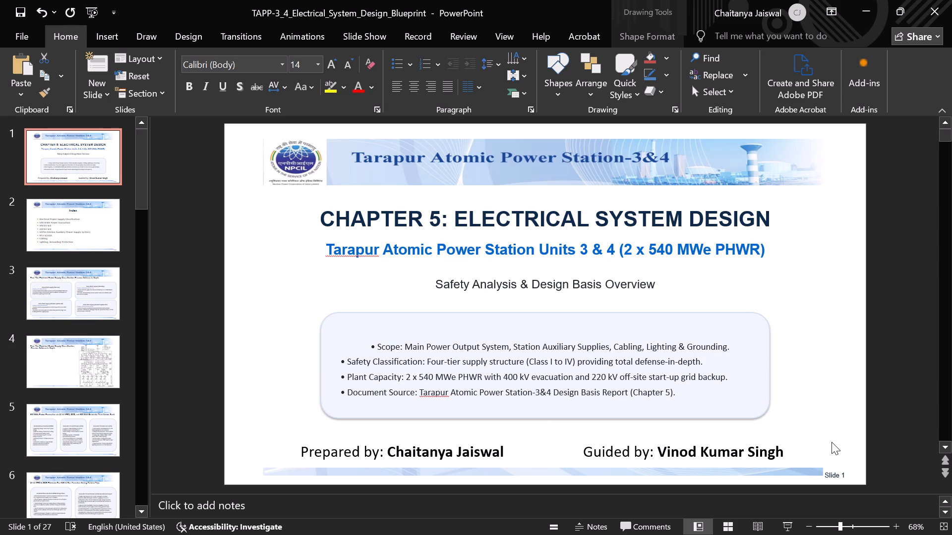
# Nudge the Prepared by and Guided by text boxes together slightly upward and a little to the left on the title slide.
pyautogui.moveTo(832, 442); pyautogui.dragTo(312, 462)
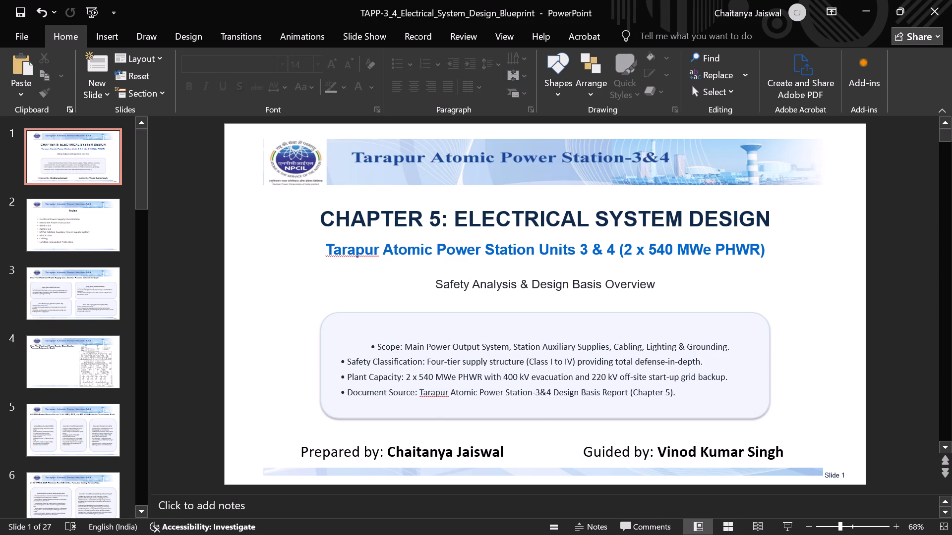
pyautogui.click(312, 462)
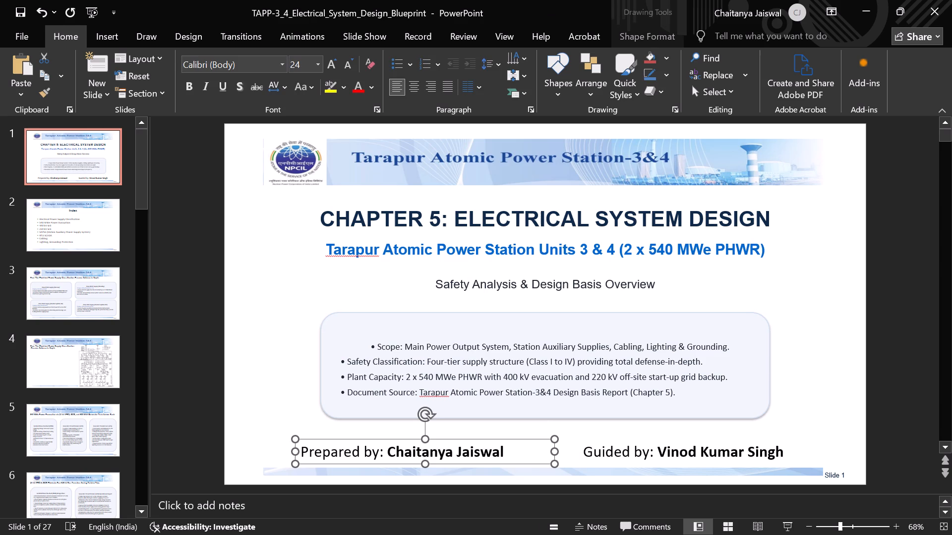
pyautogui.keyDown('ctrl'); pyautogui.click(590, 453); pyautogui.keyUp('ctrl')
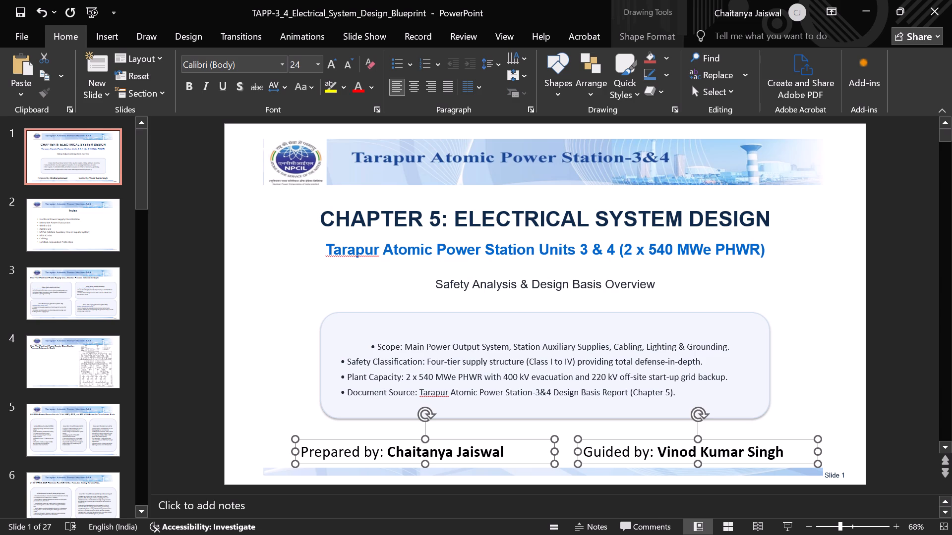
pyautogui.press('Up')
pyautogui.press('Up')
pyautogui.press('Up')
pyautogui.press('Up')
pyautogui.press('Up')
pyautogui.press('Up')
pyautogui.press('Up')
pyautogui.press('Up')
pyautogui.press('Up')
pyautogui.press('Up')
pyautogui.press('Left')
pyautogui.press('Left')
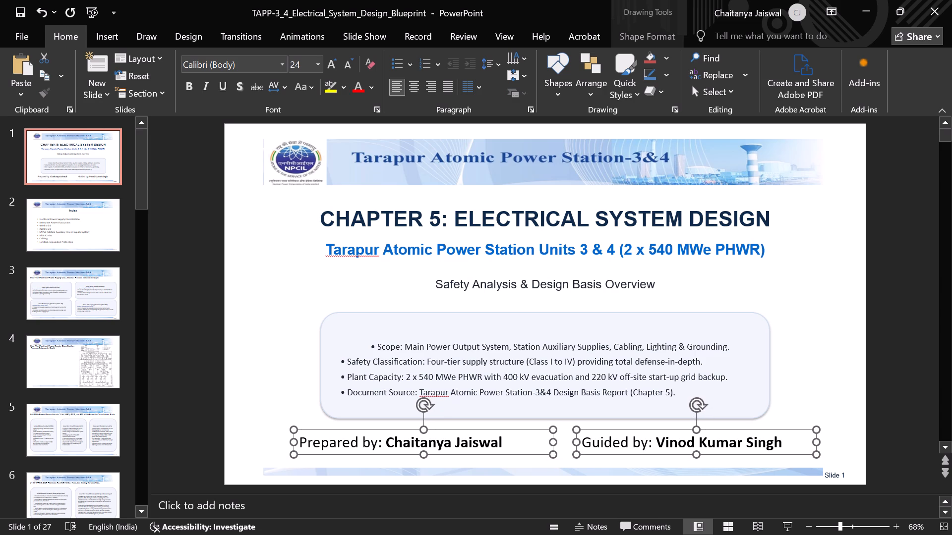